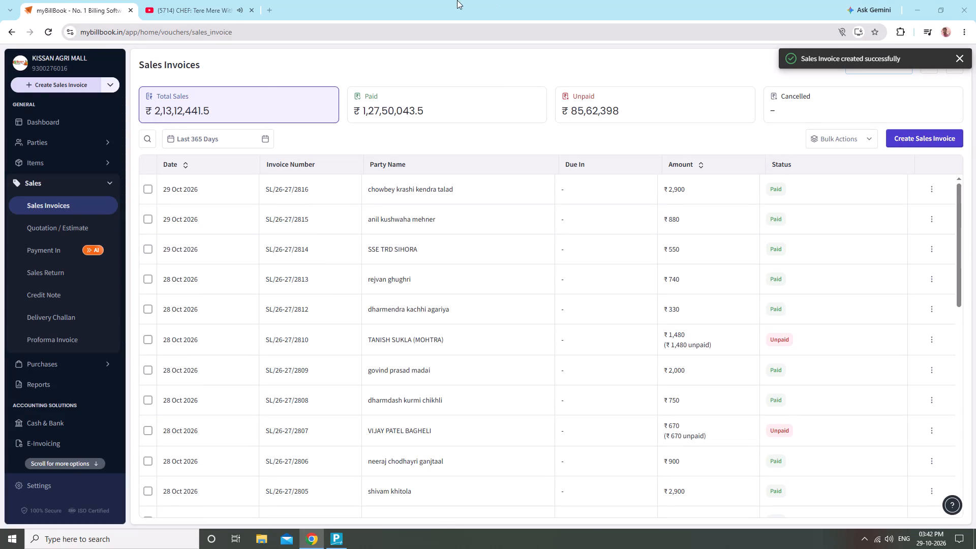
# Switch to YouTube and play the recommended video "Old song #8dsongs" by Life Journey Ritesh.
pyautogui.click(189, 13)
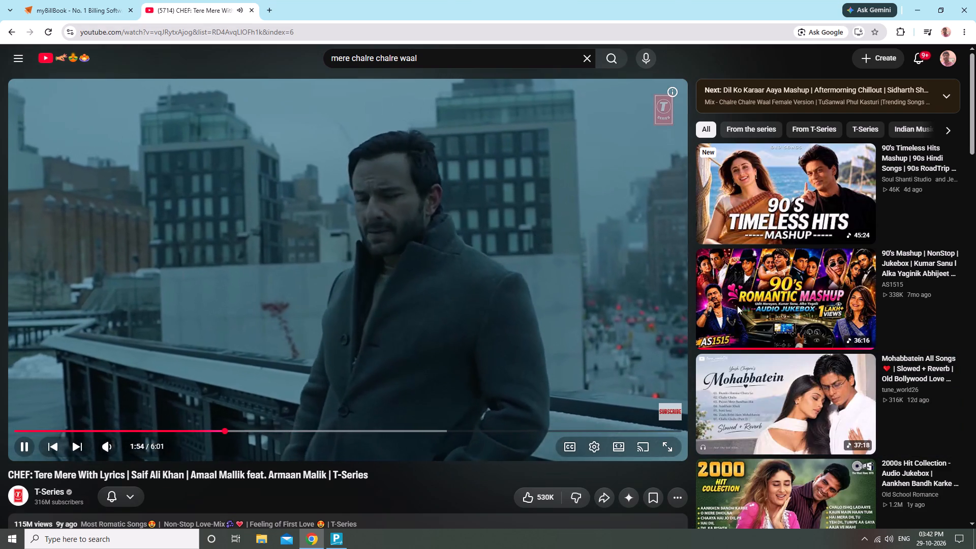
pyautogui.scroll(-7, 709, 417)
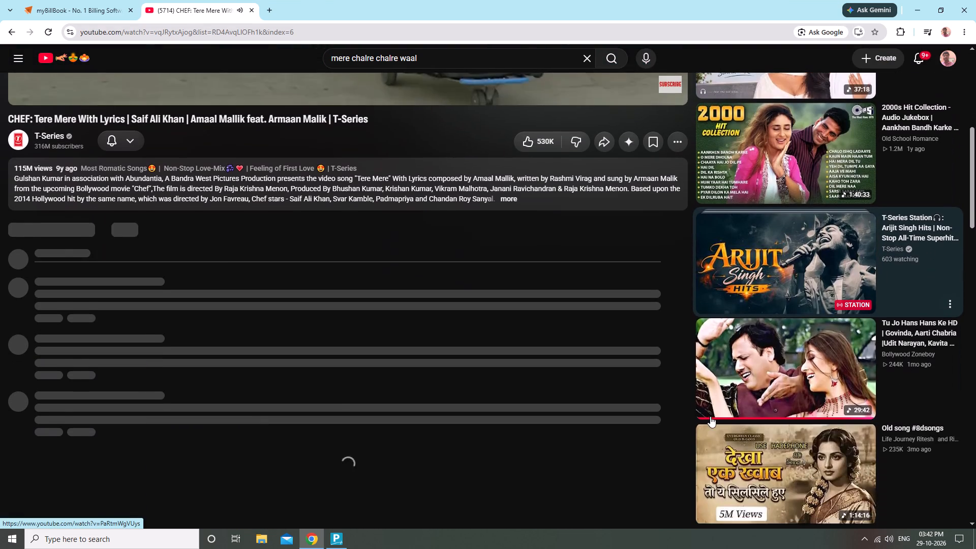
pyautogui.scroll(-3, 821, 242)
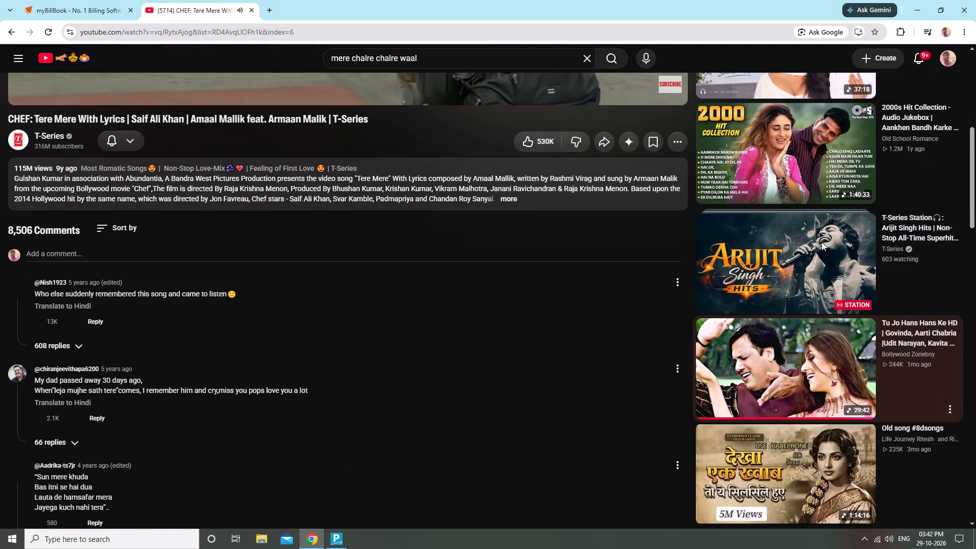
pyautogui.scroll(-1, 821, 242)
pyautogui.click(782, 284)
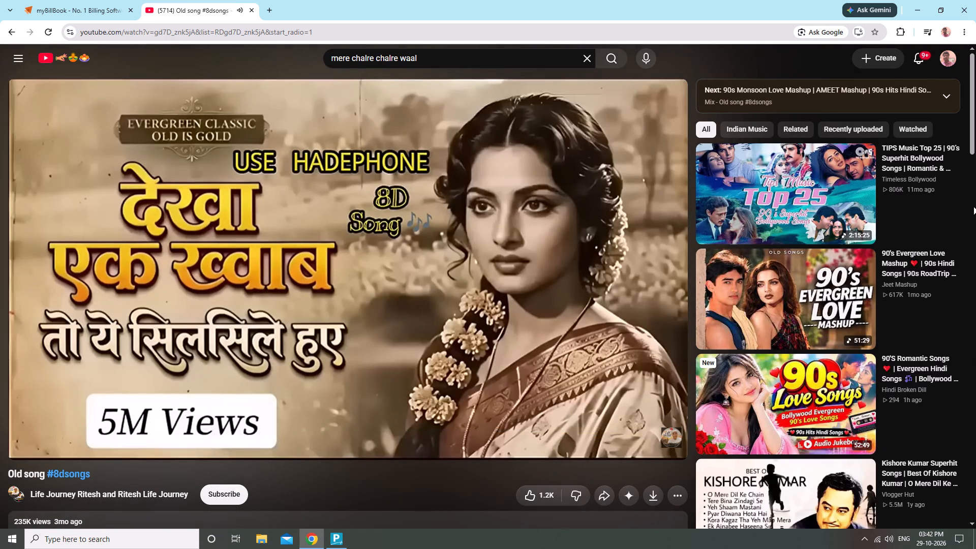
# Play the recommended Gillz Guitar video "Evergreen hindi song #instrumental" instead of the current song.
pyautogui.scroll(-3, 857, 272)
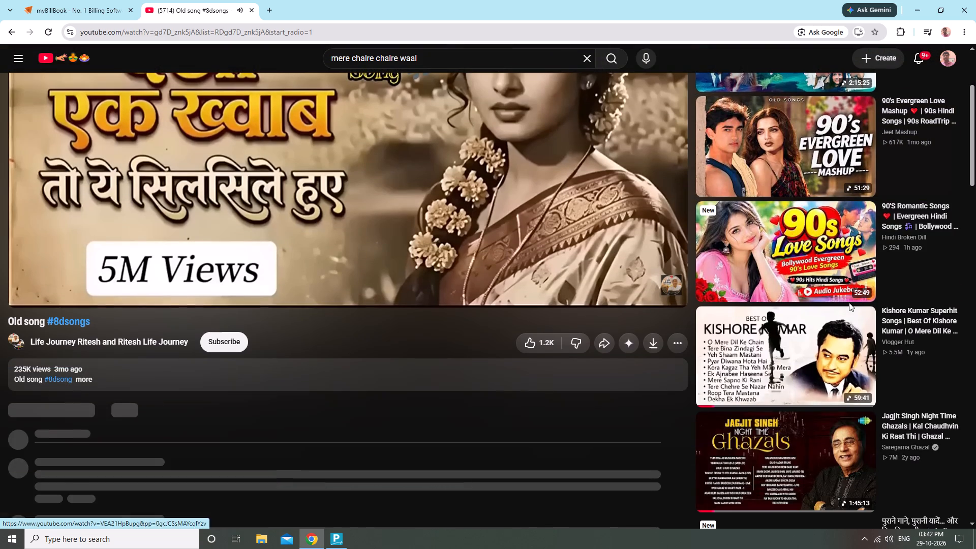
pyautogui.scroll(-3, 844, 314)
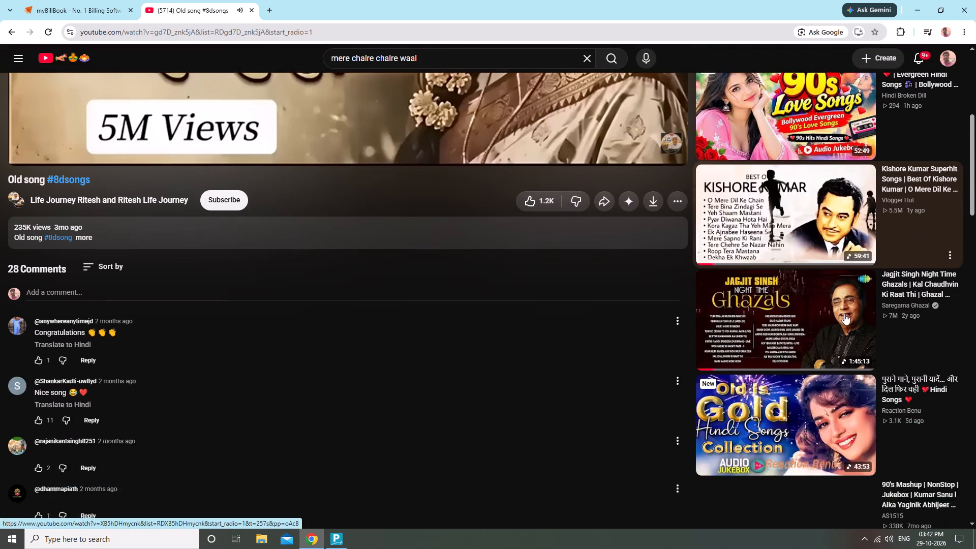
pyautogui.scroll(-6, 844, 314)
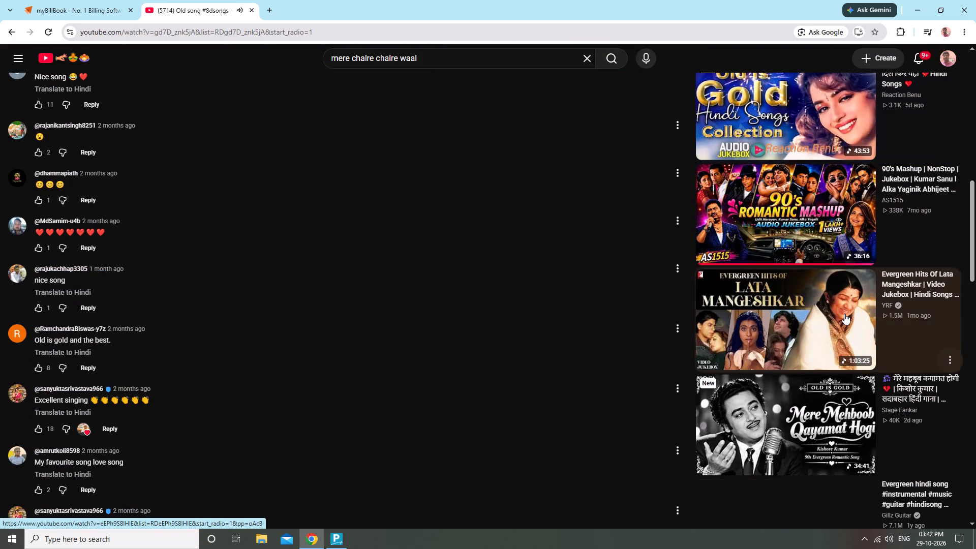
pyautogui.scroll(-4, 835, 306)
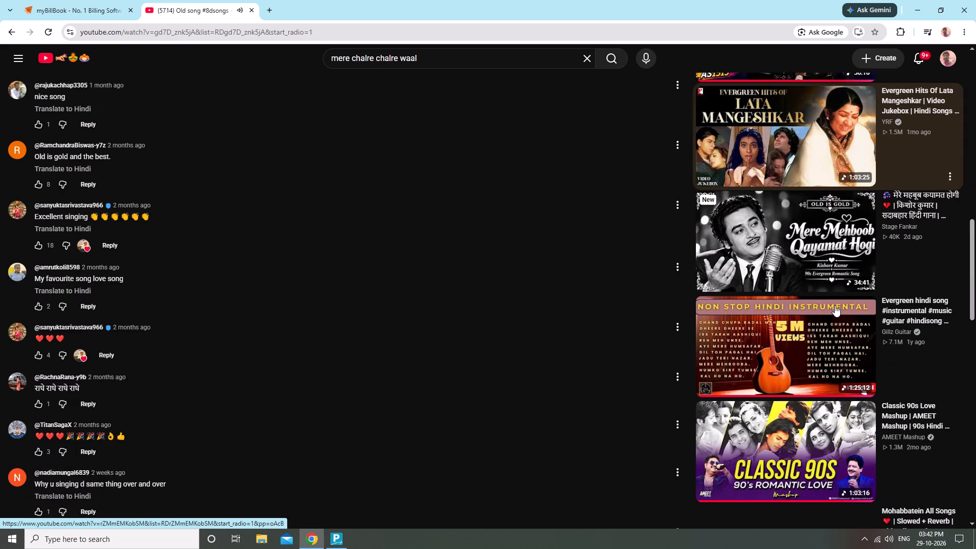
pyautogui.scroll(-2, 835, 306)
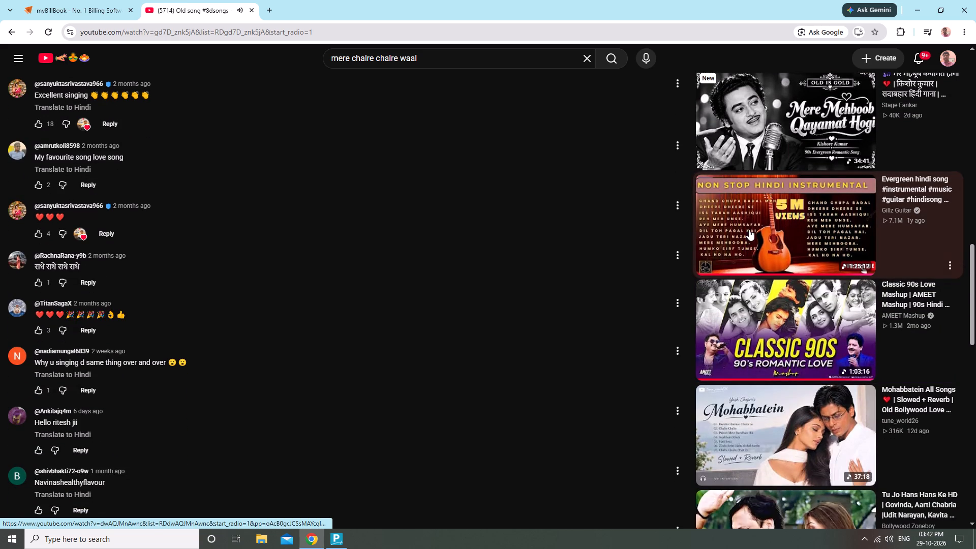
pyautogui.click(758, 204)
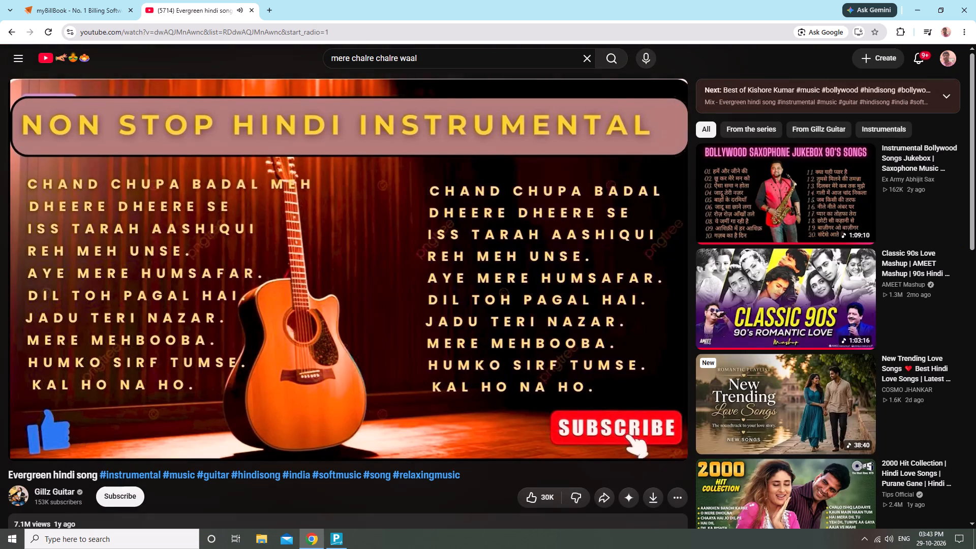
# Return to the myBillBook sales invoices and lower the headphone volume to 68.
pyautogui.click(88, 13)
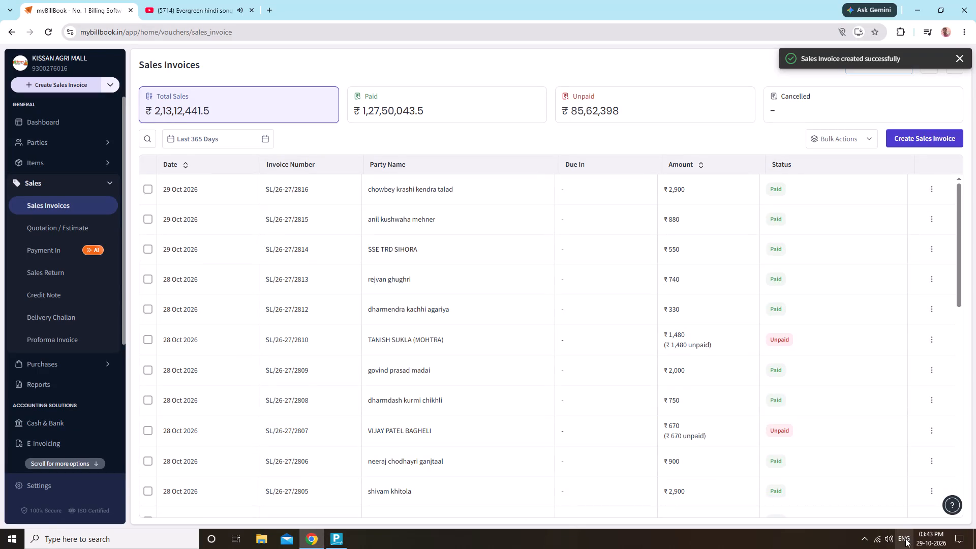
pyautogui.click(890, 541)
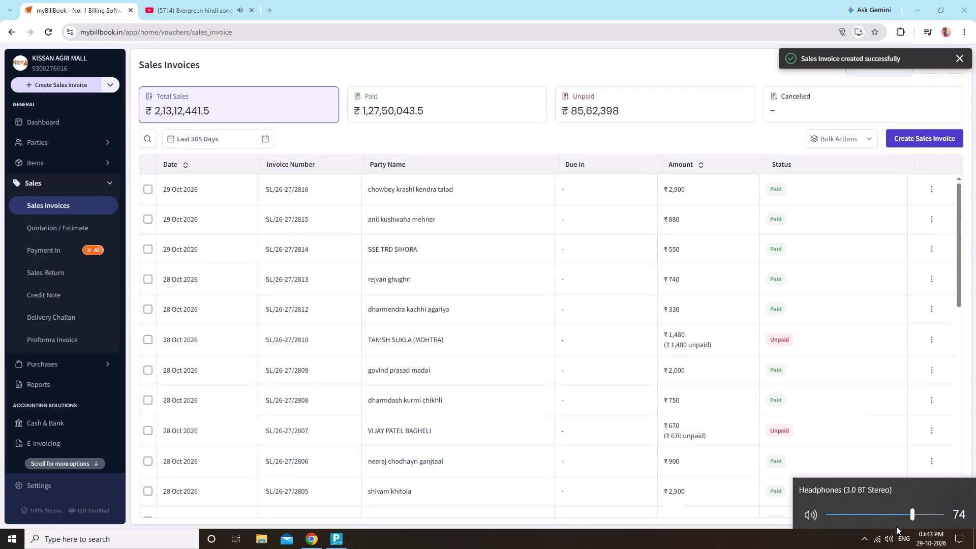
pyautogui.scroll(-4, 896, 526)
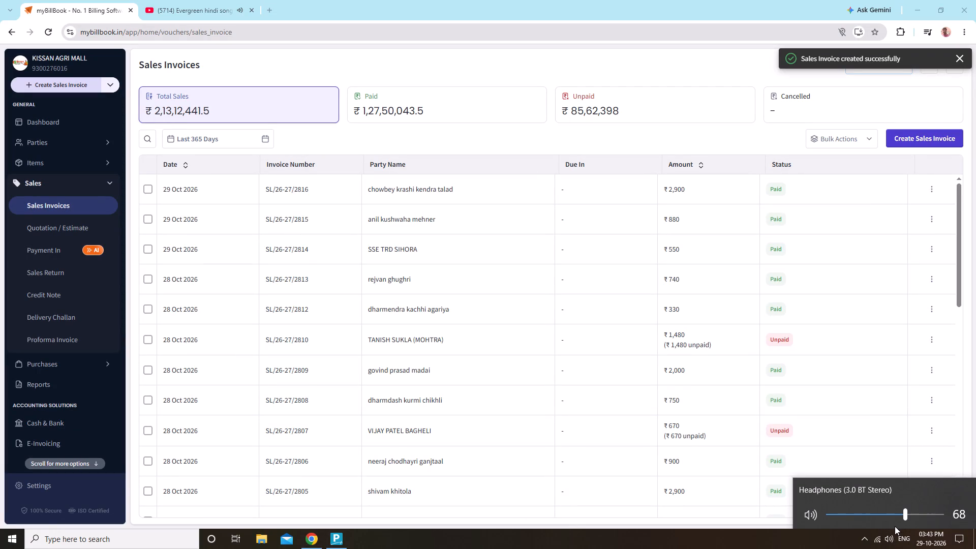
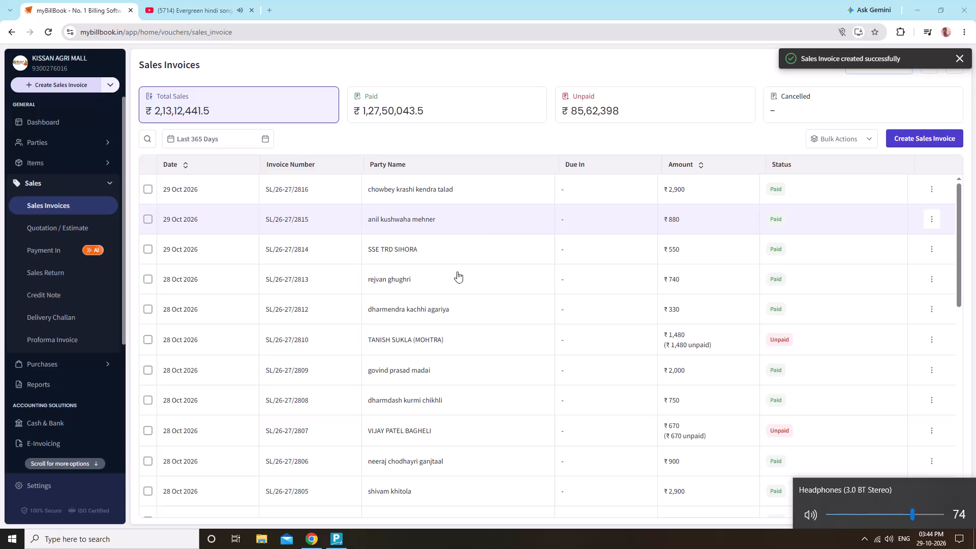
# Lower the headphone volume to 44.
pyautogui.scroll(-15, 457, 271)
pyautogui.scroll(2, 460, 281)
pyautogui.scroll(-1, 460, 281)
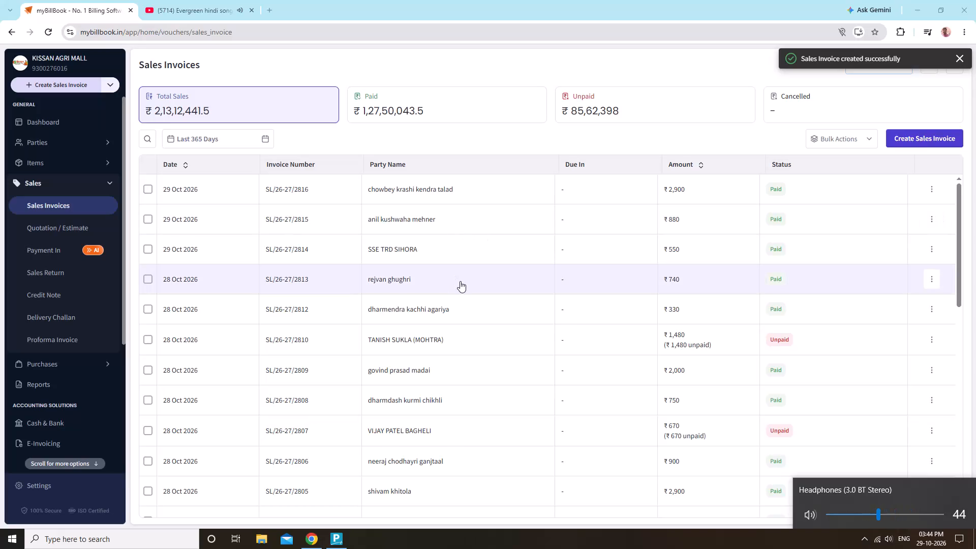
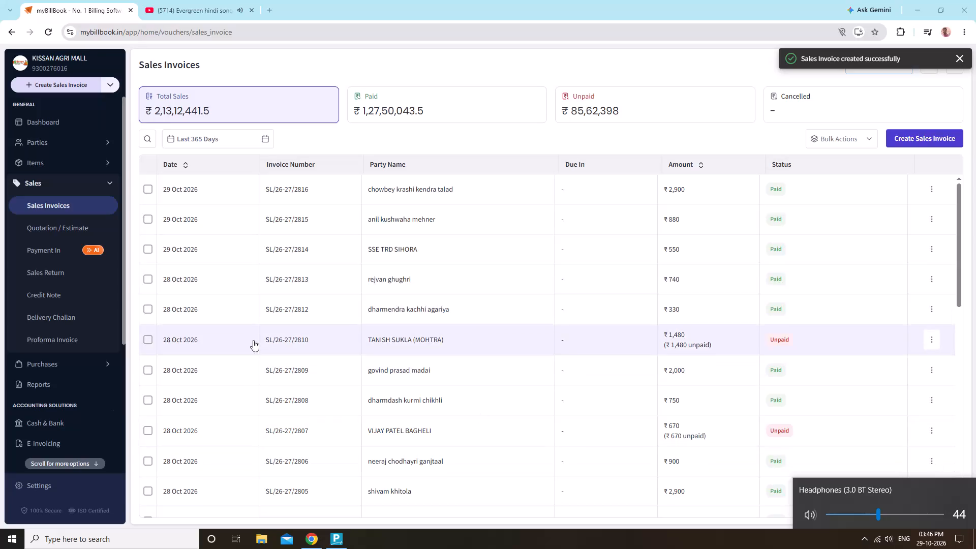
# Switch to TallyPrime, leave the Day Book and open voucher entry from the Gateway of Tally.
pyautogui.click(419, 136)
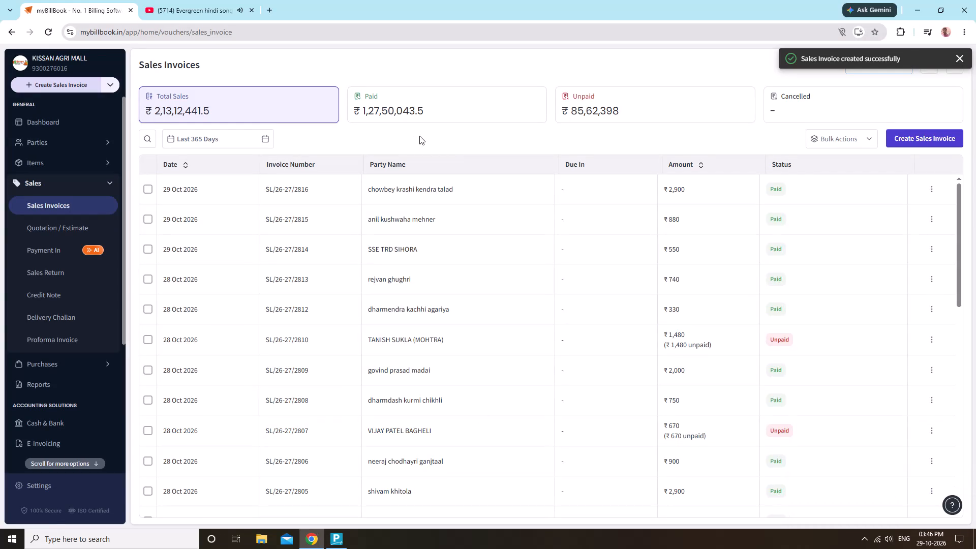
pyautogui.click(336, 544)
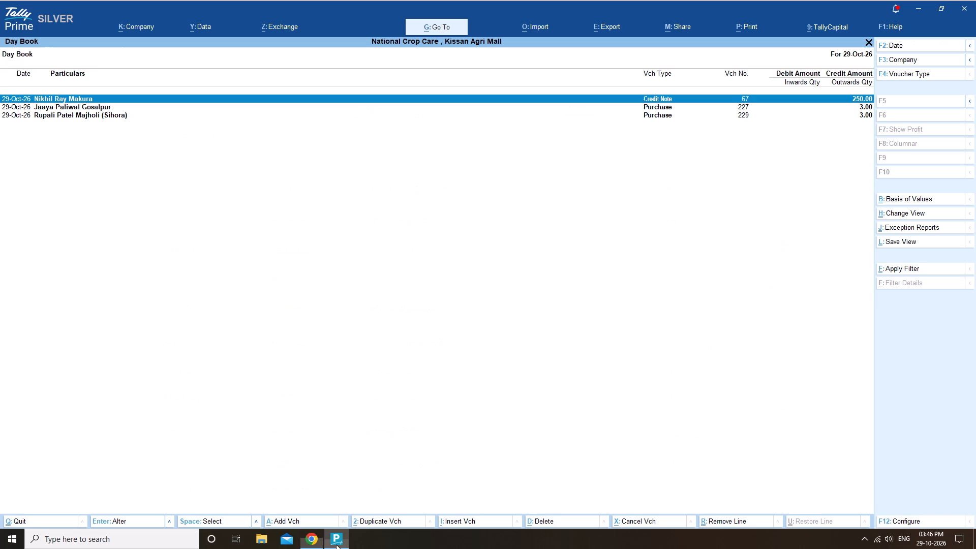
pyautogui.doubleClick(336, 544)
pyautogui.click(391, 467)
pyautogui.press('Escape')
pyautogui.press('Escape')
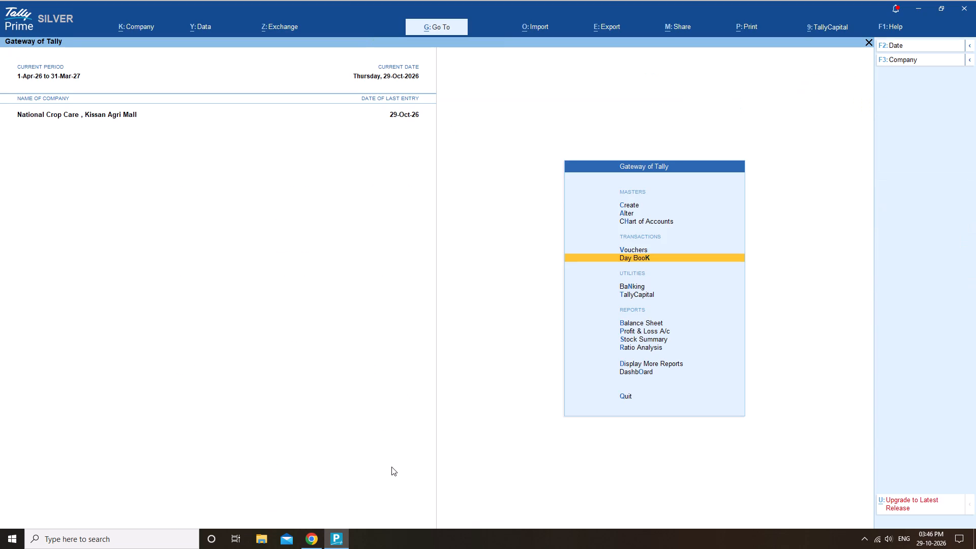
pyautogui.press('Up')
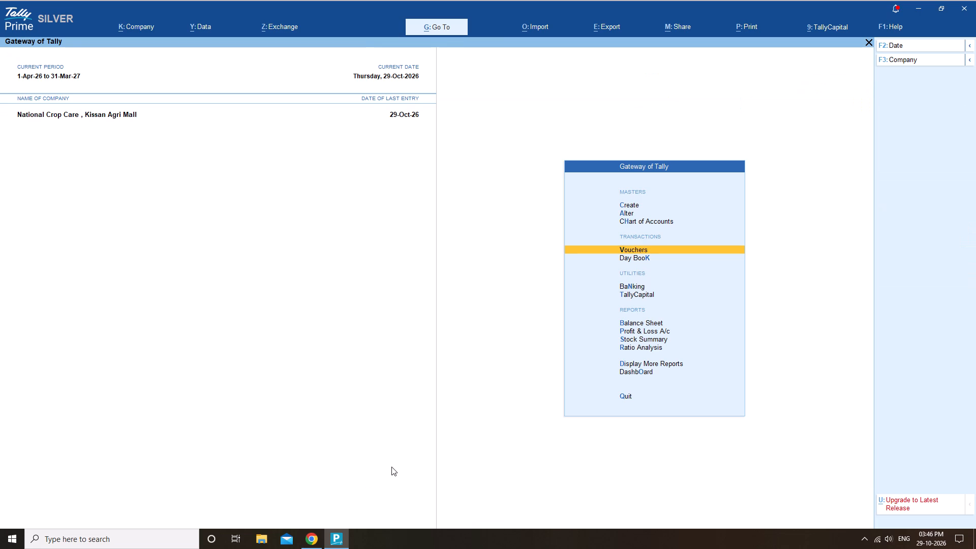
pyautogui.press('Return')
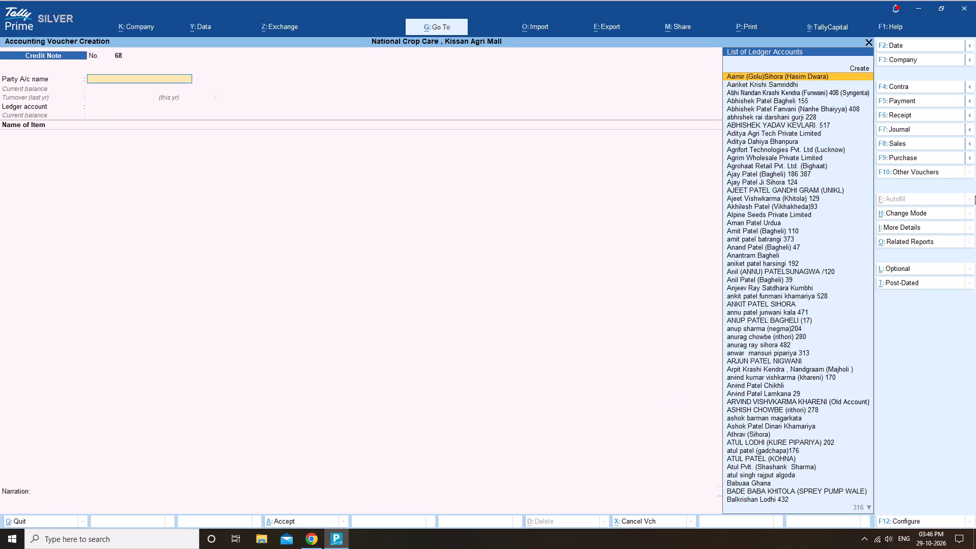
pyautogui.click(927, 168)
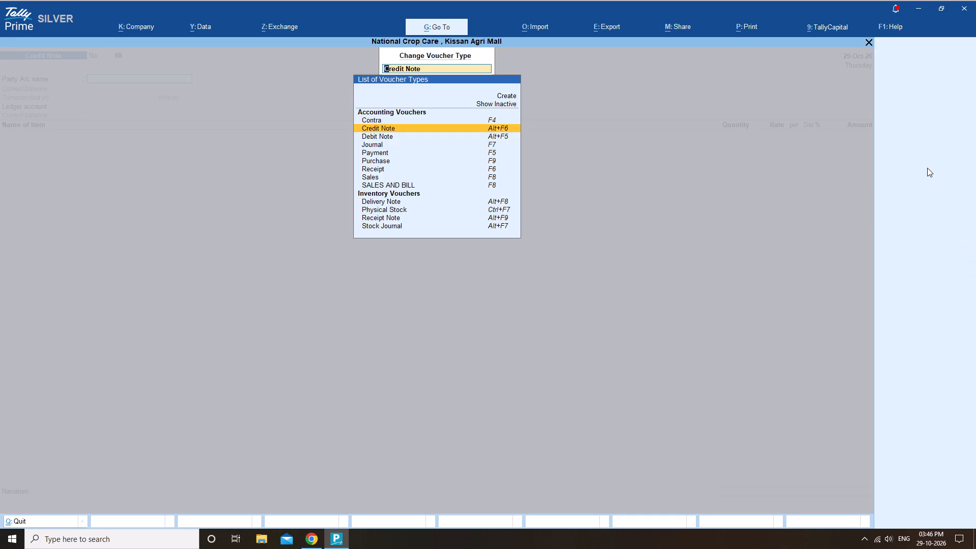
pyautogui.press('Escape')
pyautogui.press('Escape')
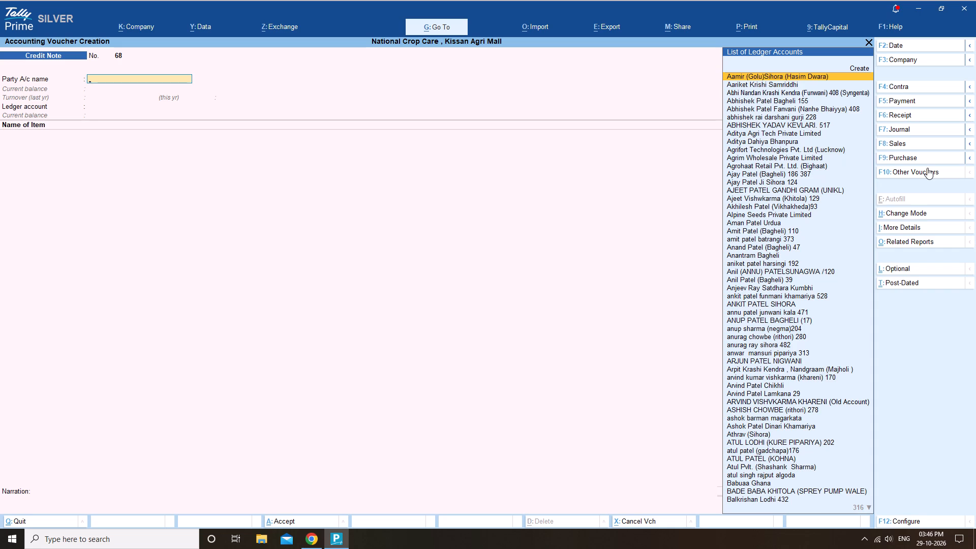
# Start a purchase voucher with supplier invoice number 11043 and accept 29-Oct-26 as the invoice date.
pyautogui.click(927, 162)
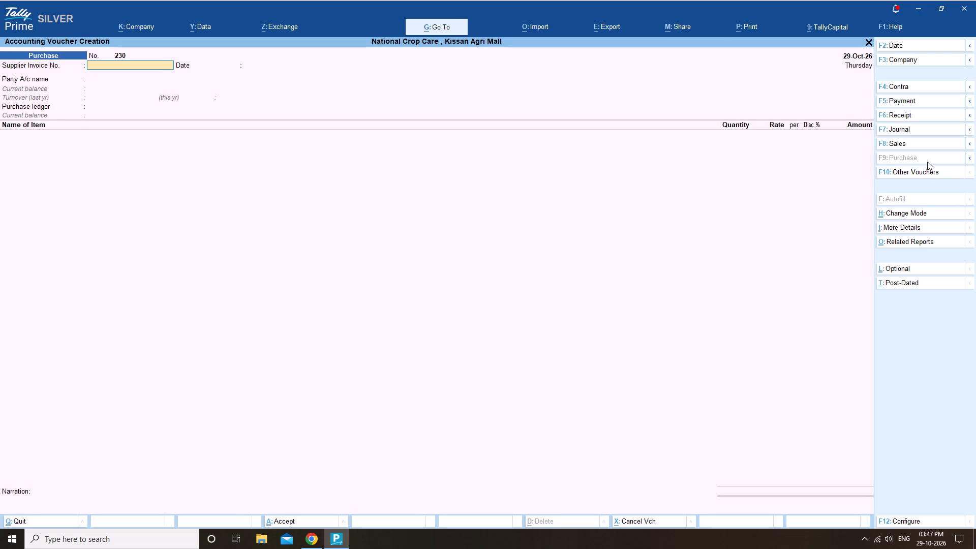
pyautogui.write('11')
pyautogui.write('04')
pyautogui.press('3')
pyautogui.press('Return')
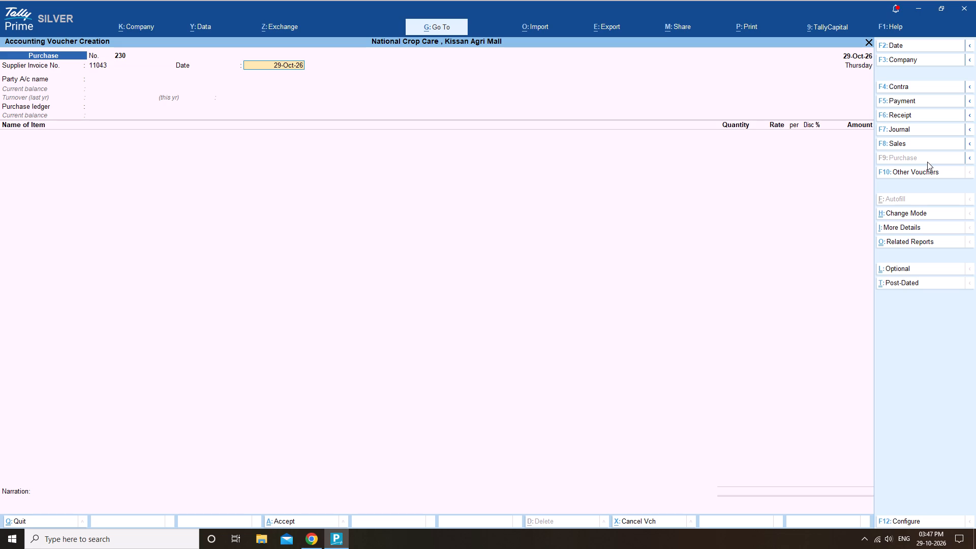
pyautogui.press('Return')
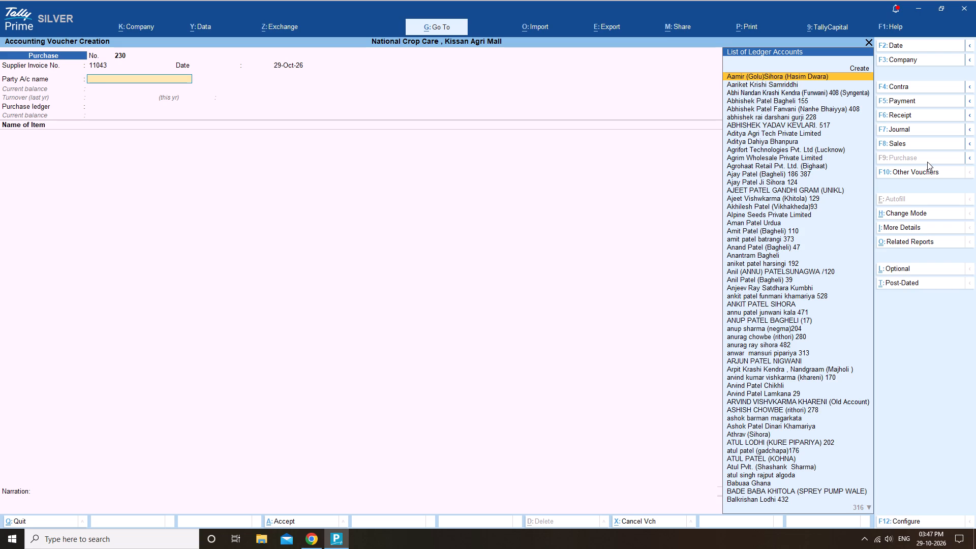
# Choose Ulink Agritech Pvt Ltd (Agro Star) as the party account, keeping the default receipt and order details.
pyautogui.press('u')
pyautogui.press('l')
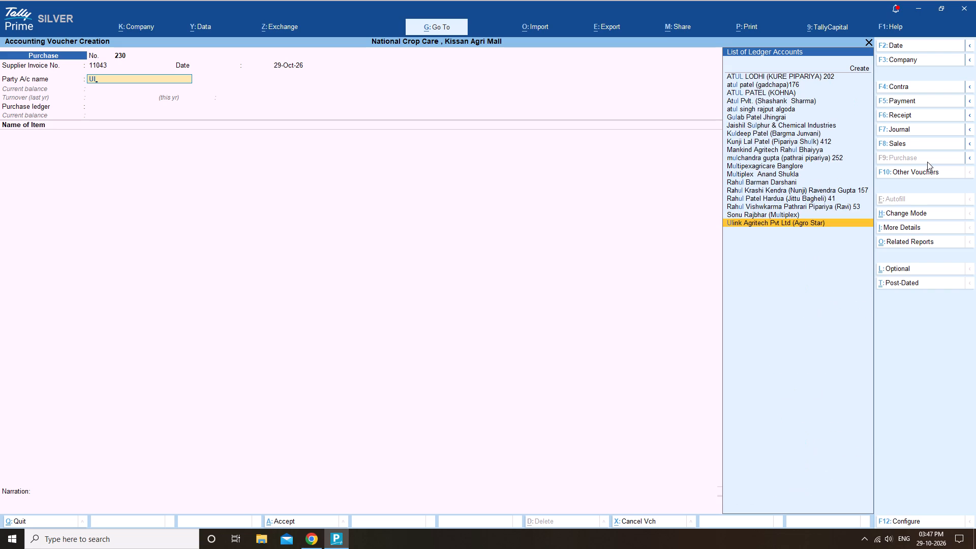
pyautogui.press('Return')
pyautogui.press('Return')
pyautogui.press('Return')
pyautogui.press('Return')
pyautogui.press('Return')
pyautogui.press('Return')
pyautogui.press('Return')
pyautogui.press('Return')
pyautogui.press('Return')
pyautogui.press('Return')
pyautogui.press('Return')
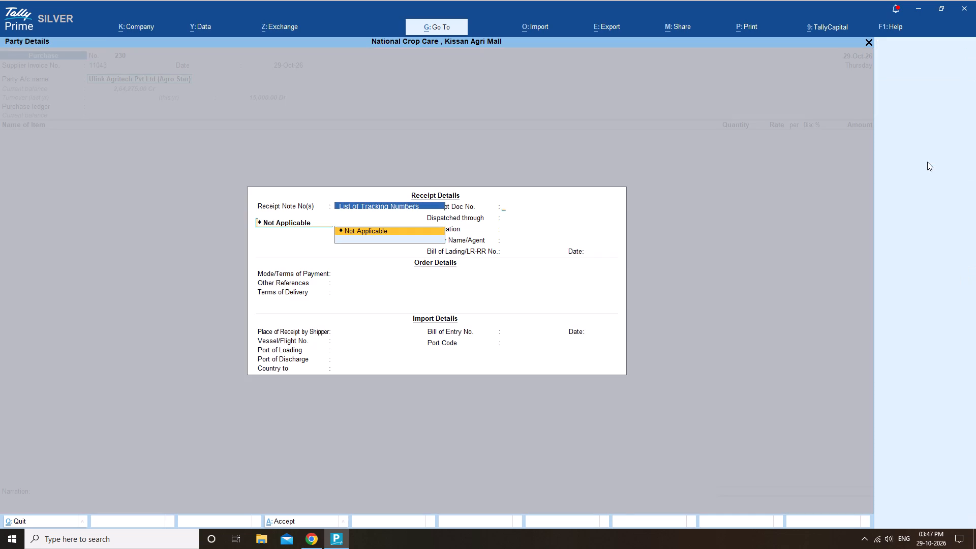
pyautogui.press('Return')
pyautogui.press('Return')
pyautogui.press('Return')
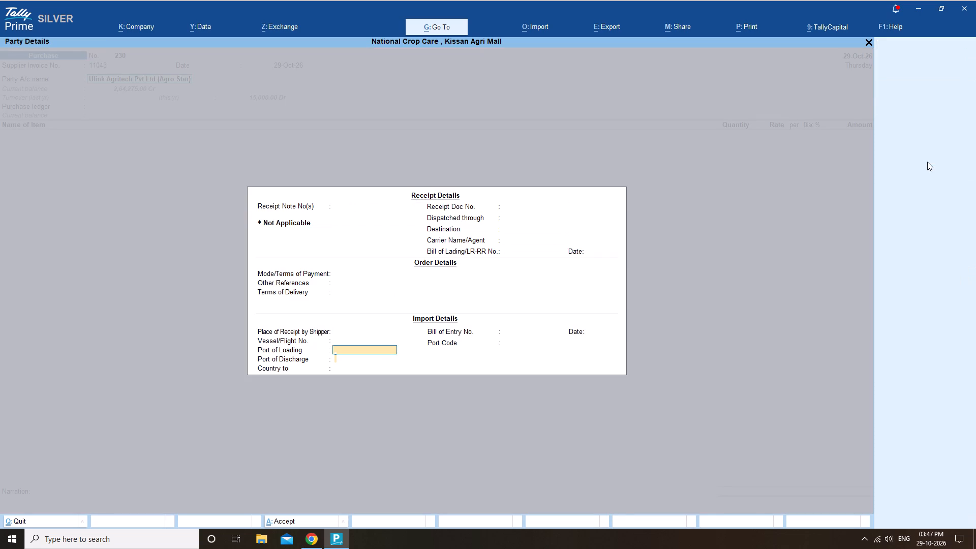
pyautogui.press('Return')
# Set the destination country to India in the import details and accept the remaining party details as they are.
pyautogui.write('in')
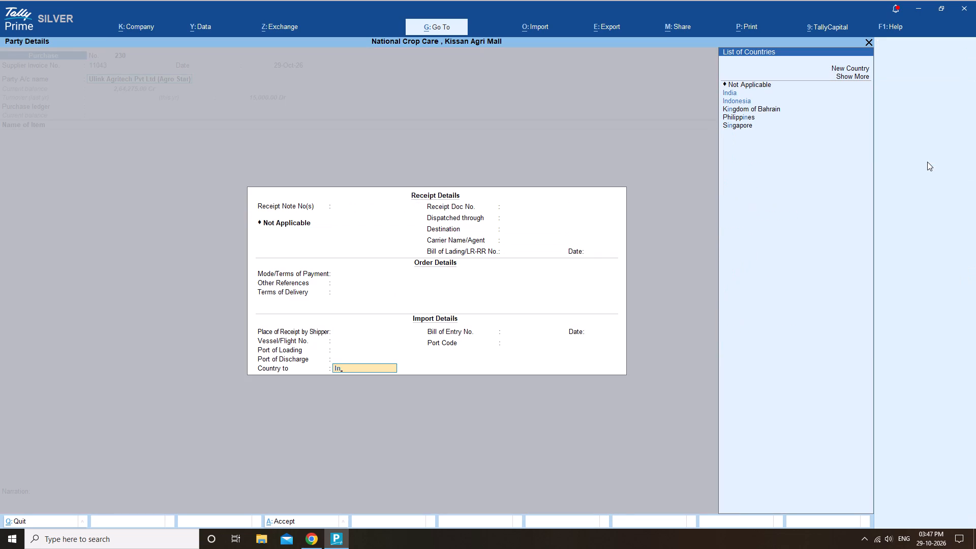
pyautogui.press('Down')
pyautogui.press('Return')
pyautogui.press('Return')
pyautogui.press('Return')
pyautogui.press('Return')
pyautogui.press('Return')
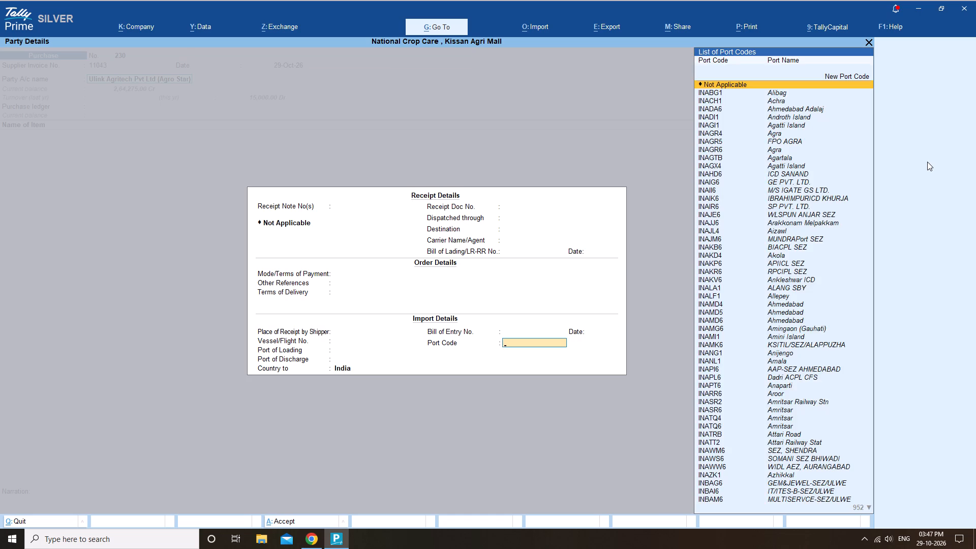
pyautogui.press('Return')
pyautogui.press('Return')
pyautogui.press('Return')
pyautogui.press('Return')
pyautogui.press('Return')
pyautogui.press('Return')
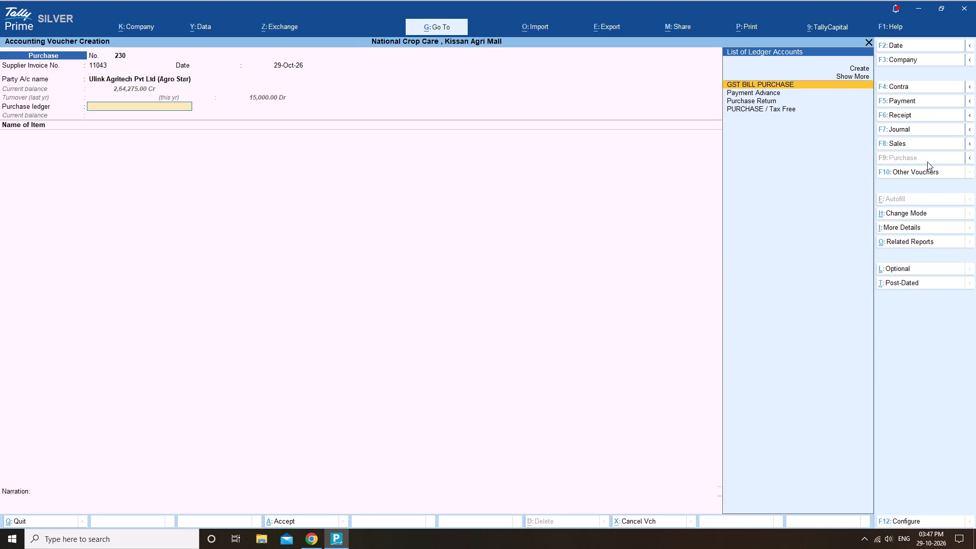
# Select PURCHASE / Tax Free as the voucher's purchase ledger.
pyautogui.press('Down')
pyautogui.press('Down')
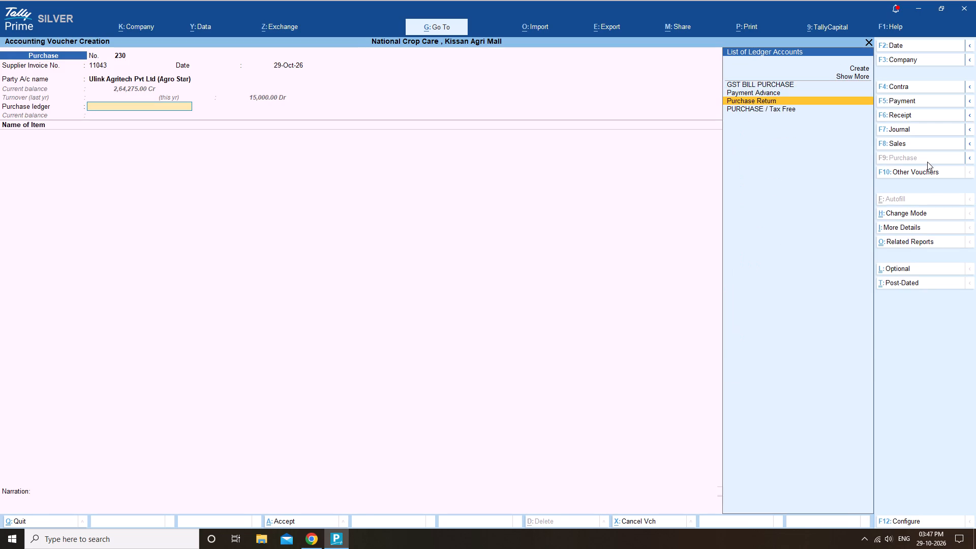
pyautogui.press('Down')
pyautogui.press('Return')
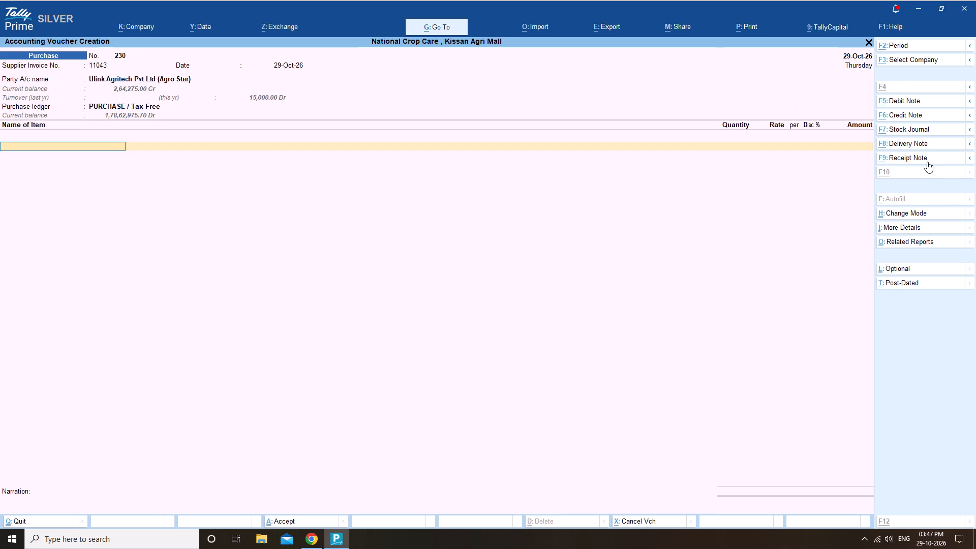
# Start creating a new stock item from the voucher's item line and name it "Axe with Handle (Kulhadi)", without an alias.
pyautogui.hotkey('alt', 'c')
pyautogui.write('ax')
pyautogui.write('e with')
pyautogui.press('space')
pyautogui.press('h')
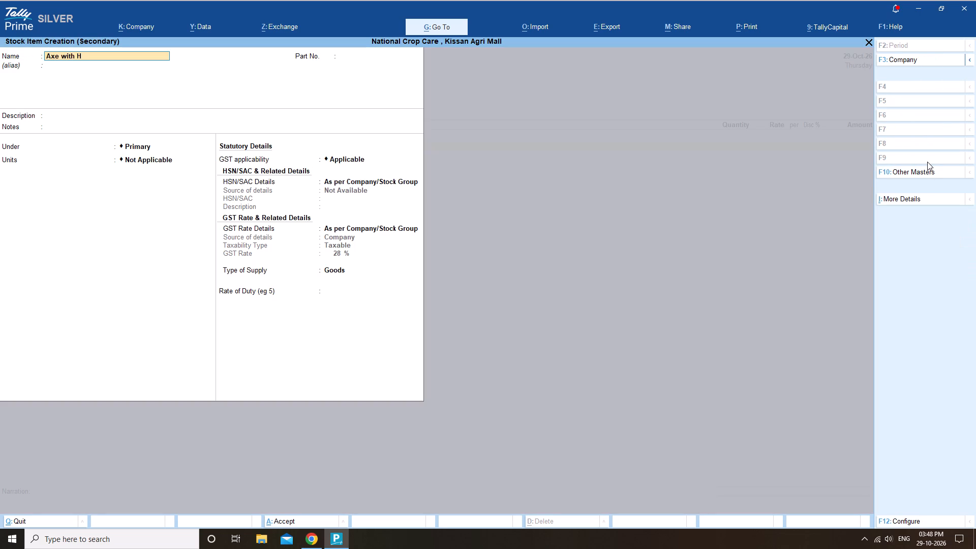
pyautogui.write('an')
pyautogui.write('dle')
pyautogui.press('space')
pyautogui.hotkey('shift', '(')
pyautogui.write('kul')
pyautogui.write('hadi')
pyautogui.hotkey('shift', ')')
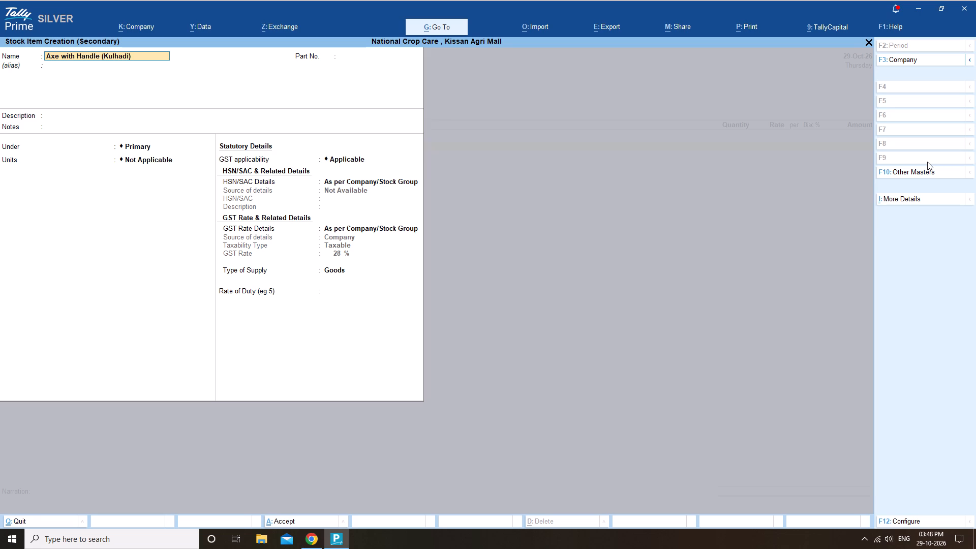
pyautogui.press('Return')
pyautogui.press('Return')
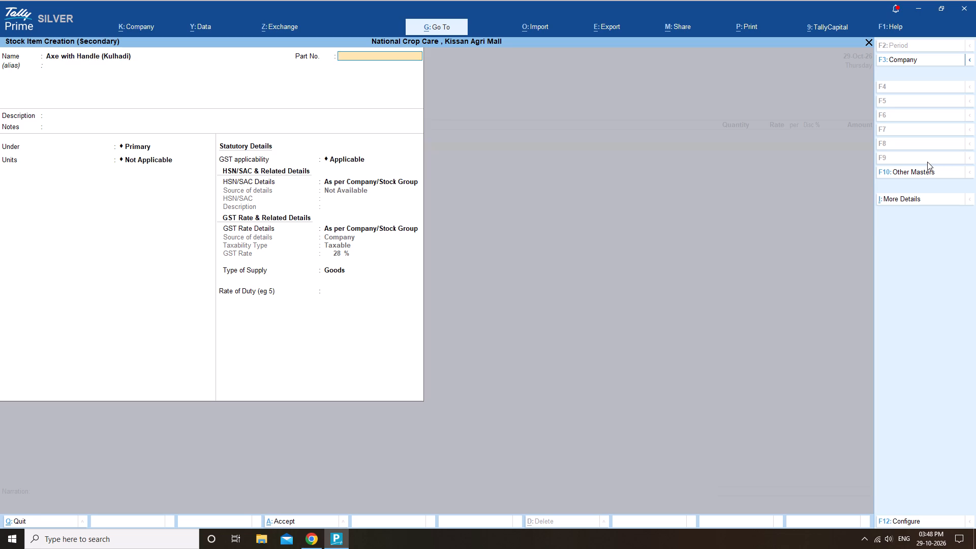
# Keep the stock item under Primary and set its units to PCS.
pyautogui.press('Return')
pyautogui.press('Return')
pyautogui.press('Return')
pyautogui.press('Return')
pyautogui.press('Down')
pyautogui.press('Down')
pyautogui.press('Down')
pyautogui.press('Down')
pyautogui.press('Down')
pyautogui.press('Down')
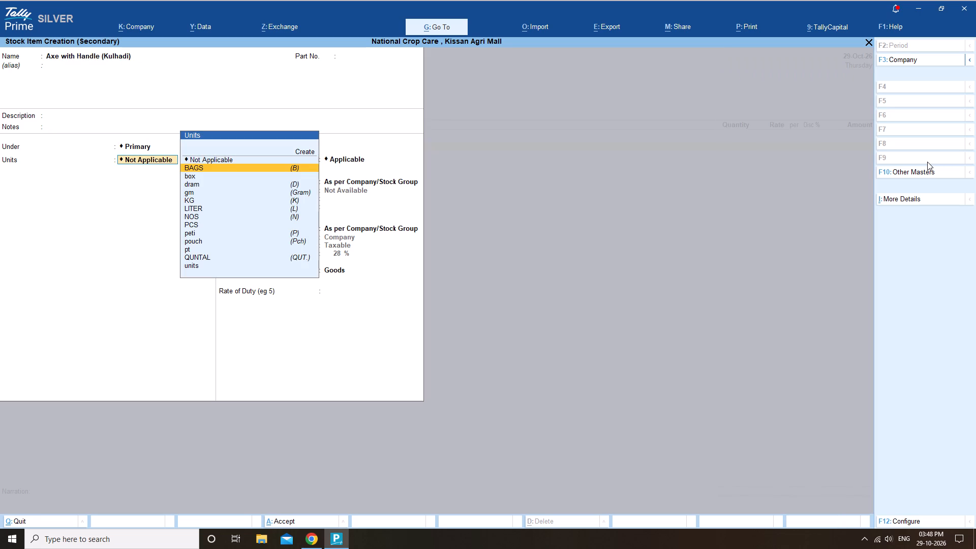
pyautogui.press('Down')
pyautogui.press('Down')
pyautogui.press('Return')
pyautogui.press('Return')
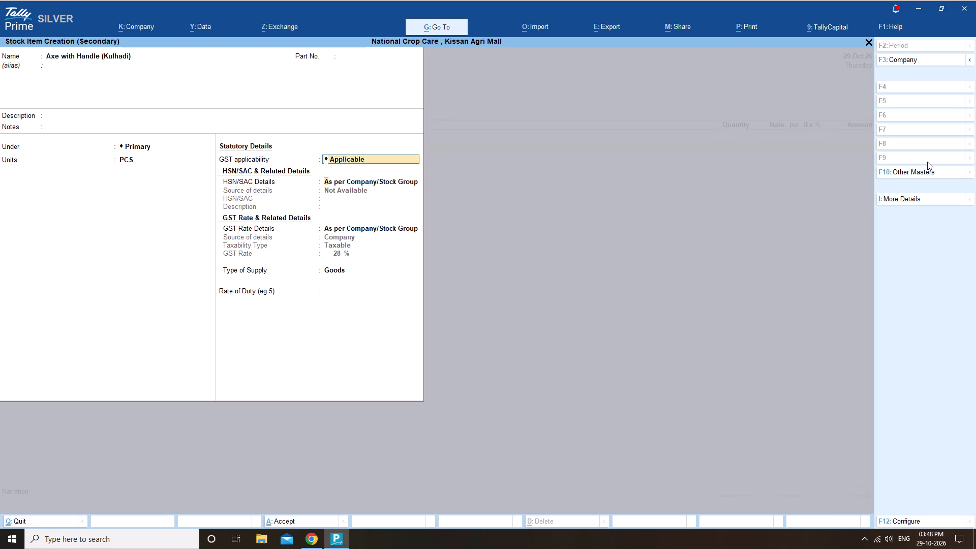
# Specify the stock item's GST rate details here, set the taxability type to Non-GST, and save the item.
pyautogui.press('Return')
pyautogui.press('Down')
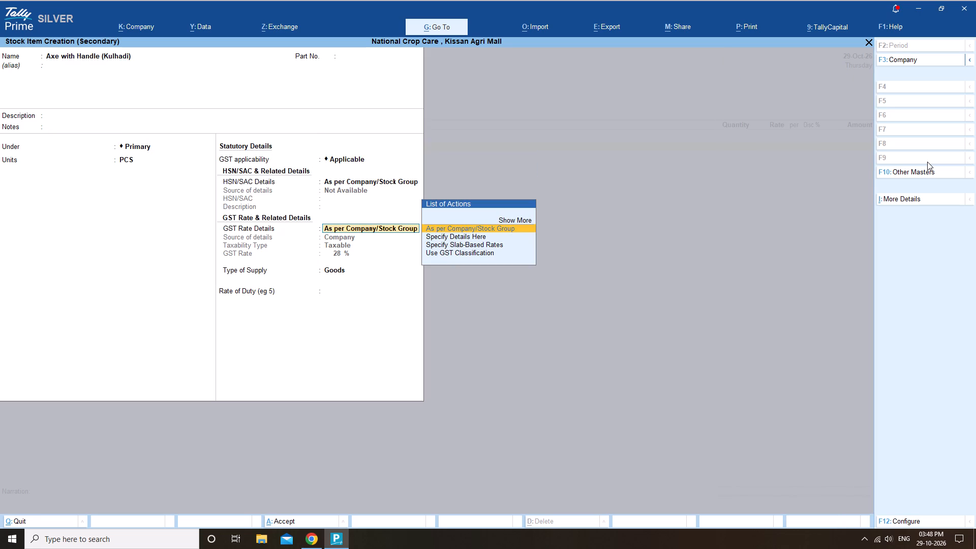
pyautogui.press('Return')
pyautogui.press('Return')
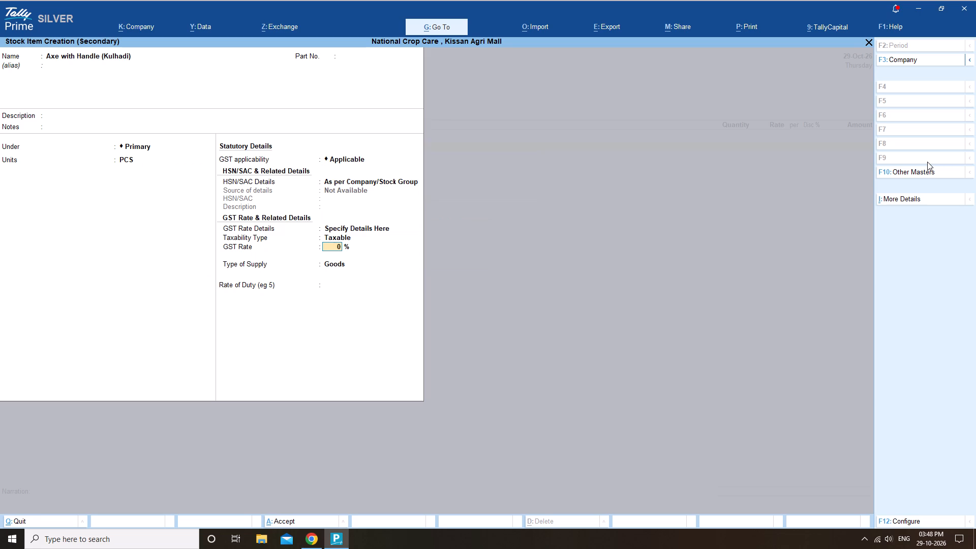
pyautogui.press('Up')
pyautogui.press('Down')
pyautogui.press('Up')
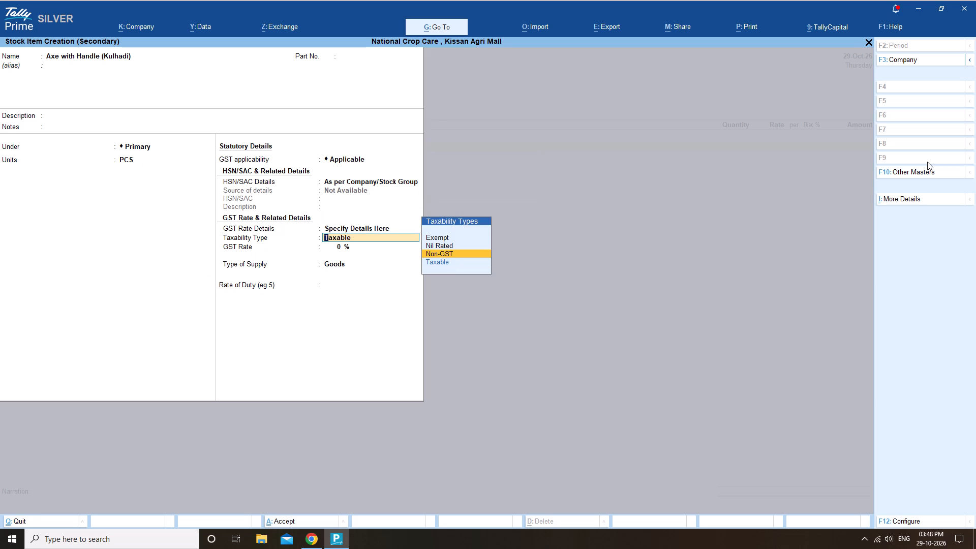
pyautogui.press('Return')
pyautogui.press('Return')
pyautogui.press('Return')
pyautogui.press('Return')
pyautogui.press('Return')
pyautogui.press('Return')
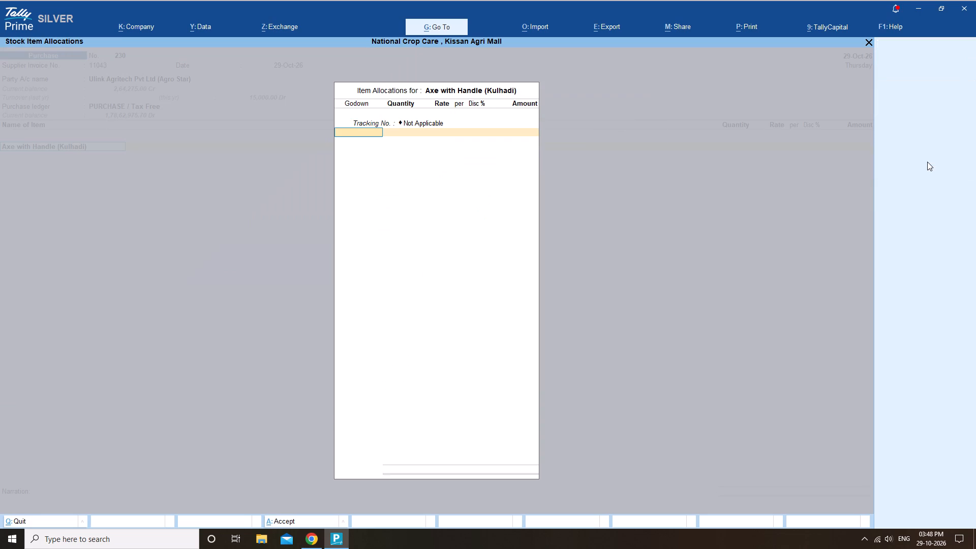
# Allocate 10 PCS of the axe to Main Location with an amount of 4450.
pyautogui.press('m')
pyautogui.press('Return')
pyautogui.write('10')
pyautogui.press('Return')
pyautogui.press('Return')
pyautogui.press('Return')
pyautogui.press('Return')
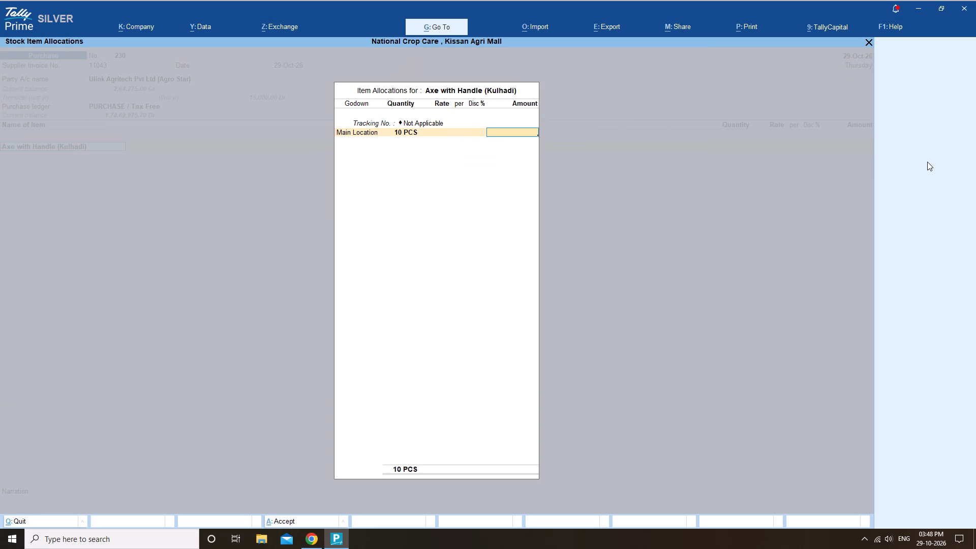
pyautogui.write('44')
pyautogui.write('50')
pyautogui.press('Return')
pyautogui.press('Return')
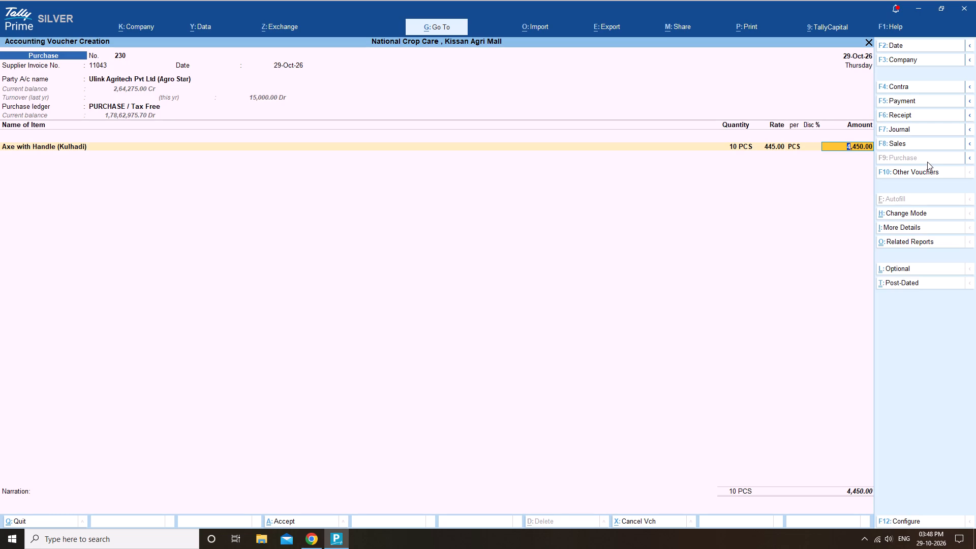
# End the item list, leave the narration empty, and accept the purchase voucher.
pyautogui.press('Return')
pyautogui.press('Return')
pyautogui.press('Return')
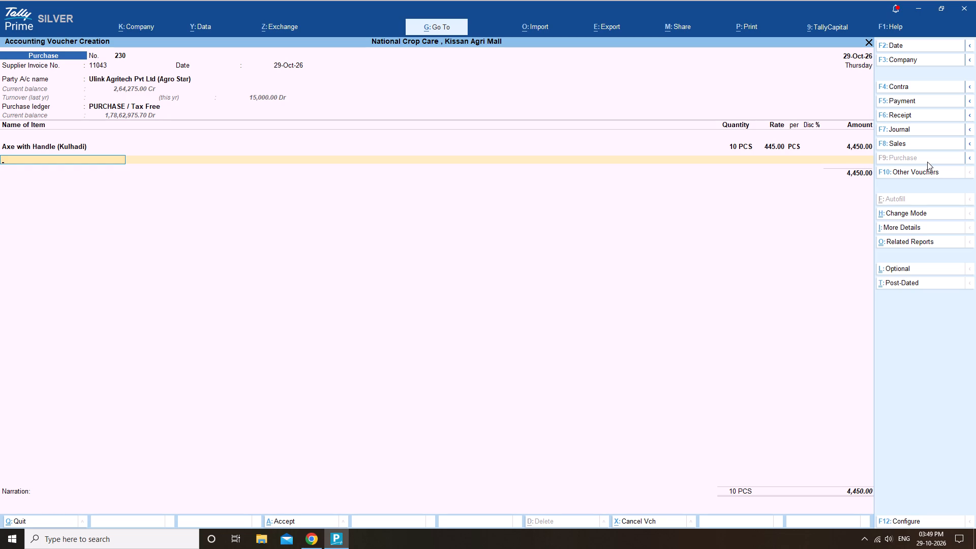
pyautogui.press('Return')
pyautogui.press('Return')
pyautogui.press('Return')
pyautogui.press('Return')
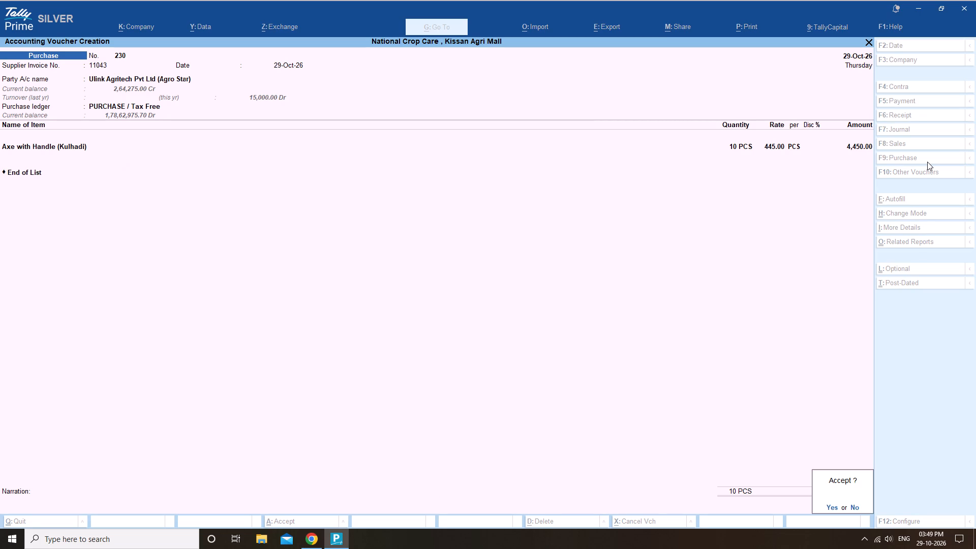
pyautogui.press('Return')
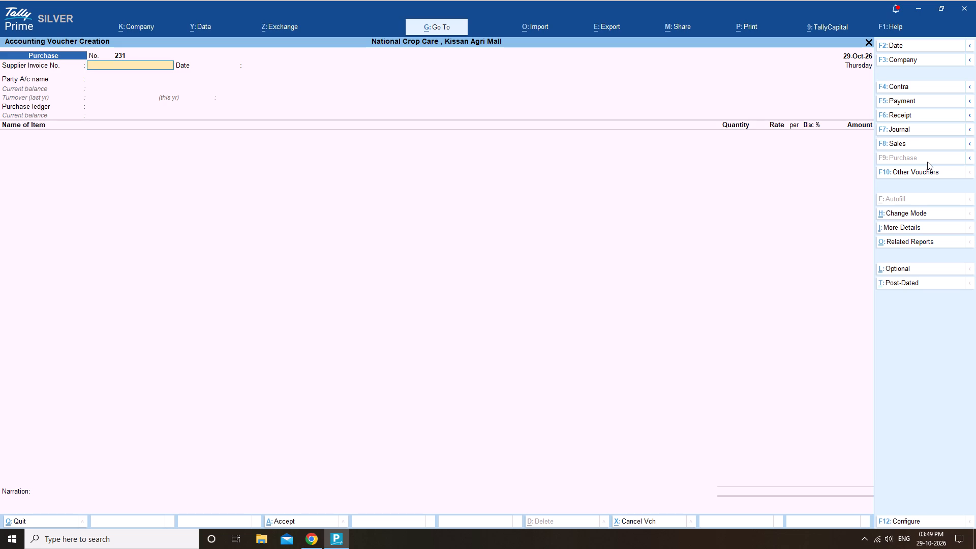
# Open the Ulink Agritech purchase voucher from the Day Book and copy its item name.
pyautogui.press('Escape')
pyautogui.press('Escape')
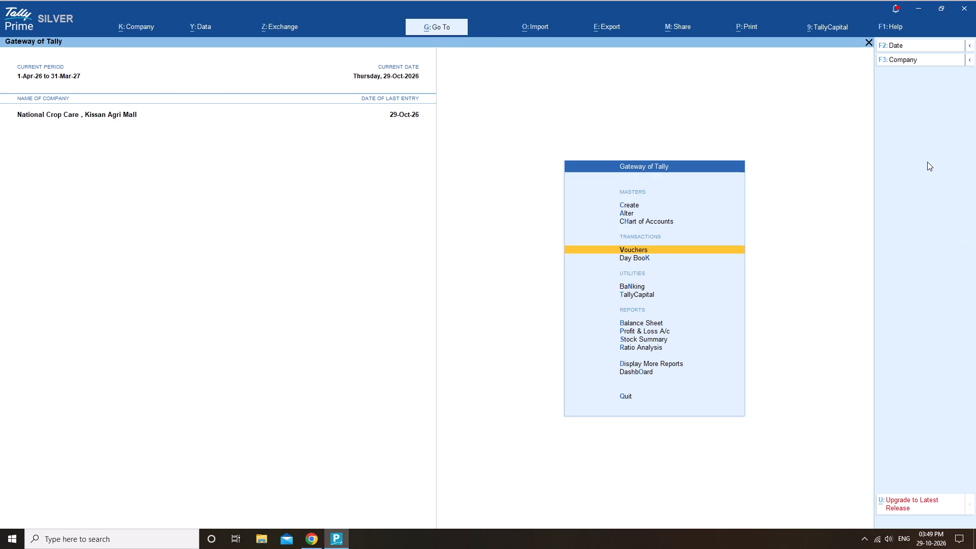
pyautogui.press('Down')
pyautogui.press('Return')
pyautogui.press('Down')
pyautogui.press('Down')
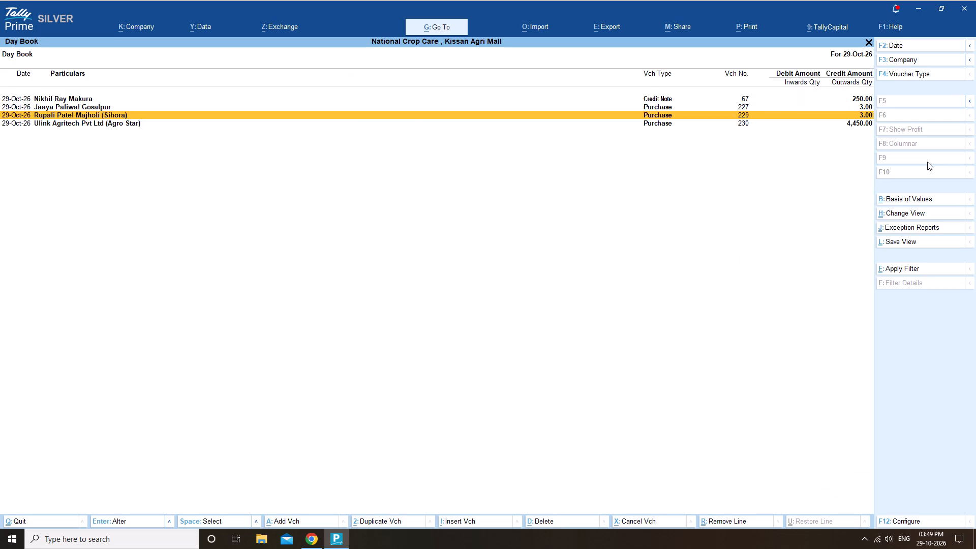
pyautogui.press('Down')
pyautogui.press('Return')
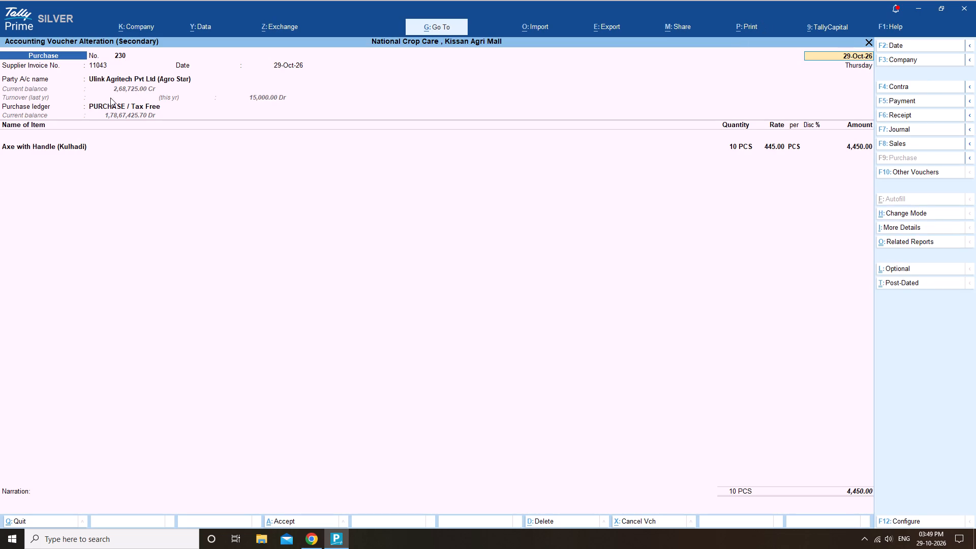
pyautogui.click(44, 149)
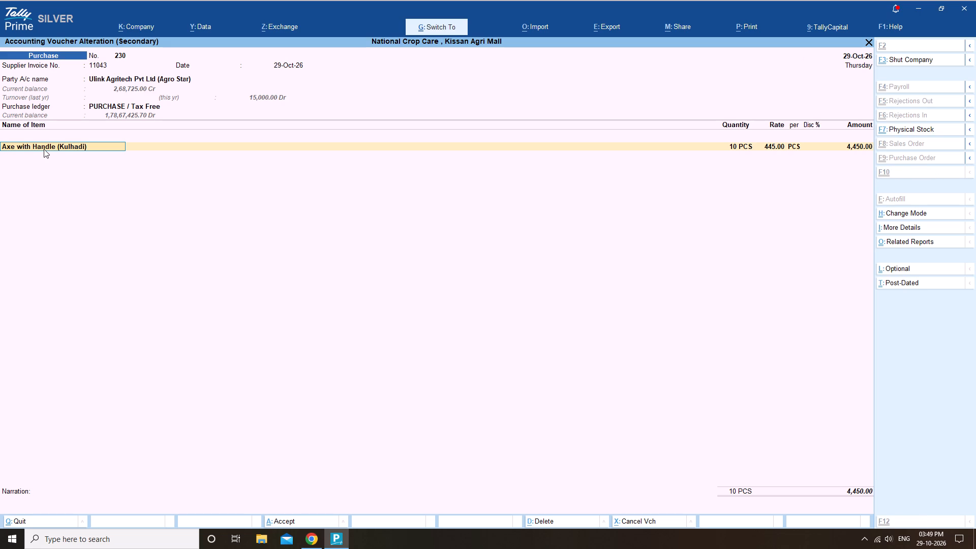
pyautogui.hotkey('ctrl', 'c')
# Switch to myBillBook in Chrome, start a new inventory item, and set its category to hardware.
pyautogui.hotkey('alt', 'Tab')
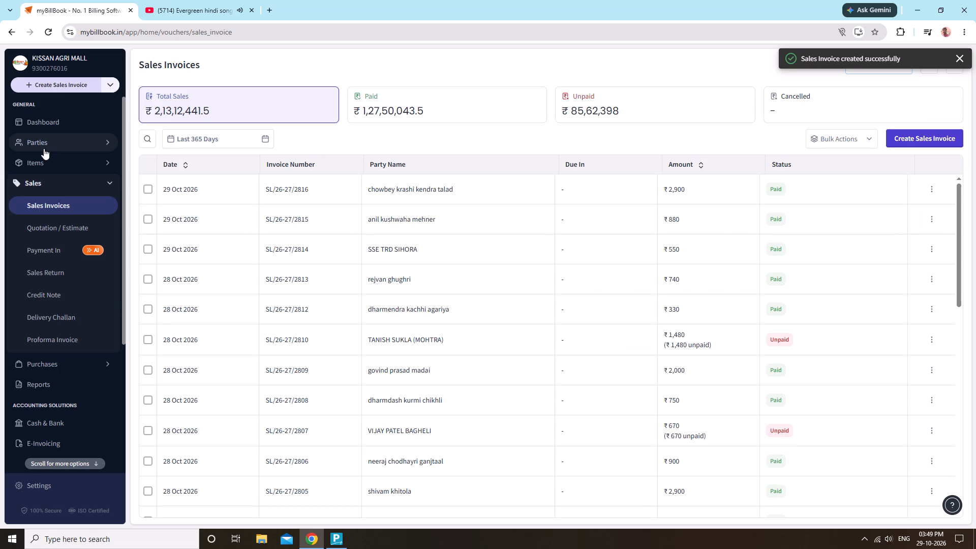
pyautogui.click(80, 162)
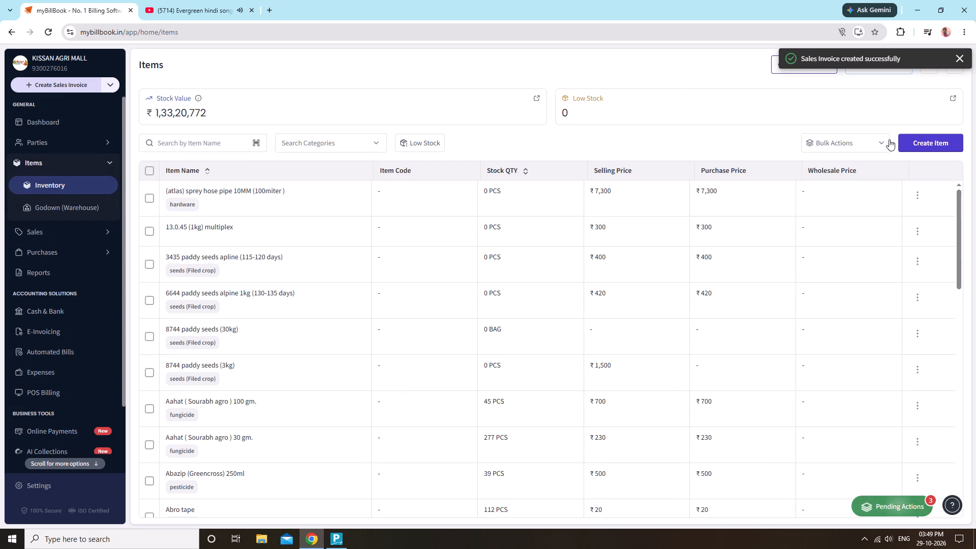
pyautogui.click(912, 141)
pyautogui.click(591, 226)
pyautogui.click(603, 216)
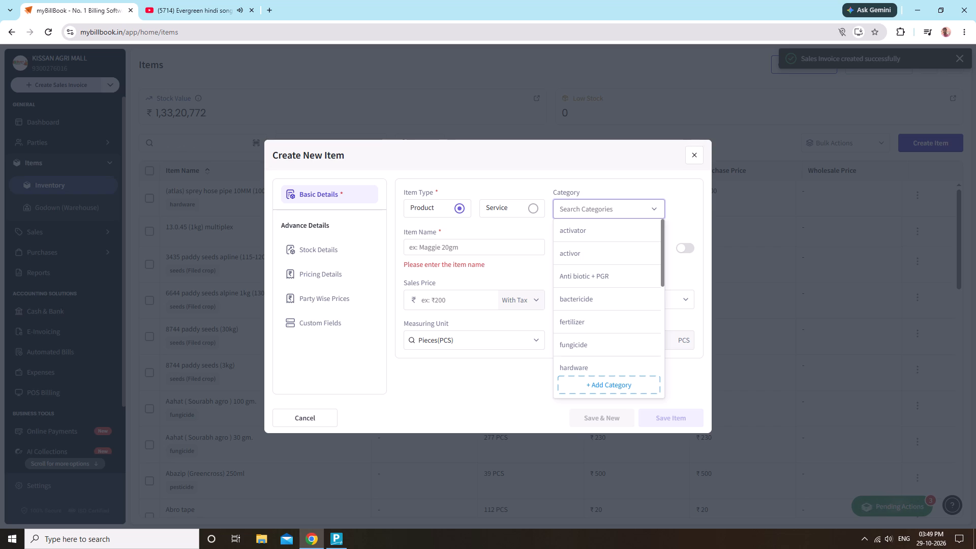
pyautogui.write('hard')
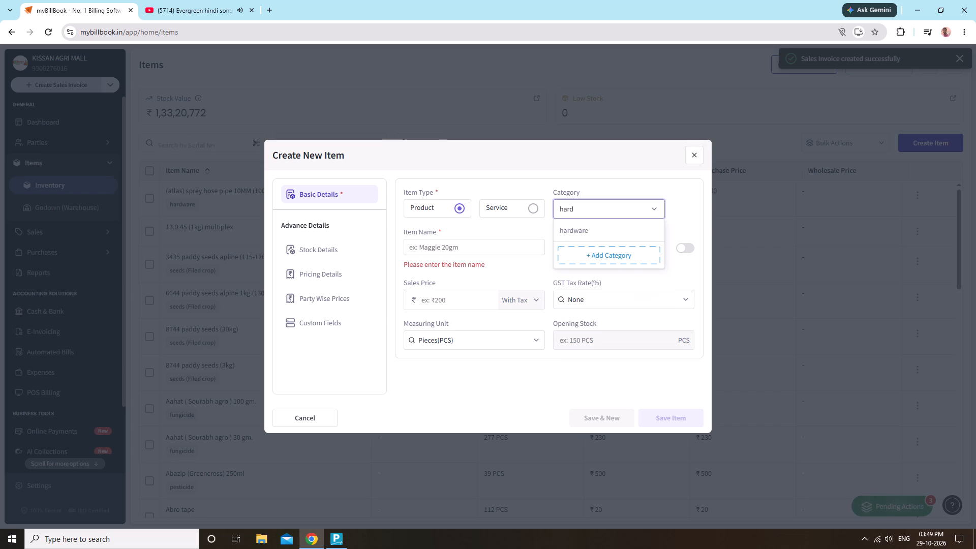
pyautogui.press('Down')
pyautogui.click(620, 239)
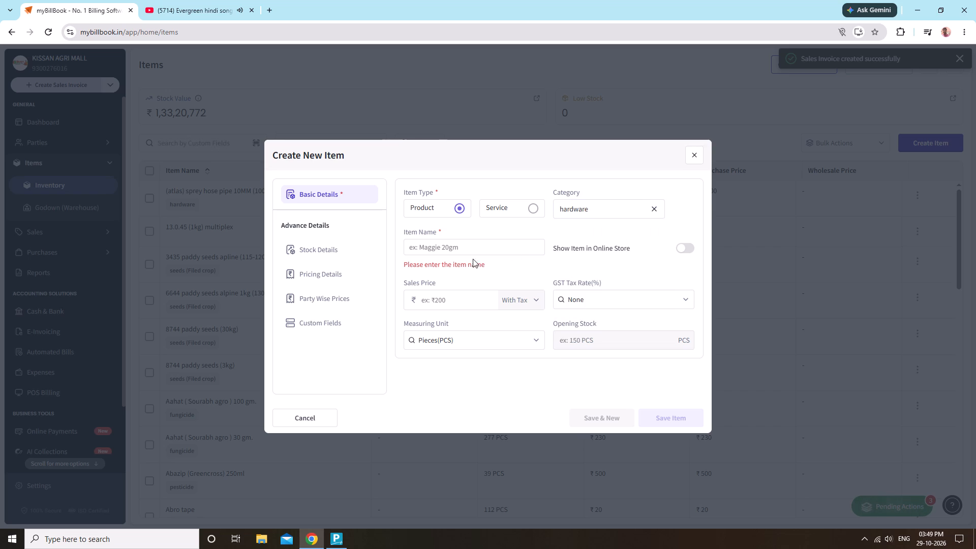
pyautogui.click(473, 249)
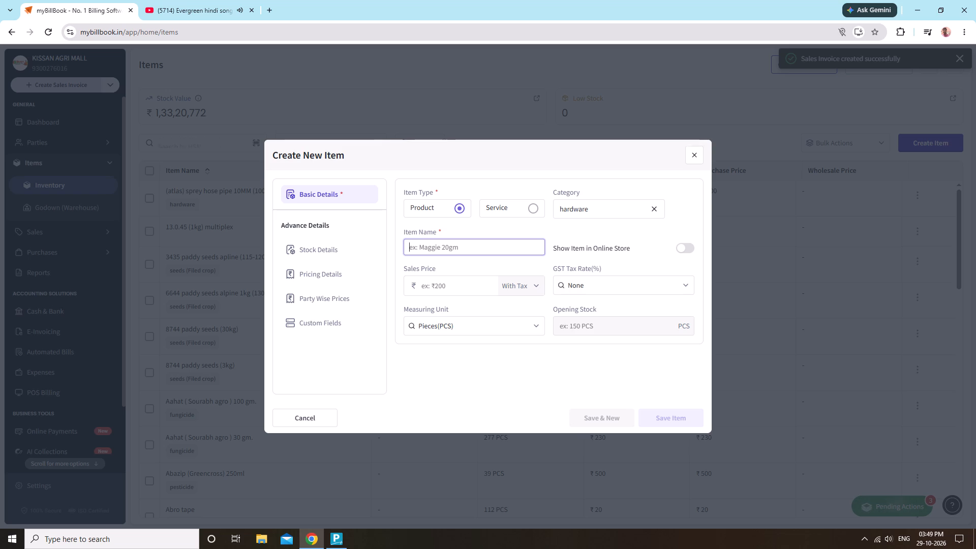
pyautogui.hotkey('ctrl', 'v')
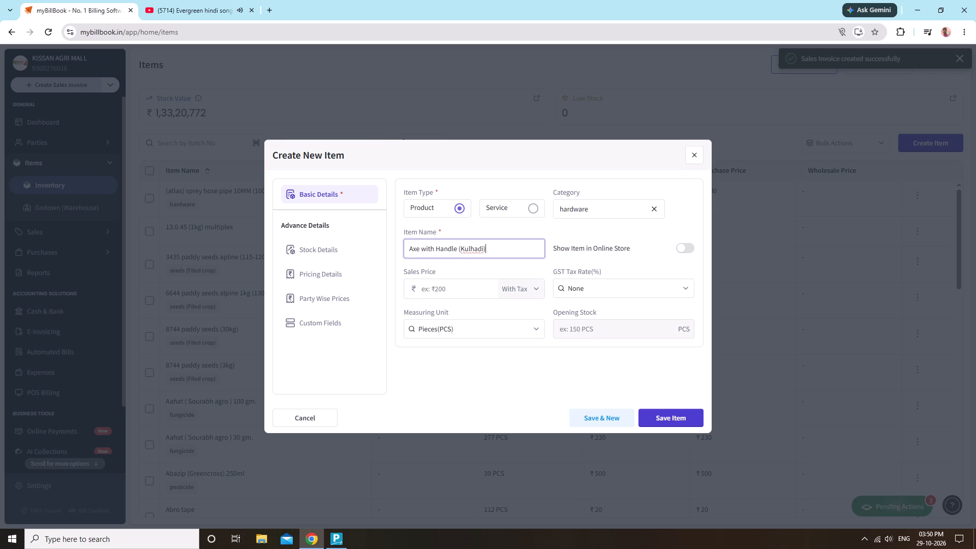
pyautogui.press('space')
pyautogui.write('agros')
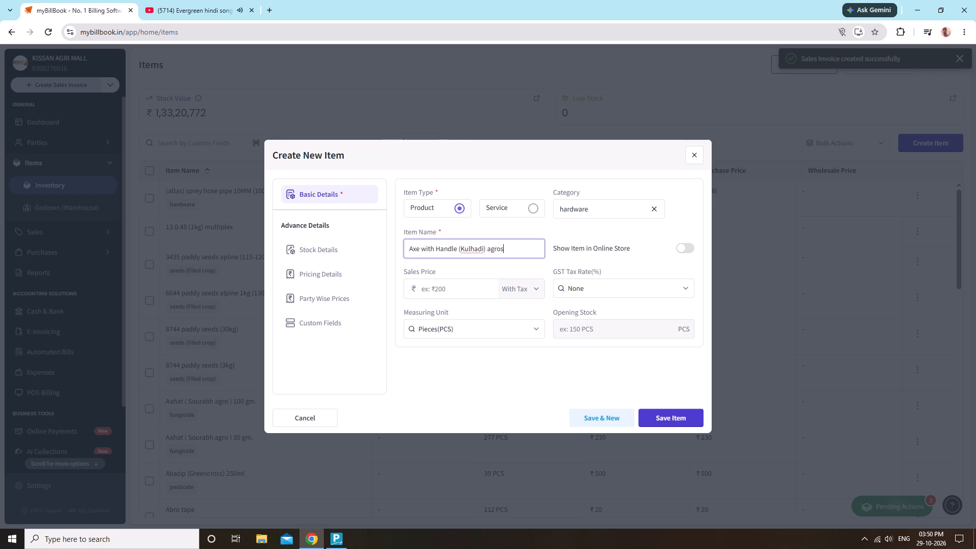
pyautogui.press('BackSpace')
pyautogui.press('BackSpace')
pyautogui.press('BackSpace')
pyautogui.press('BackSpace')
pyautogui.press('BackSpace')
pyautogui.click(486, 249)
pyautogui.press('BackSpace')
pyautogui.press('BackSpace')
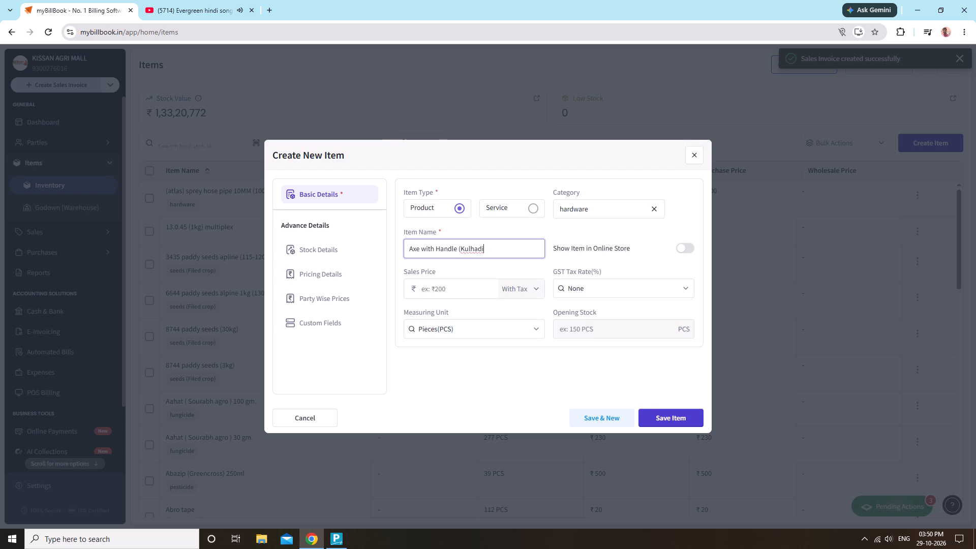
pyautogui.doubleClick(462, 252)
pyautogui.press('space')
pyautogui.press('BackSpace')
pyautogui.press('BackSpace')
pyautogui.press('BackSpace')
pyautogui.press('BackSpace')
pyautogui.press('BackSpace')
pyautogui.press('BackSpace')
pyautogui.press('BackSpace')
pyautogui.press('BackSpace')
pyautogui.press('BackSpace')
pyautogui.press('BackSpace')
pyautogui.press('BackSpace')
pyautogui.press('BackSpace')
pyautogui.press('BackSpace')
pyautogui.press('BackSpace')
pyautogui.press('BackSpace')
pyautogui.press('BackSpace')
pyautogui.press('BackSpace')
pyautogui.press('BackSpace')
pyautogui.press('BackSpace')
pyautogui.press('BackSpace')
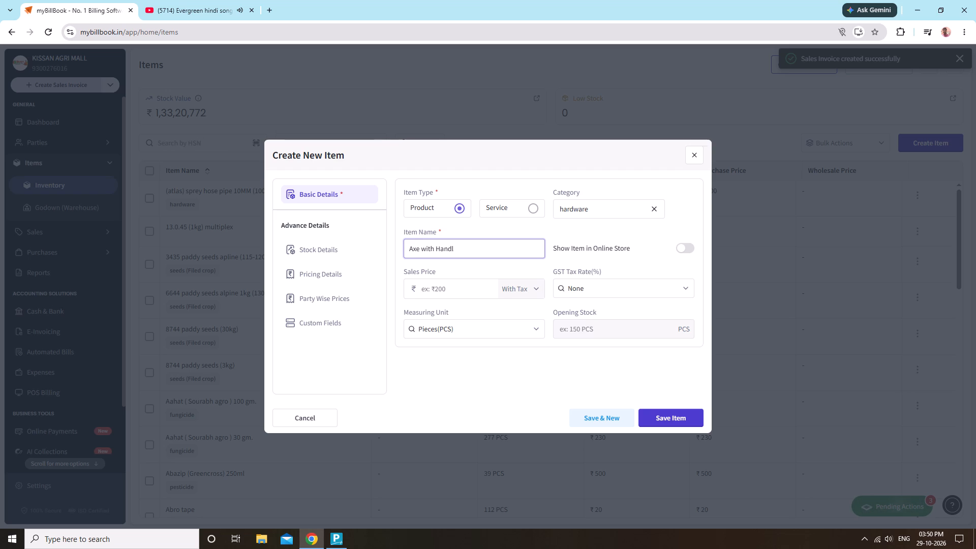
# Name the new item "Axe with Handle (Agrostar) Kulhadi", based on the copied name.
pyautogui.hotkey('ctrl', 'v')
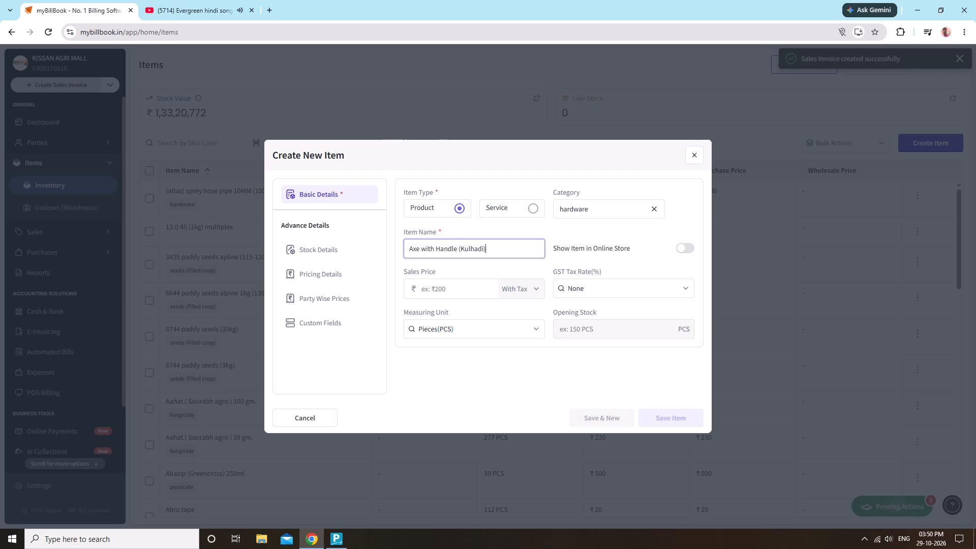
pyautogui.press('BackSpace')
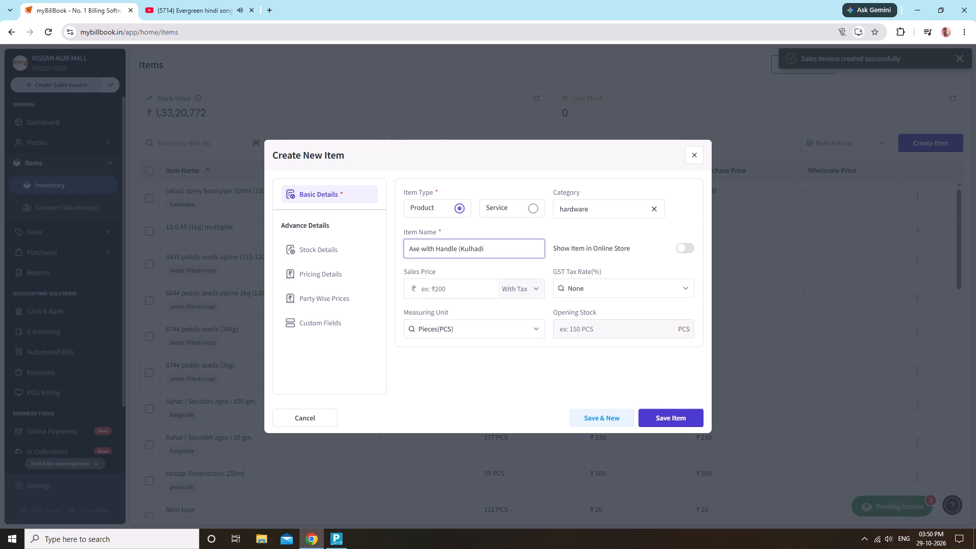
pyautogui.click(459, 250)
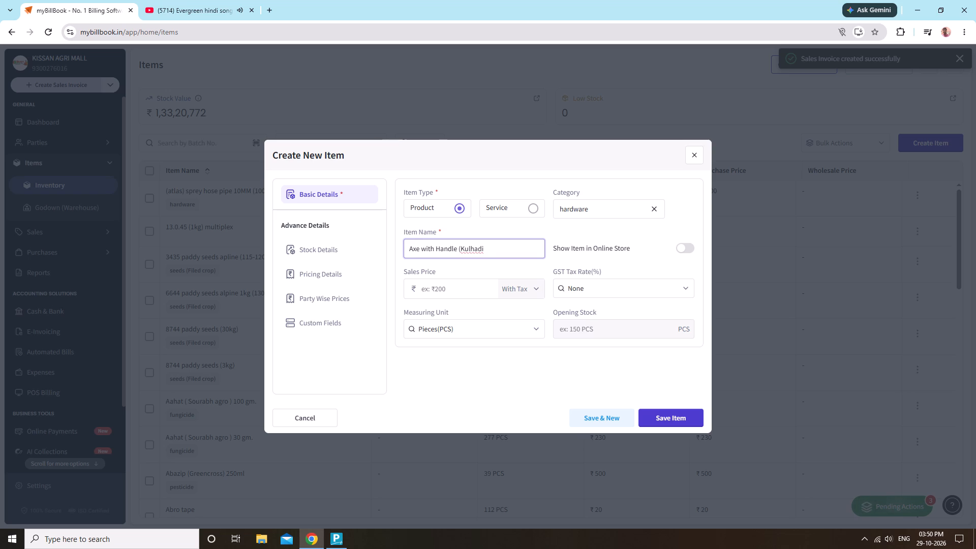
pyautogui.click(461, 251)
pyautogui.write('Agrostar')
pyautogui.hotkey('shift', ')')
pyautogui.press('space')
# Set the new item's sales price to ₹550 with tax.
pyautogui.click(475, 294)
pyautogui.click(481, 290)
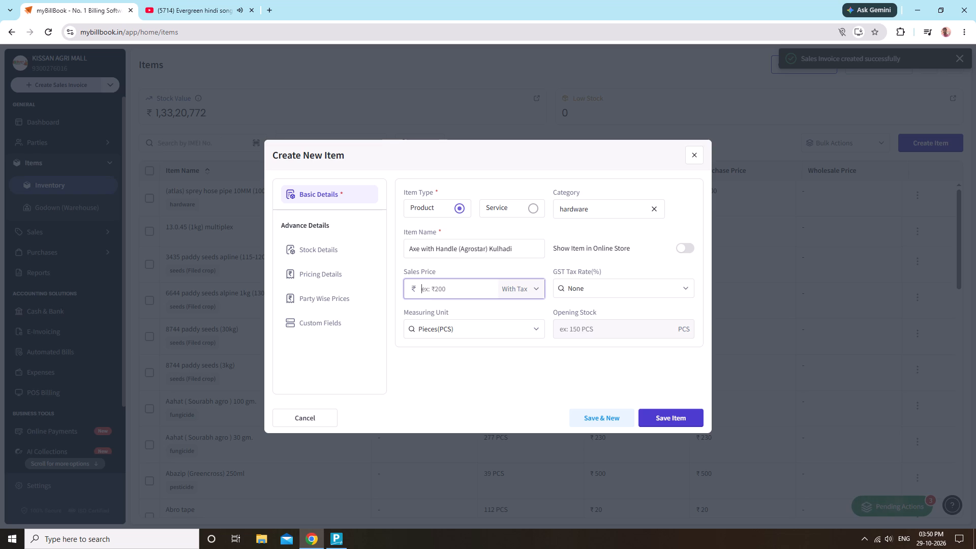
pyautogui.write('550')
# In the stock details, choose the KISSAN AGRI MALL godown and enter an opening stock of 10 PCS.
pyautogui.click(355, 249)
pyautogui.click(475, 334)
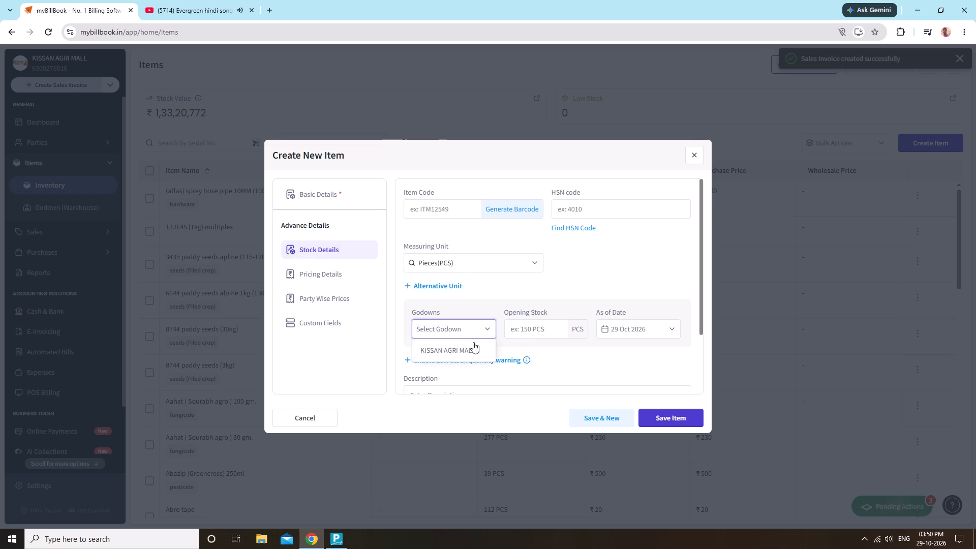
pyautogui.click(473, 349)
pyautogui.click(550, 329)
pyautogui.write('10')
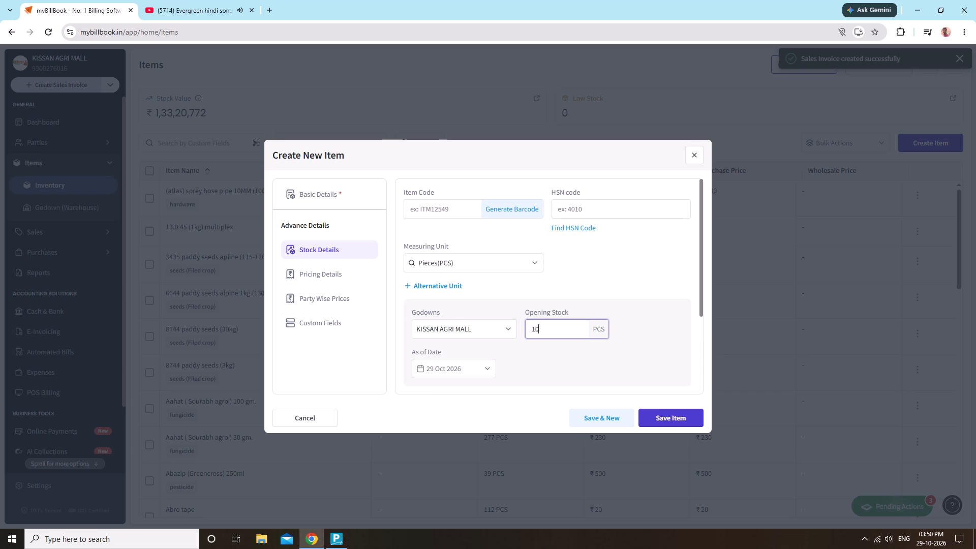
# In the pricing details, set the purchase price to ₹550 with tax and save the item.
pyautogui.click(333, 279)
pyautogui.click(568, 206)
pyautogui.click(580, 207)
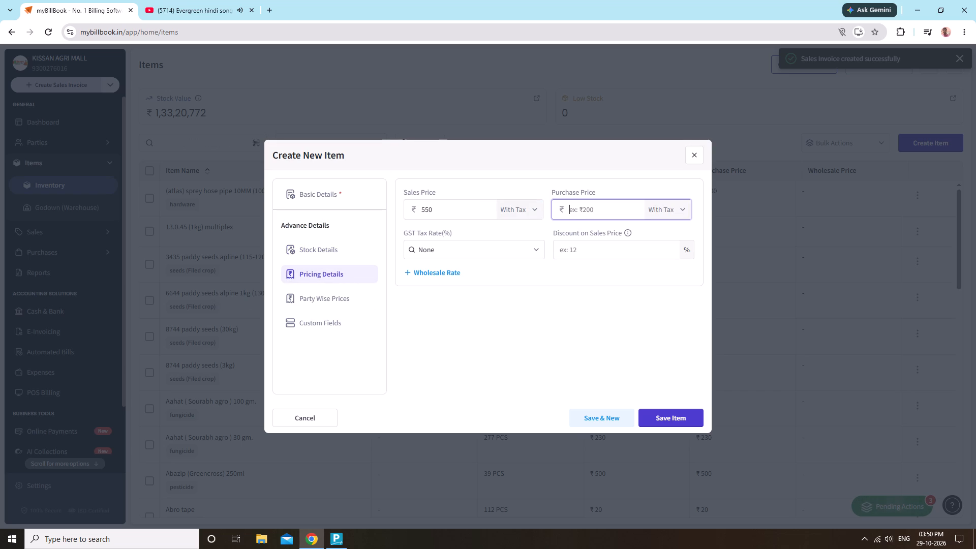
pyautogui.write('550')
pyautogui.click(335, 304)
pyautogui.click(683, 414)
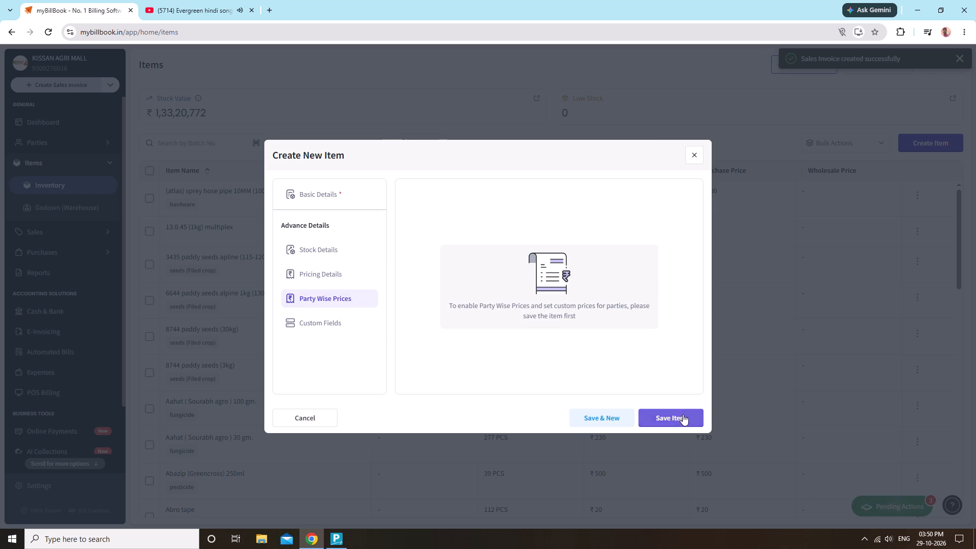
pyautogui.click(490, 379)
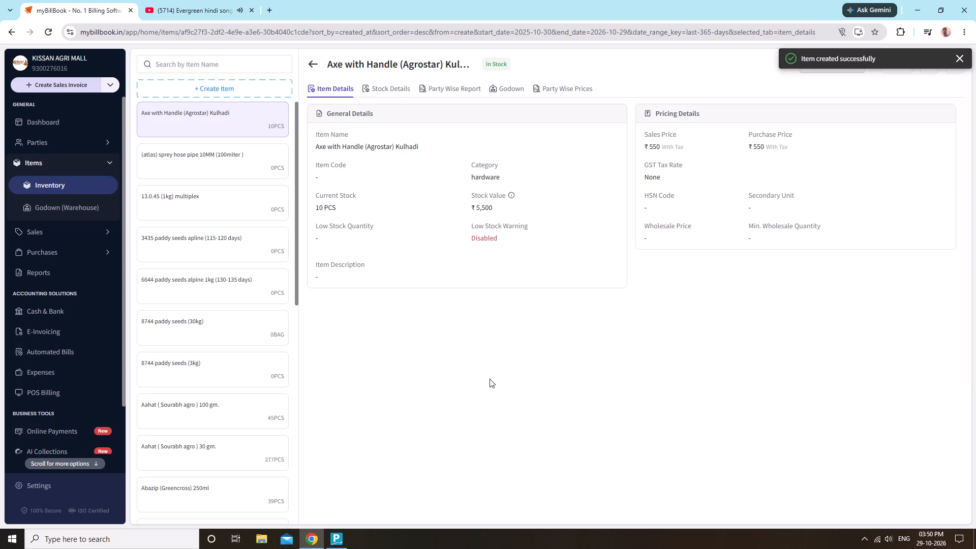
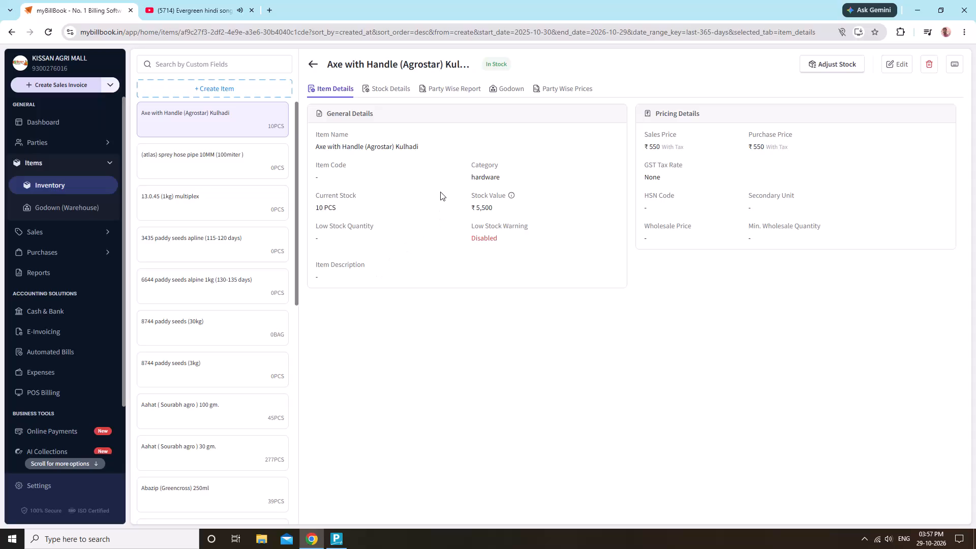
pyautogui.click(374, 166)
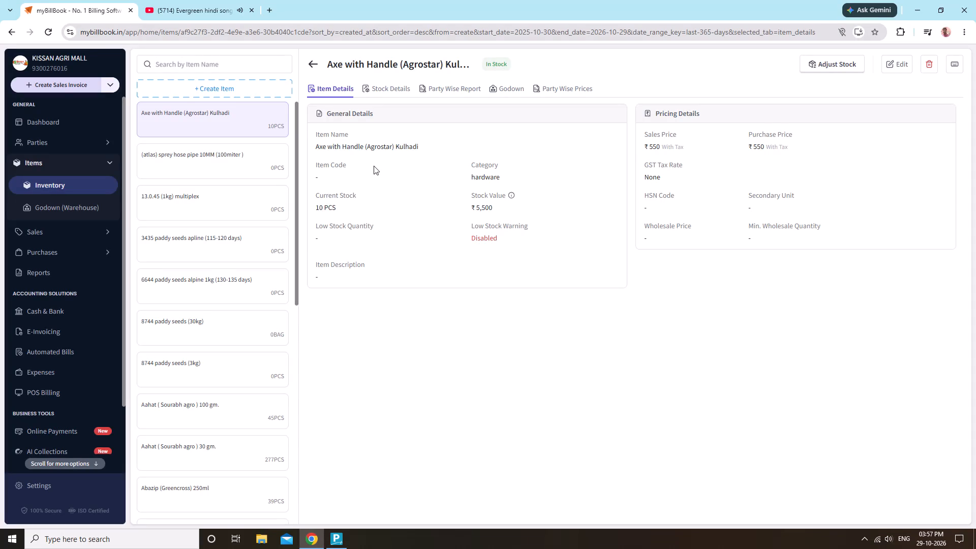
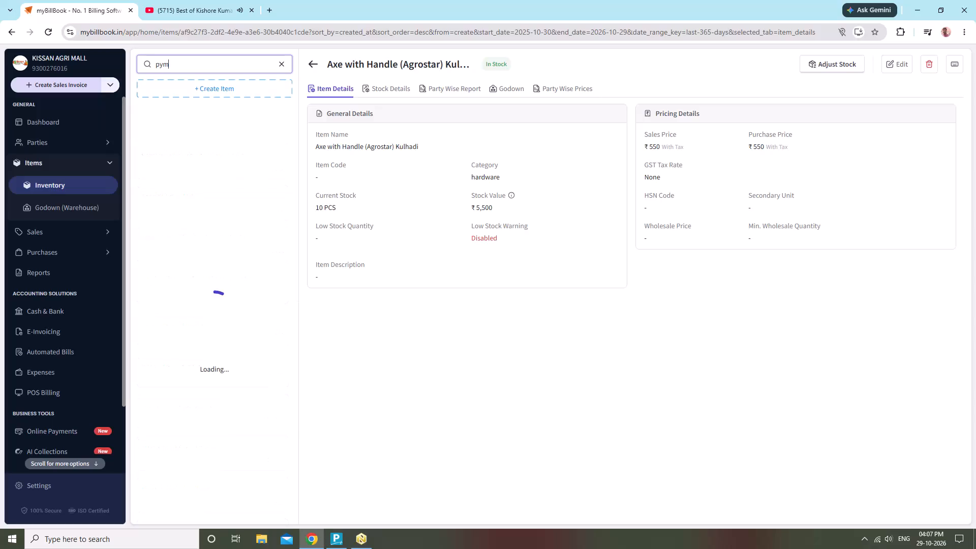
# Search the inventory for "pymen" and open the Pymeneed (mankind) 133 gm item.
pyautogui.press('n')
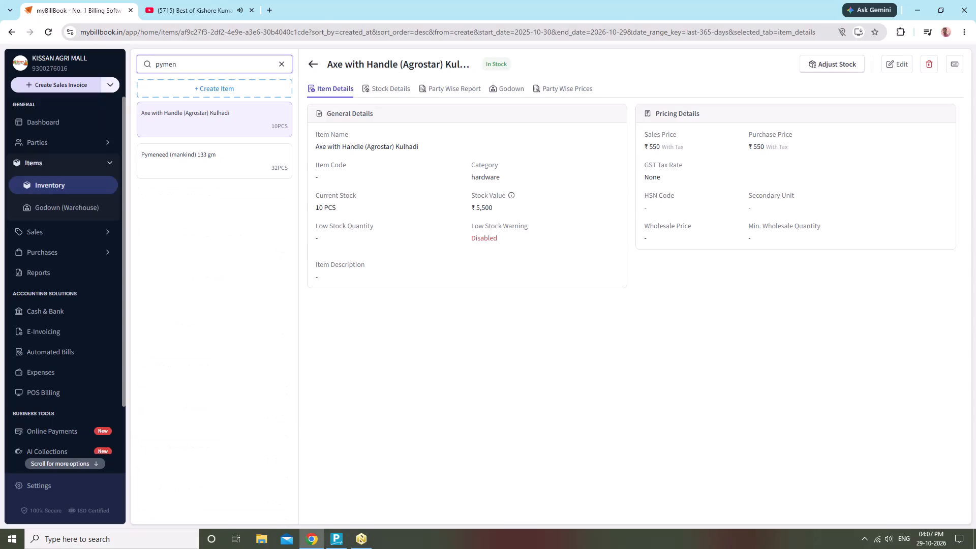
pyautogui.click(211, 166)
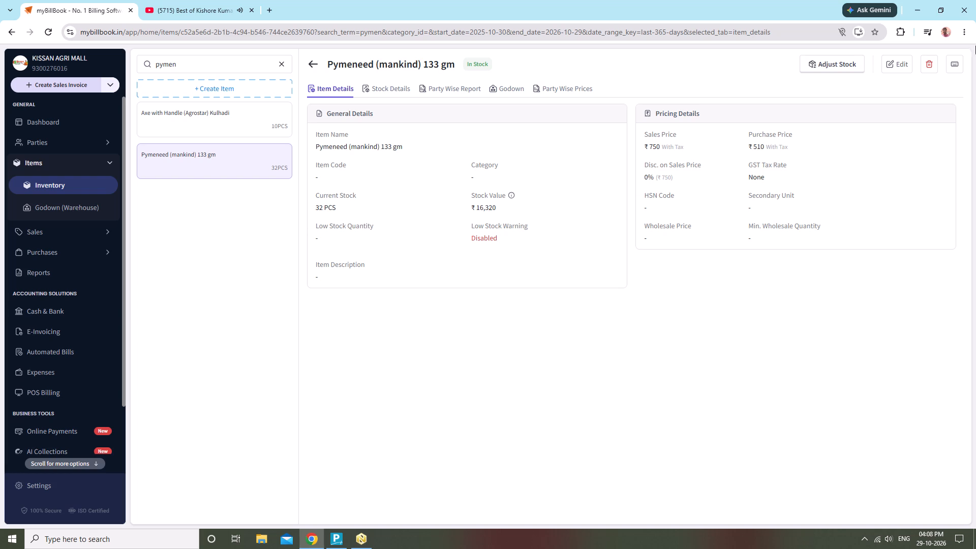
# Open the Pymeneed (mankind) 133 gm item for editing and start the HSN code entry in its stock details.
pyautogui.click(895, 66)
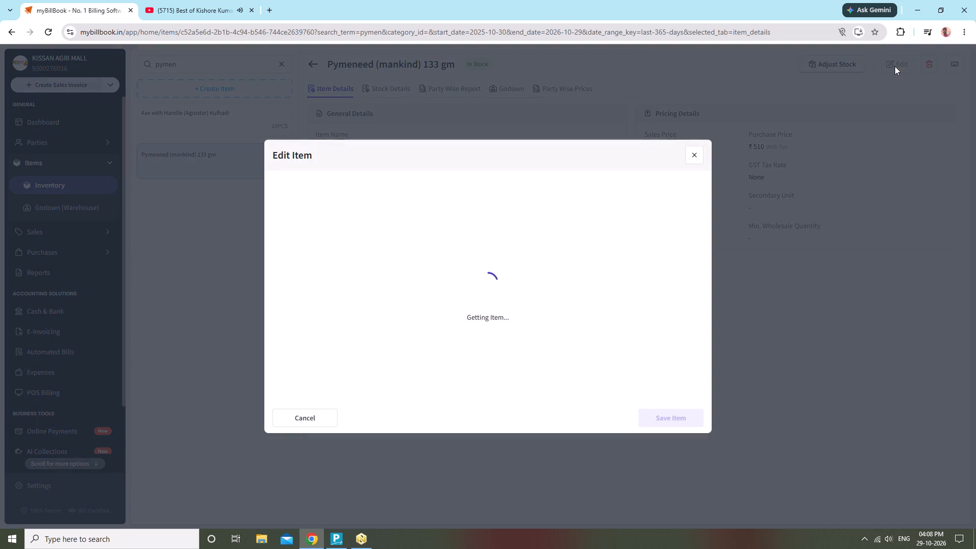
pyautogui.click(331, 257)
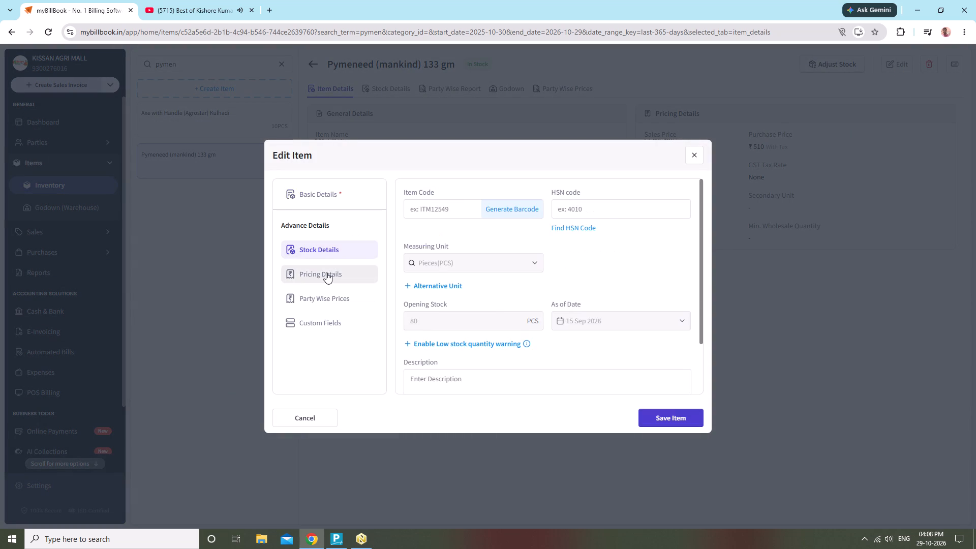
pyautogui.click(326, 272)
pyautogui.click(316, 251)
pyautogui.click(636, 215)
pyautogui.click(645, 209)
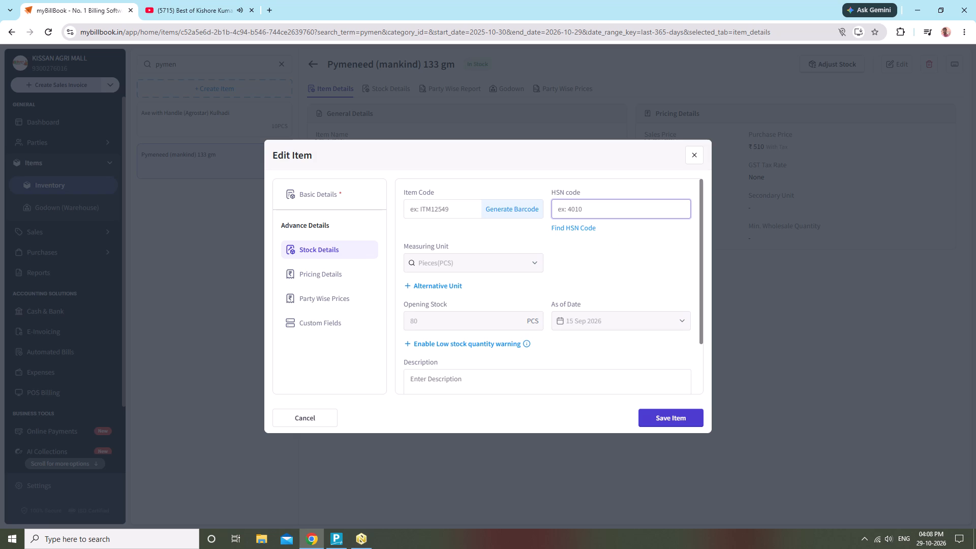
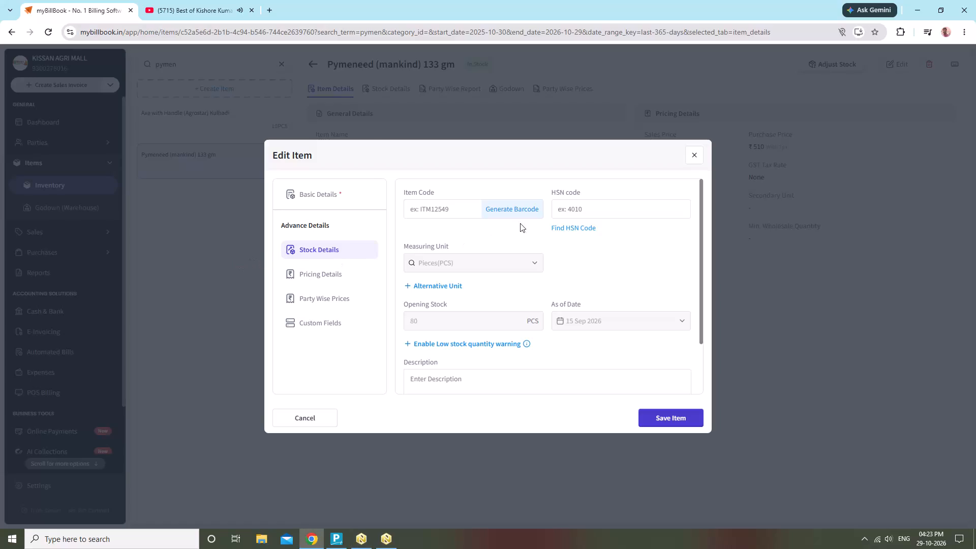
# Set the Pymeneed (mankind) 133 gm item's HSN code to 8/28 and save the item.
pyautogui.click(578, 210)
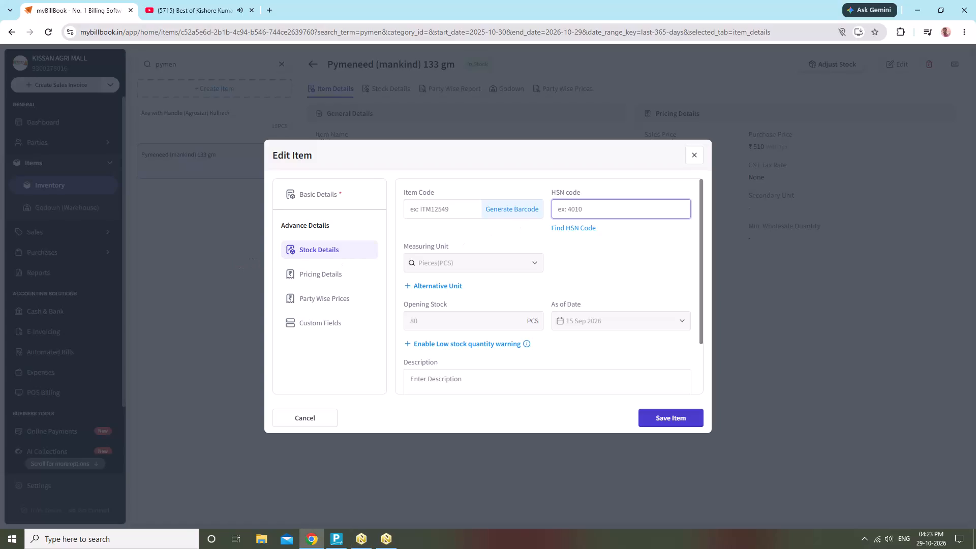
pyautogui.write('8/')
pyautogui.write('28')
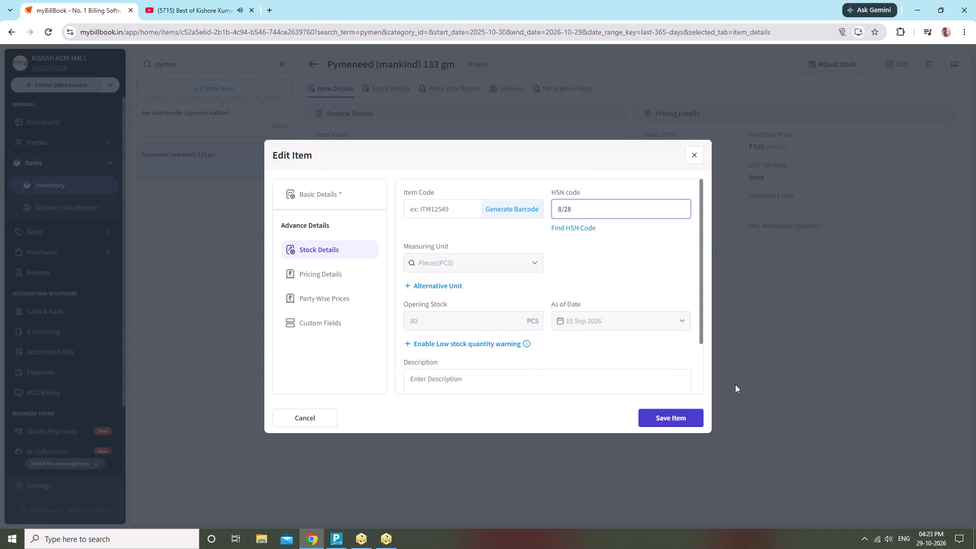
pyautogui.click(670, 417)
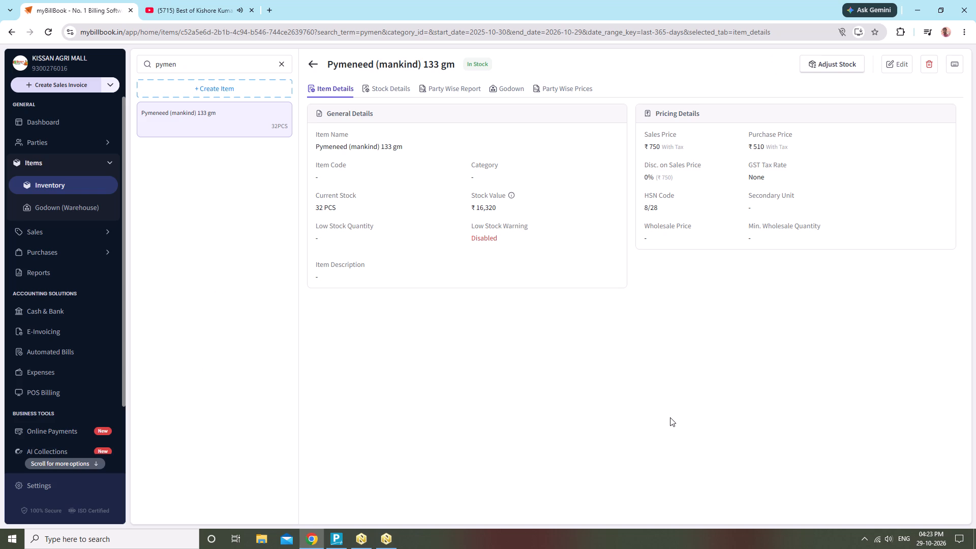
# Search the inventory for "progi" and view the details of the Progibb (Sumitomo) 12.5 gm and 2.5 gm items.
pyautogui.click(282, 68)
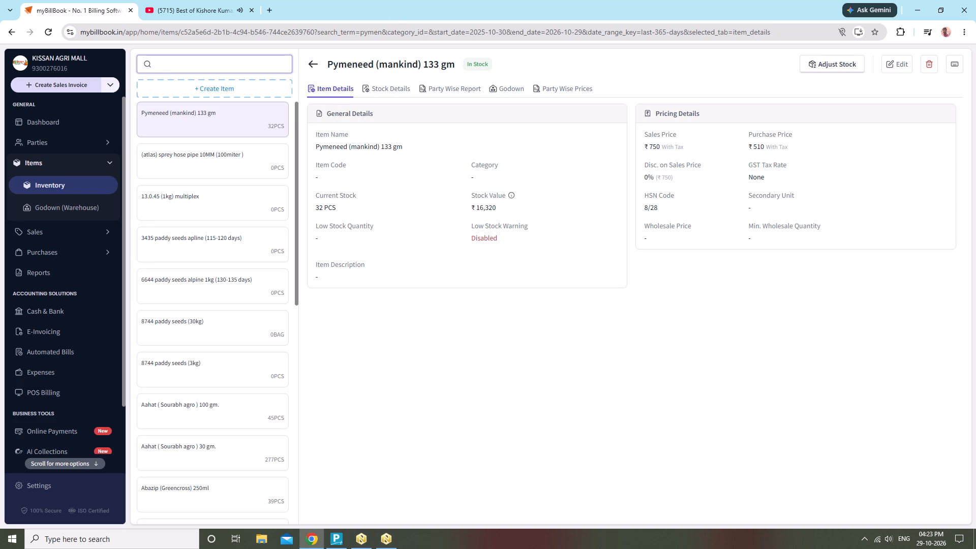
pyautogui.write('progi')
pyautogui.click(202, 154)
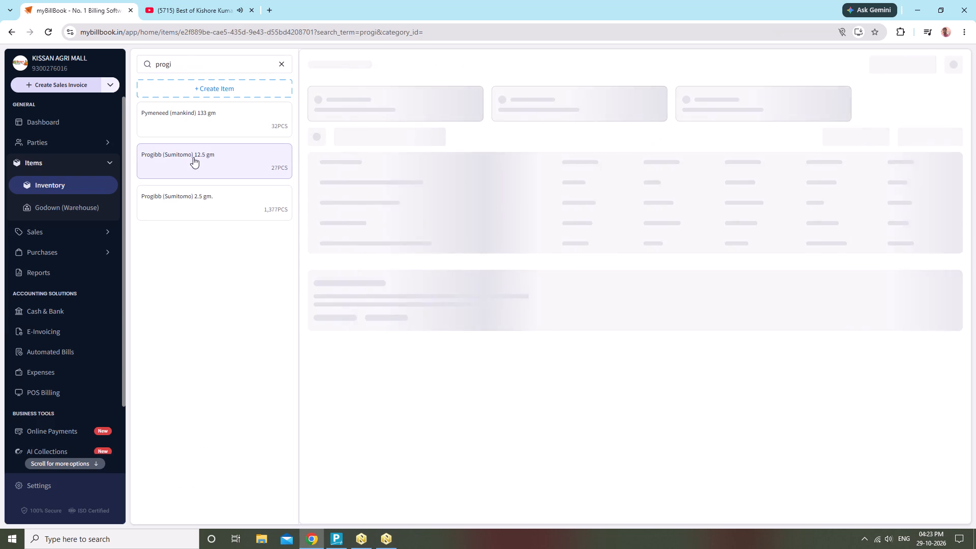
pyautogui.click(195, 203)
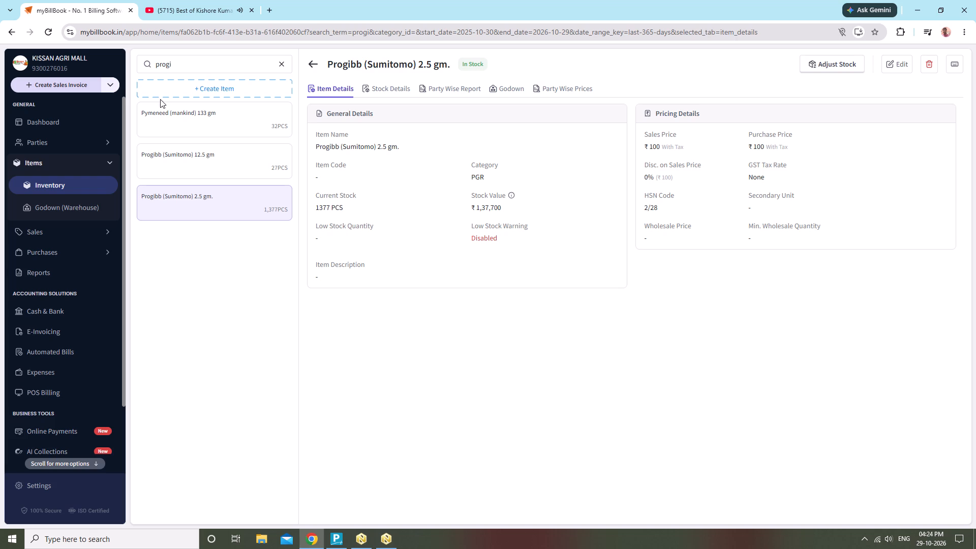
# Reopen the Pymeneed (mankind) 133 gm item's details from the item list.
pyautogui.doubleClick(228, 104)
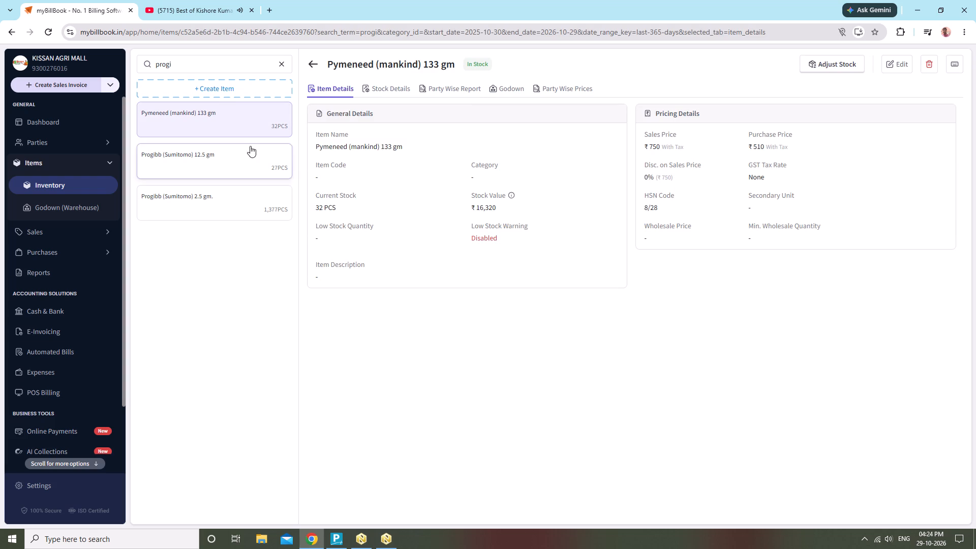
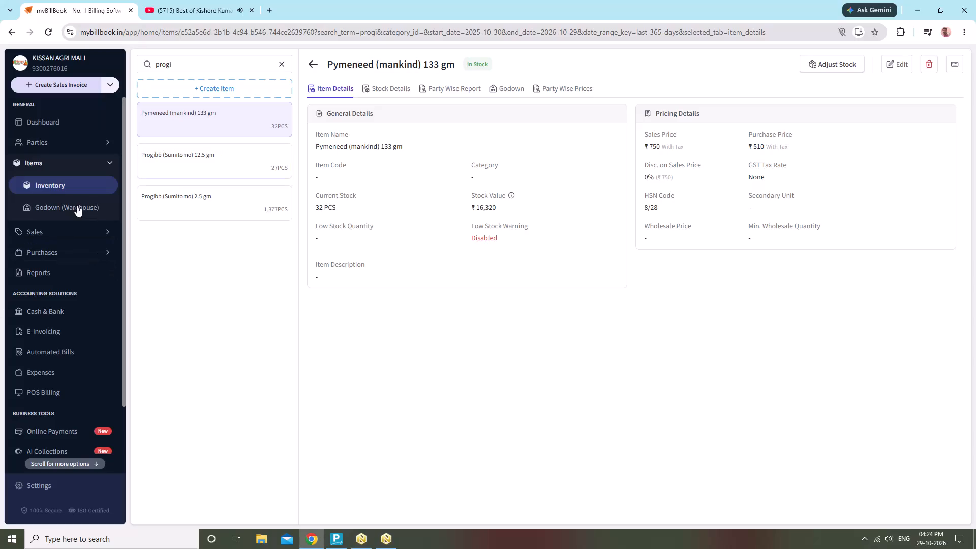
# Filter the sales invoices to today and start a new sales invoice.
pyautogui.click(60, 236)
pyautogui.click(183, 136)
pyautogui.click(207, 154)
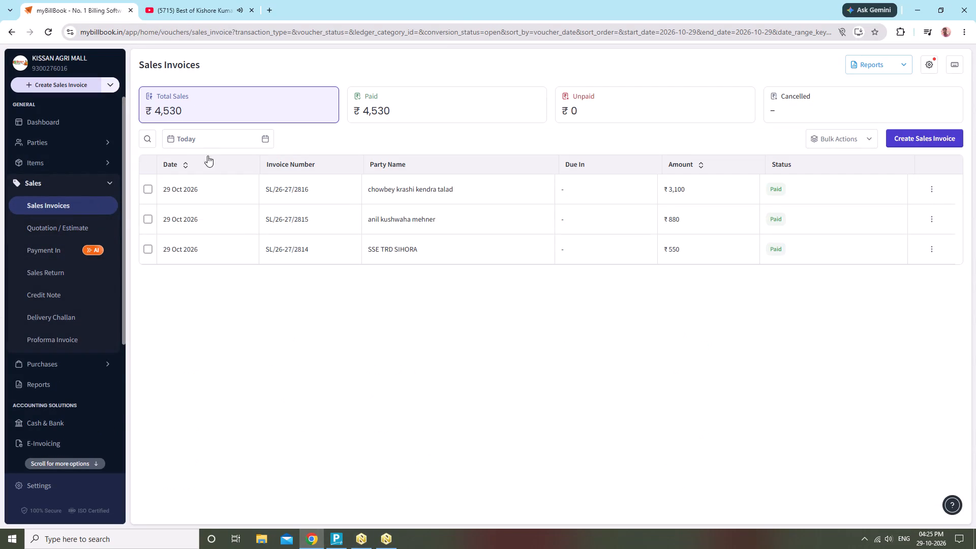
pyautogui.click(923, 142)
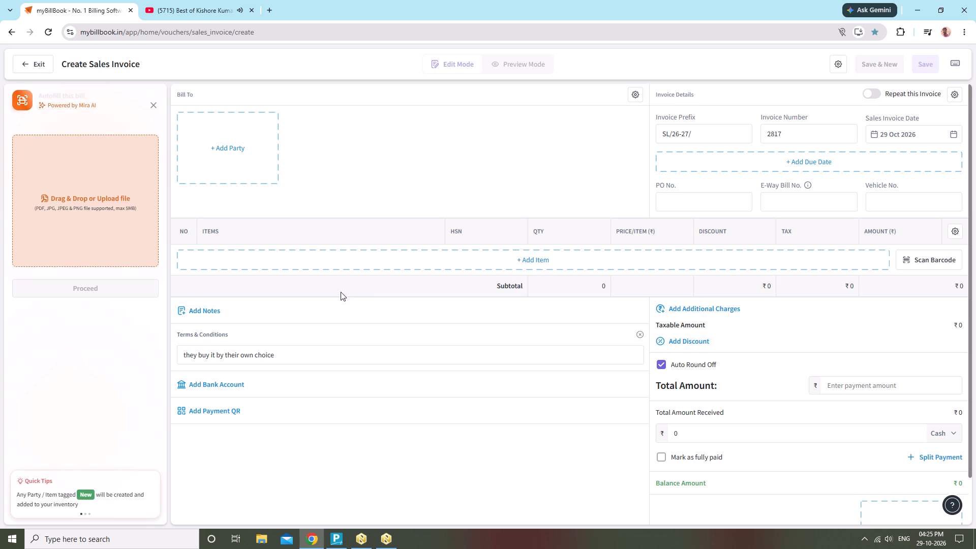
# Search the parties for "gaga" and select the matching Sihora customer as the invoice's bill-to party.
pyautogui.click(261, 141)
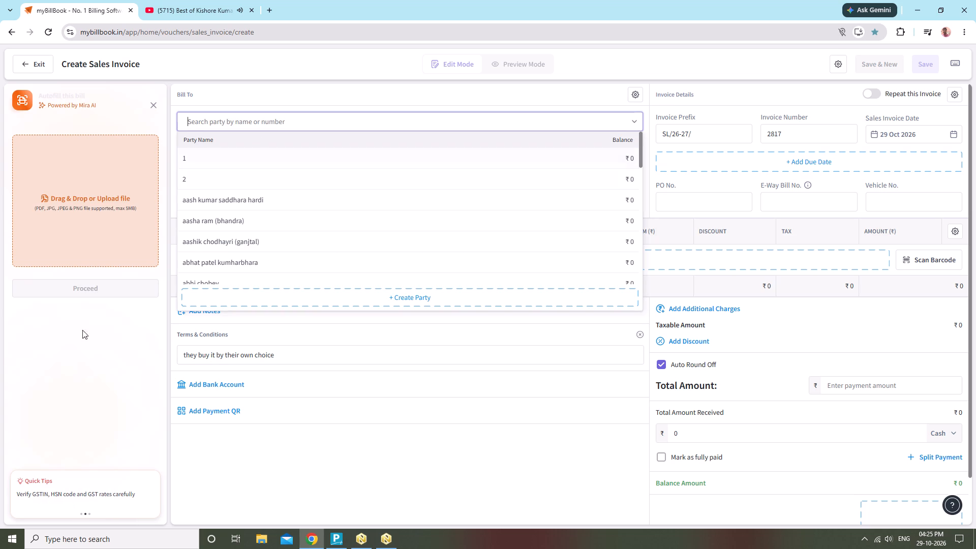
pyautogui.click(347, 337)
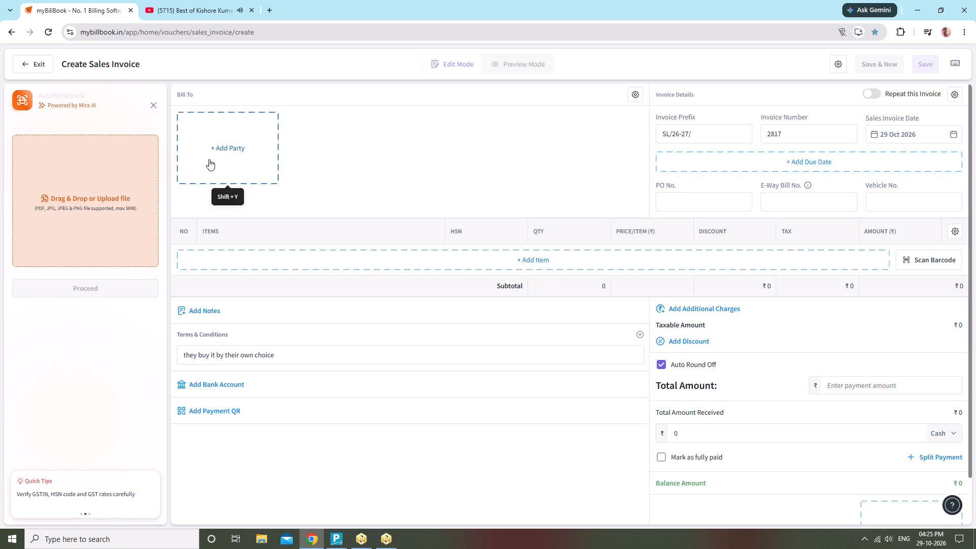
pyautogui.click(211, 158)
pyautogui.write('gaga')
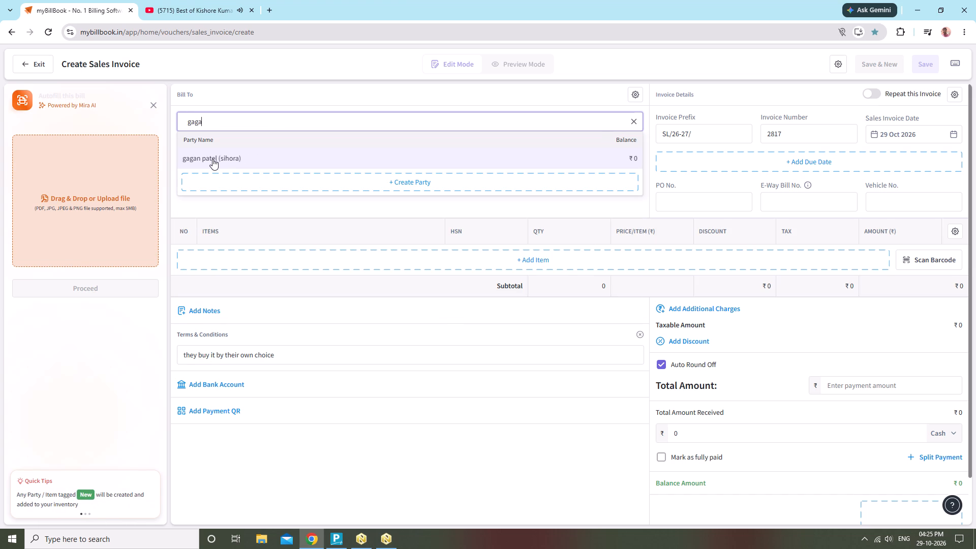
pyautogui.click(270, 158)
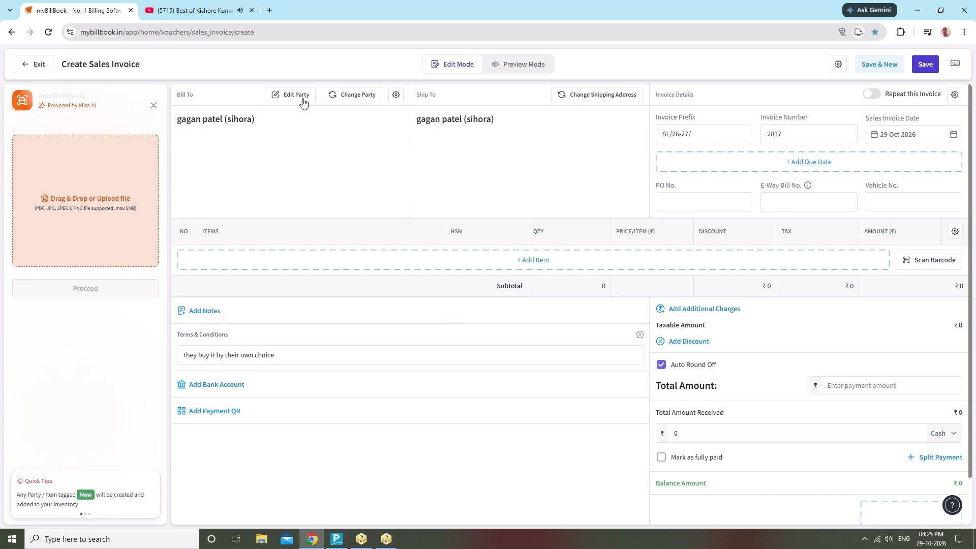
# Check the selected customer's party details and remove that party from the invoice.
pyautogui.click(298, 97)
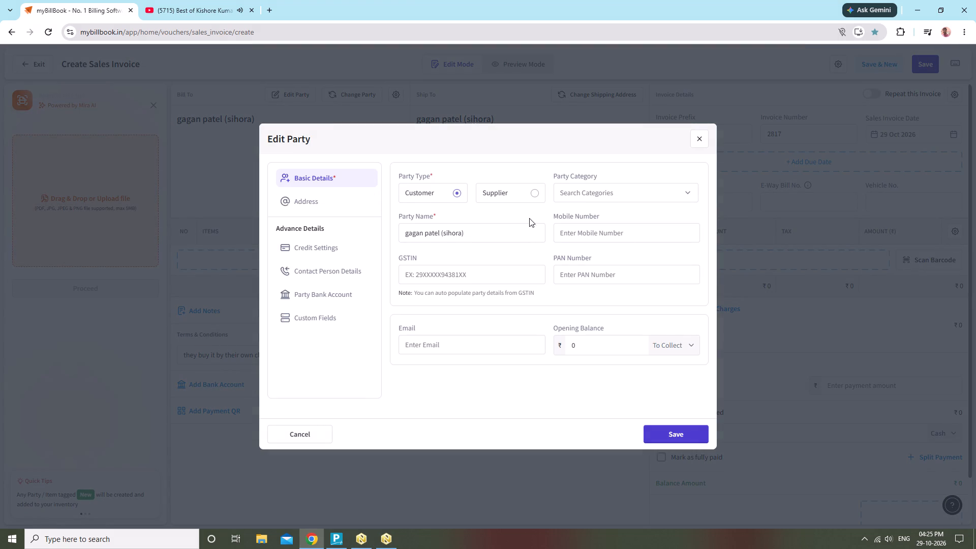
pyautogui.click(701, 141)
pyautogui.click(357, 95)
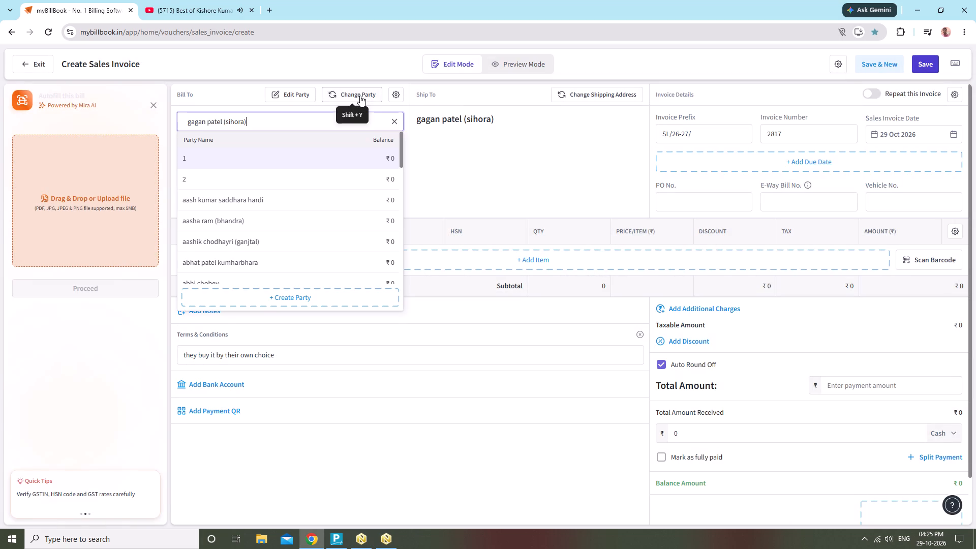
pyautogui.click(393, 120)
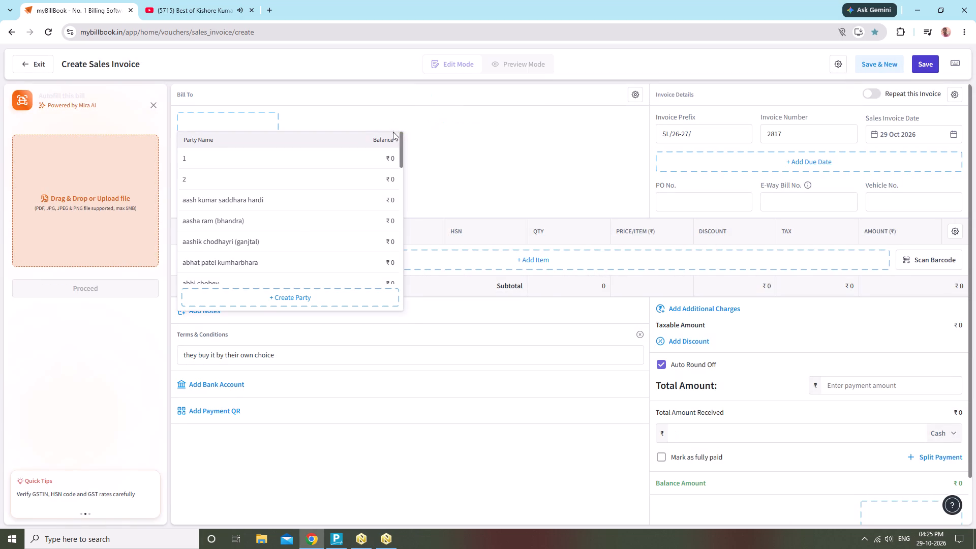
# Create a new customer party for the invoice, entering the customer's name followed by the village bhikadkhera as party name.
pyautogui.click(201, 138)
pyautogui.click(324, 289)
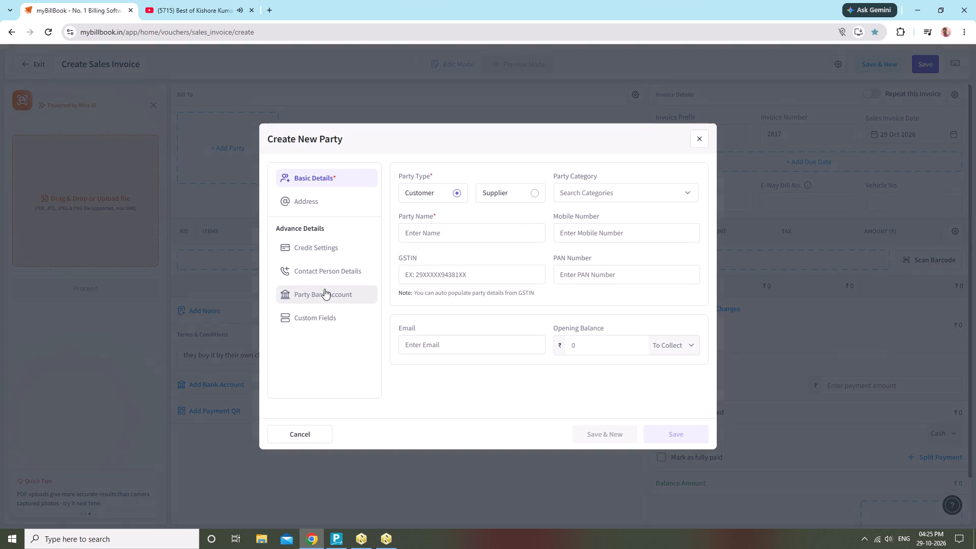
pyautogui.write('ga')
pyautogui.click(451, 232)
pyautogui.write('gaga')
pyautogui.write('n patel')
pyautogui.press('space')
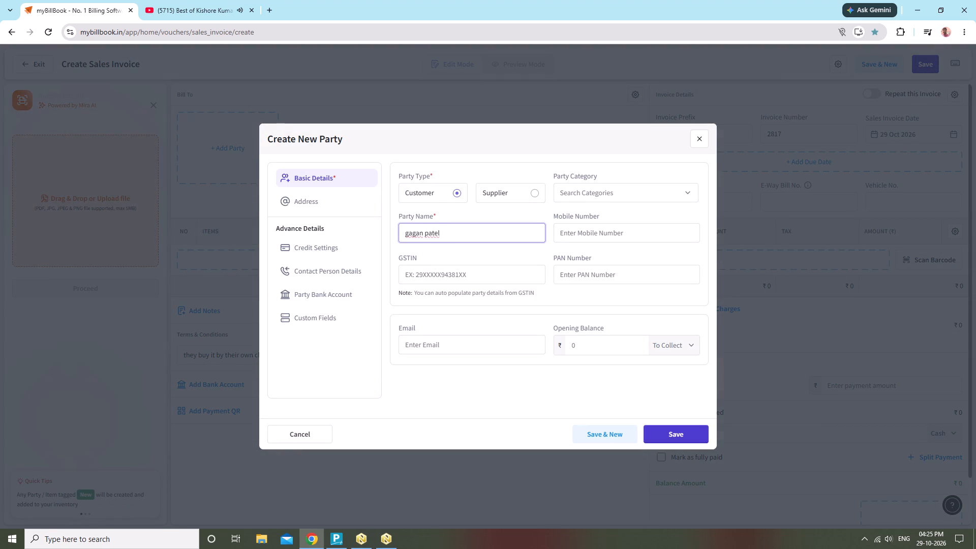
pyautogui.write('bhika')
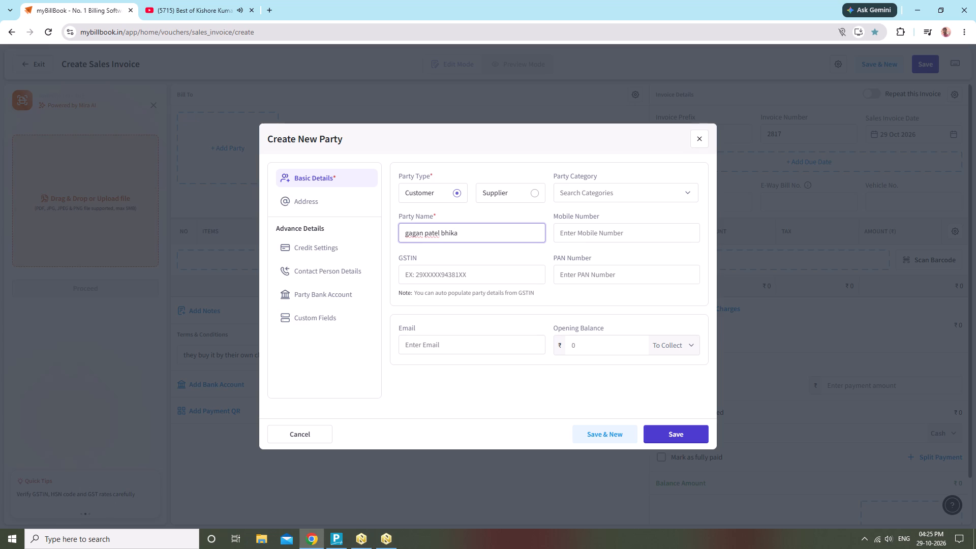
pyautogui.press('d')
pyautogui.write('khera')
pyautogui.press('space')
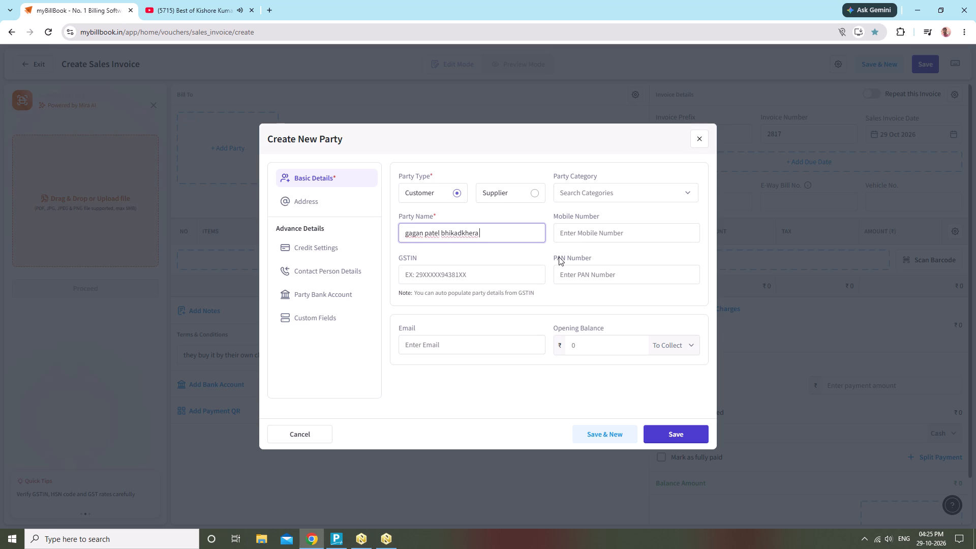
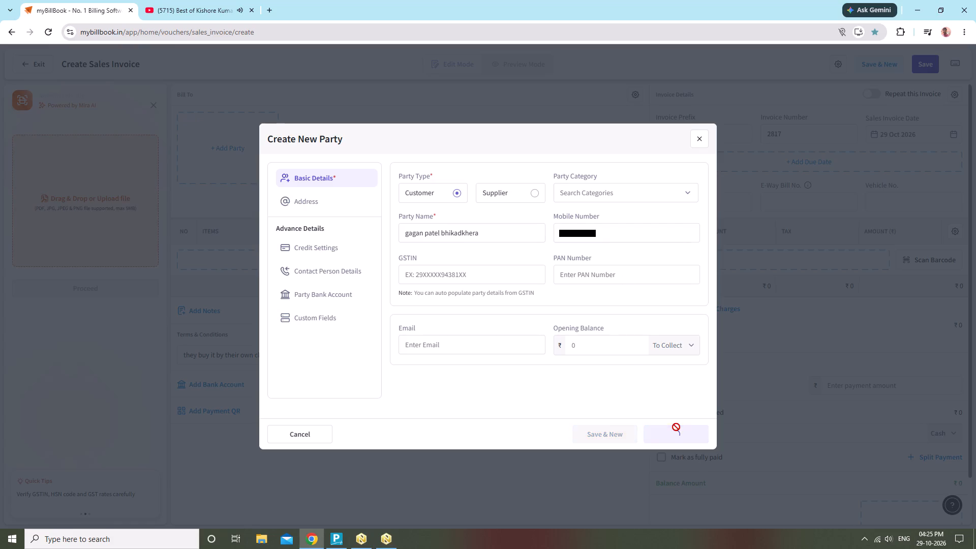
# Search the items for "laxmi" and add 13 bags of Wheat Seeds Laxmi 303 (20kg) to the invoice.
pyautogui.scroll(-2, 319, 301)
pyautogui.click(295, 209)
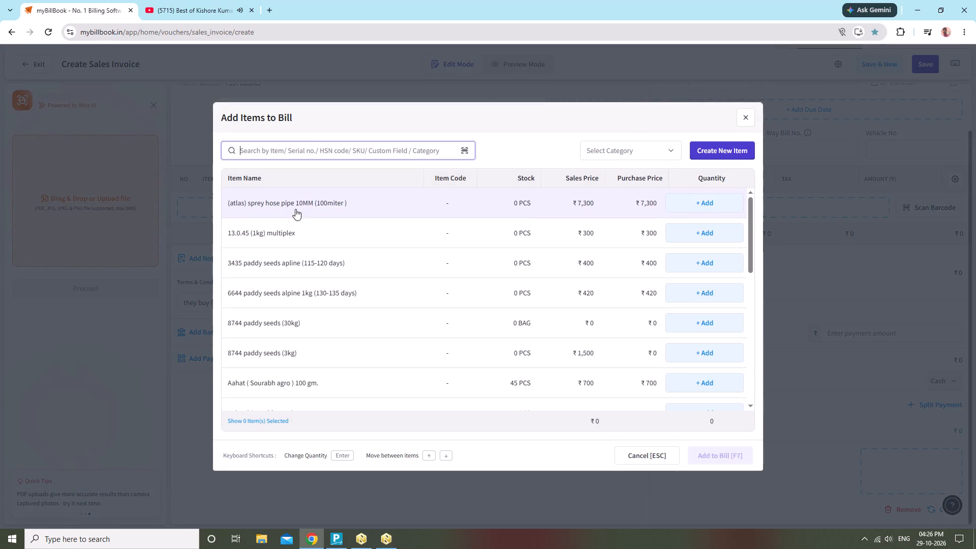
pyautogui.write('laxmi')
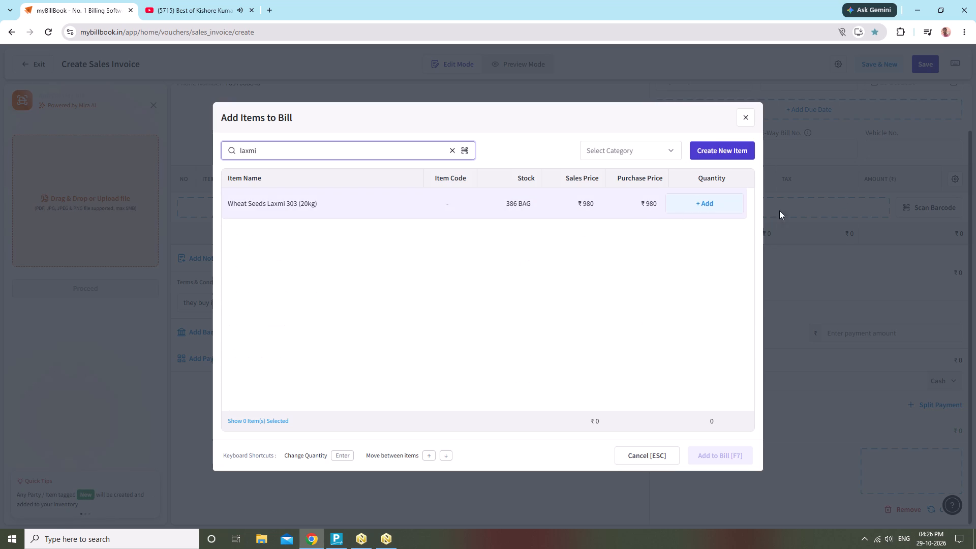
pyautogui.moveTo(702, 210); pyautogui.dragTo(707, 205)
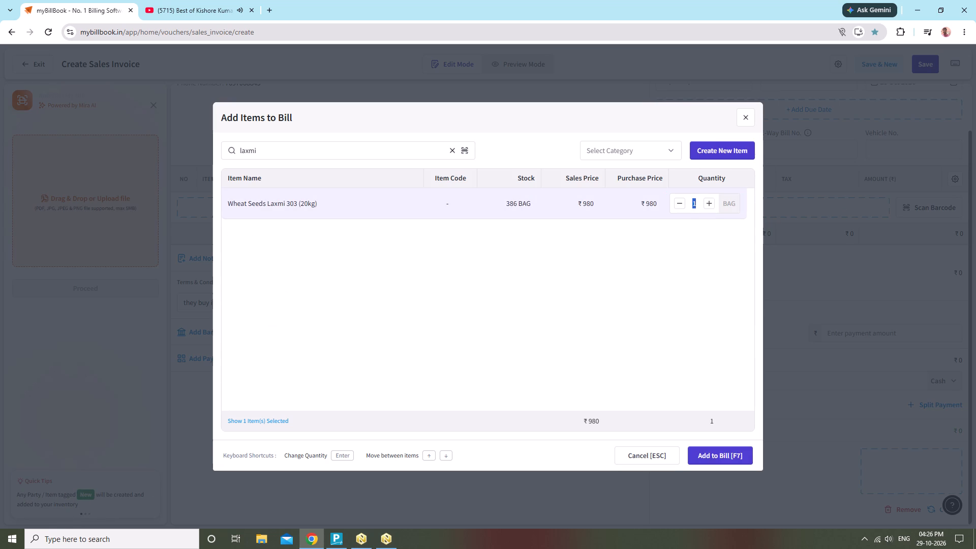
pyautogui.write('13')
pyautogui.click(746, 460)
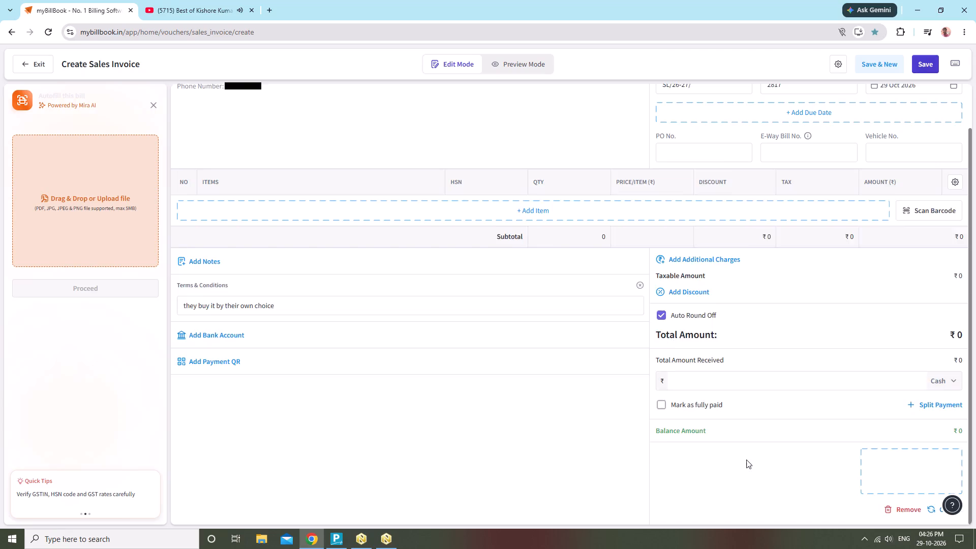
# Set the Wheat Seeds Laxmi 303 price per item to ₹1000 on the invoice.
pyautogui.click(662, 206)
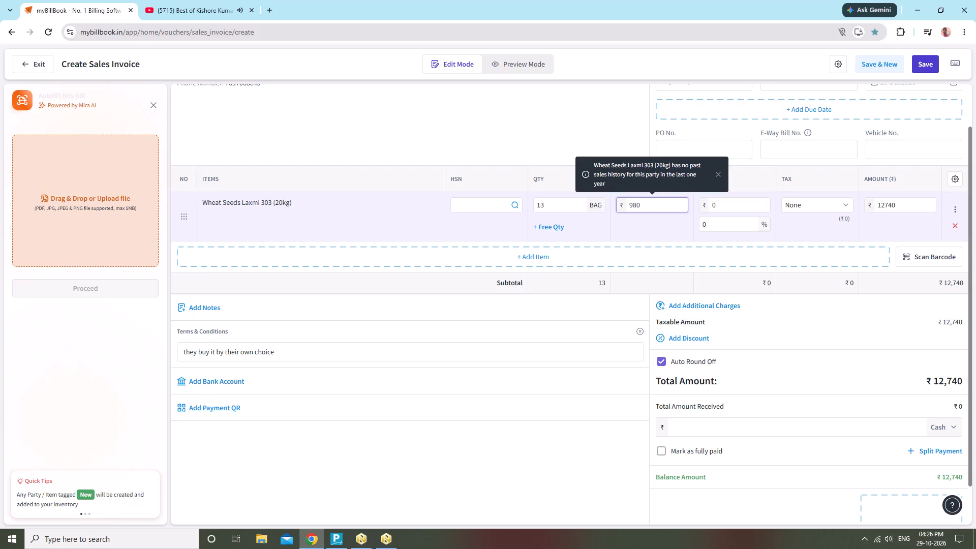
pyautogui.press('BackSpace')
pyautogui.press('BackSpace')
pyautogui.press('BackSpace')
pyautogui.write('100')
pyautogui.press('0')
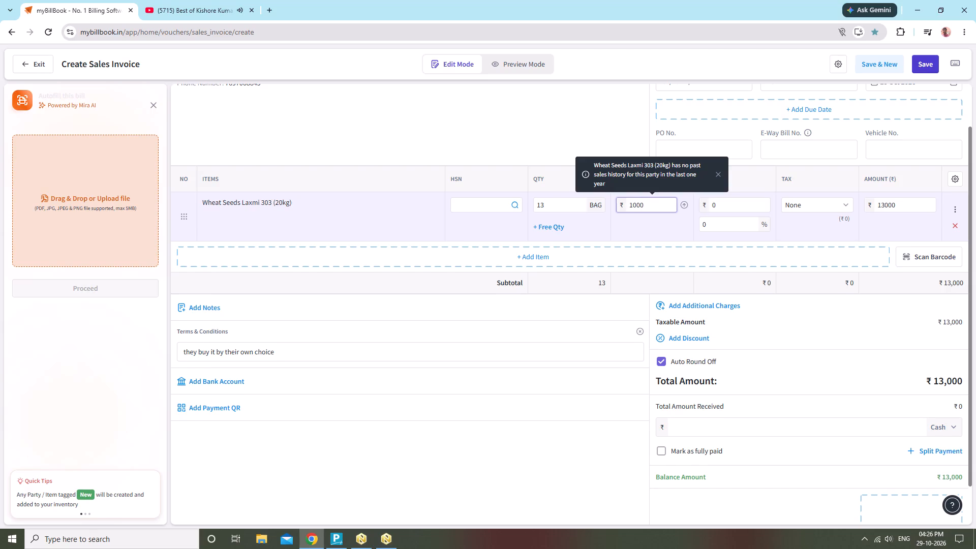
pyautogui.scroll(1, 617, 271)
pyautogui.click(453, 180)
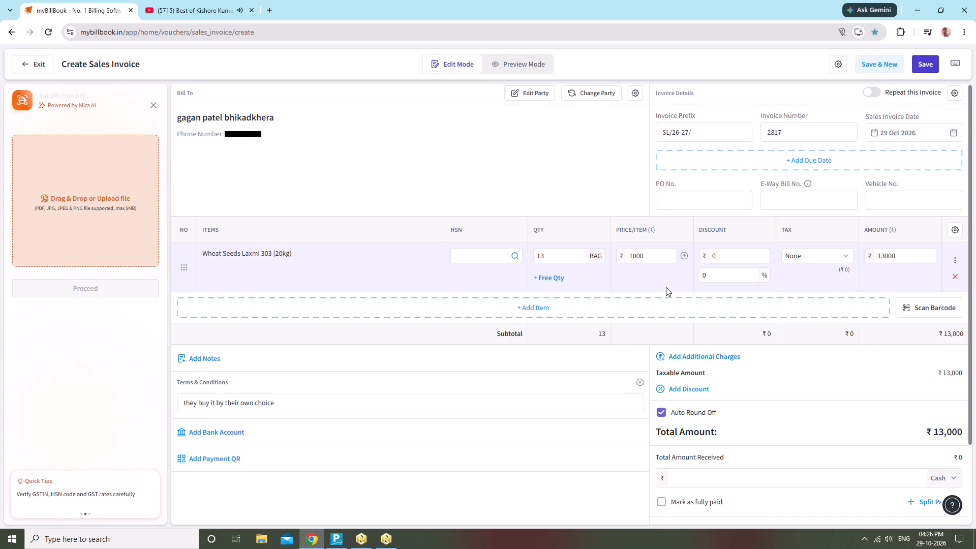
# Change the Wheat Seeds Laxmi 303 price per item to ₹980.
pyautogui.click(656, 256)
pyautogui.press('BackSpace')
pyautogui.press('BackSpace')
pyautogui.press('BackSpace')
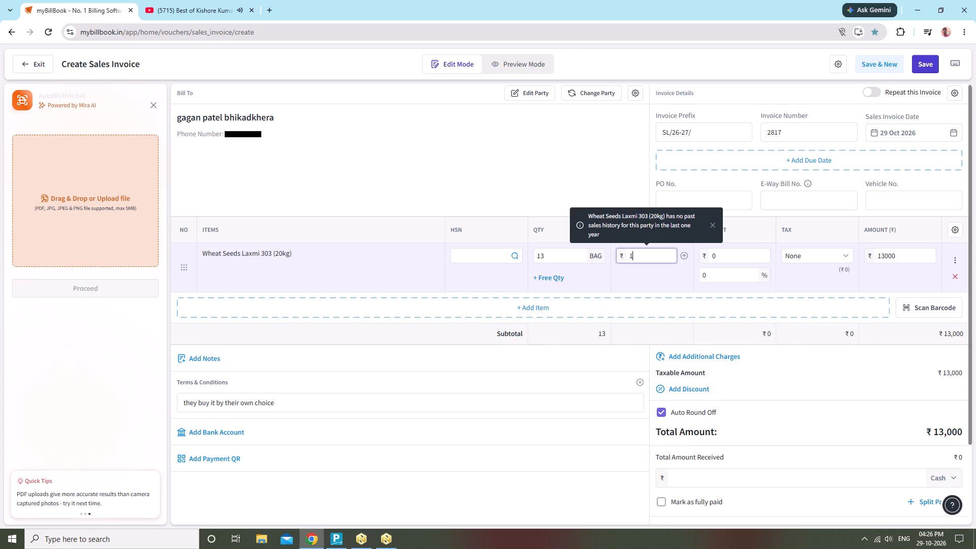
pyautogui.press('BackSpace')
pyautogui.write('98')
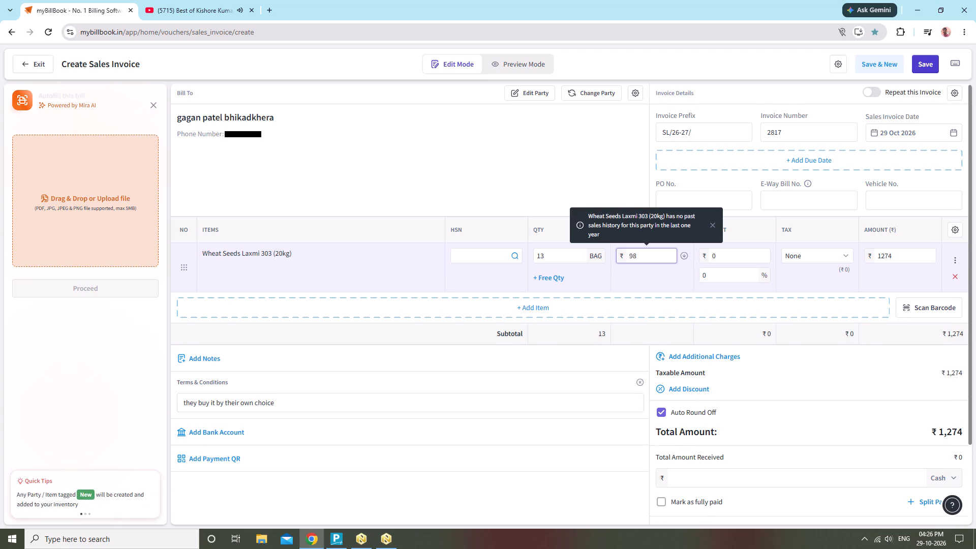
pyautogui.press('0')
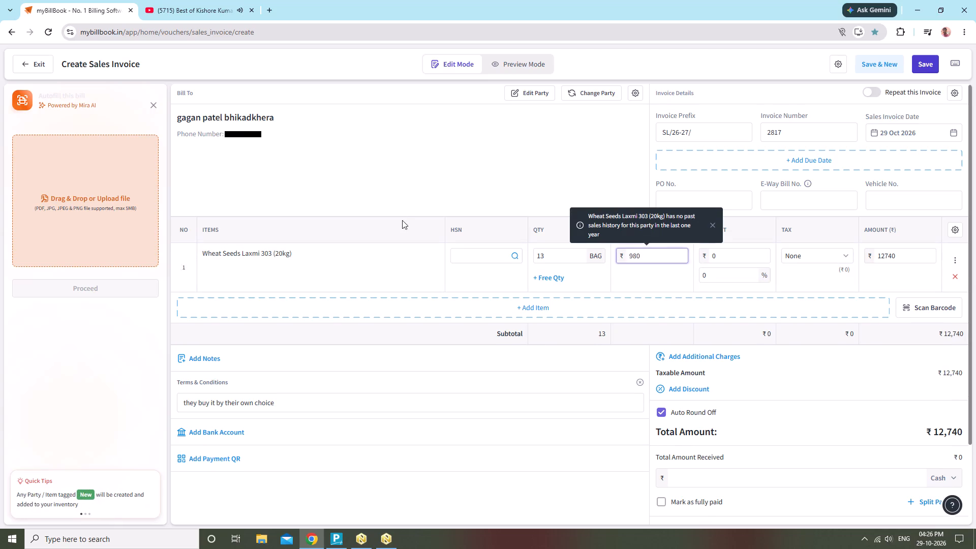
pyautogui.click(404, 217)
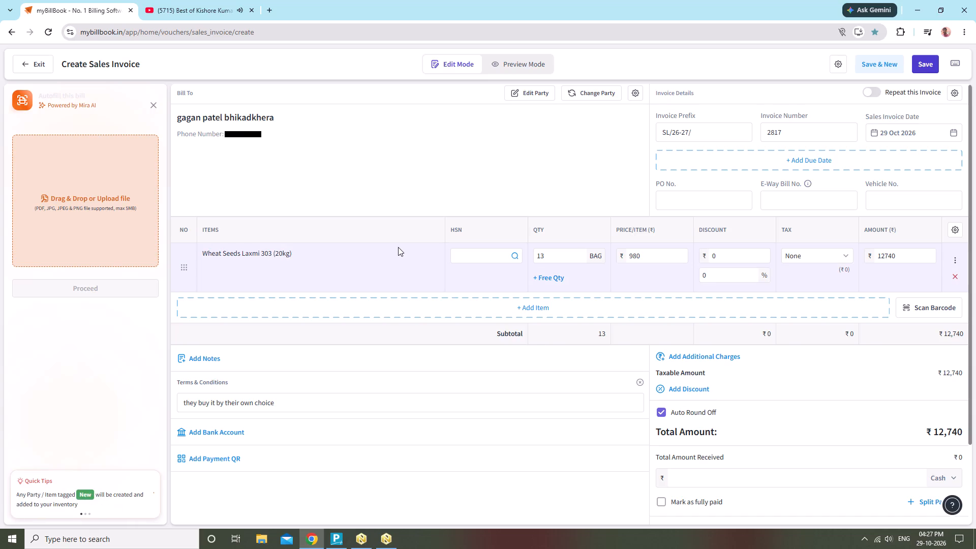
# Set the Wheat Seeds Laxmi 303 price per item to ₹1000.
pyautogui.click(659, 253)
pyautogui.press('BackSpace')
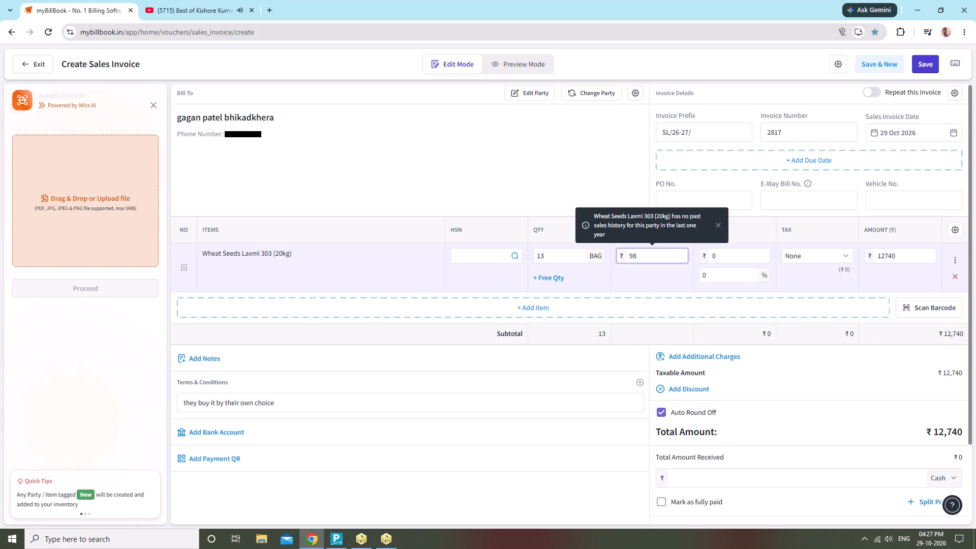
pyautogui.press('BackSpace')
pyautogui.press('BackSpace')
pyautogui.write('100')
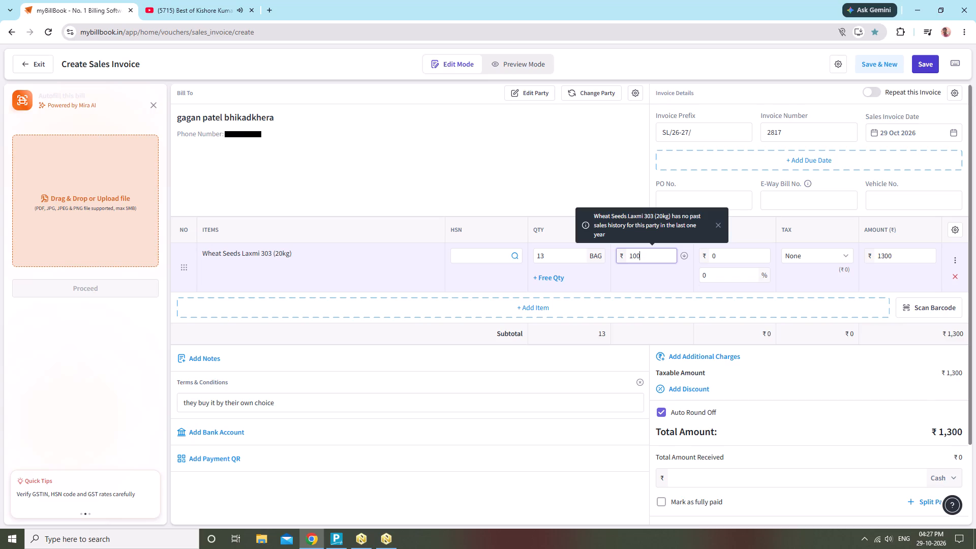
pyautogui.press('0')
# Mark the sales invoice as fully paid in cash and save it.
pyautogui.scroll(-2, 690, 295)
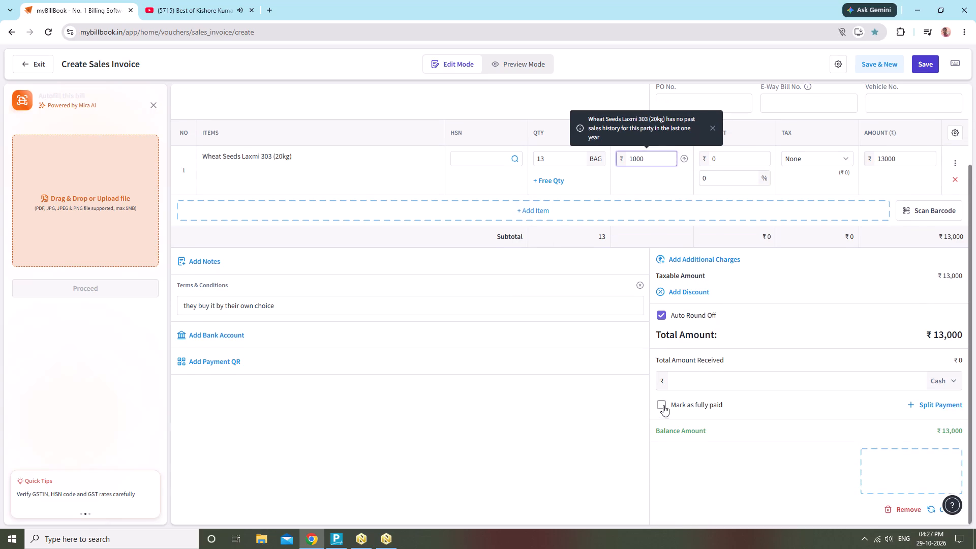
pyautogui.click(665, 407)
pyautogui.scroll(6, 665, 405)
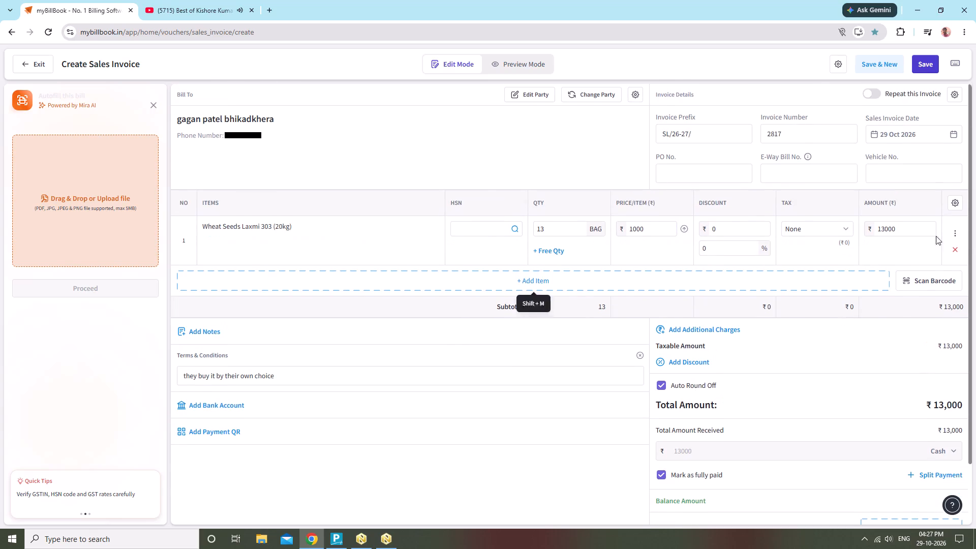
pyautogui.click(928, 59)
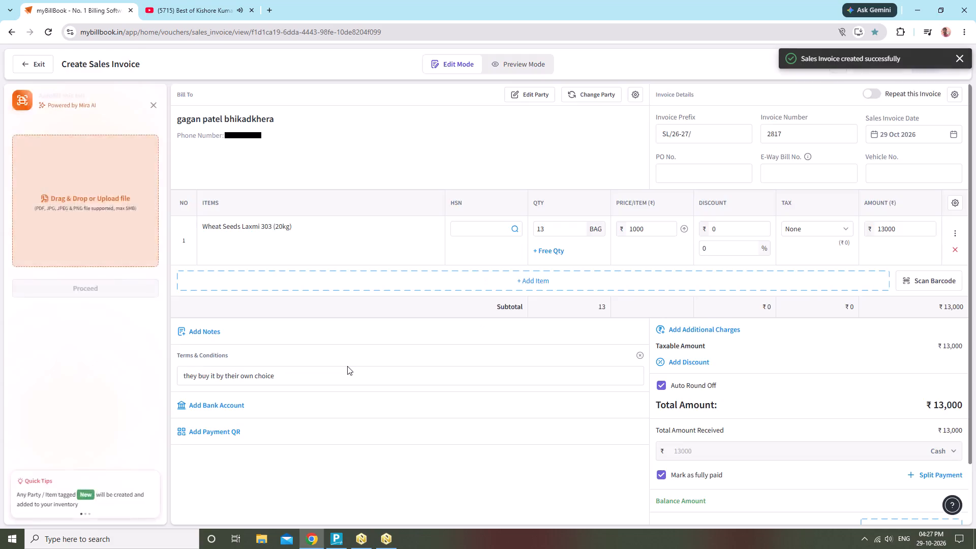
# Look over the saved sales invoice and print it on the HP Smart Tank 530 printer.
pyautogui.scroll(-3, 409, 355)
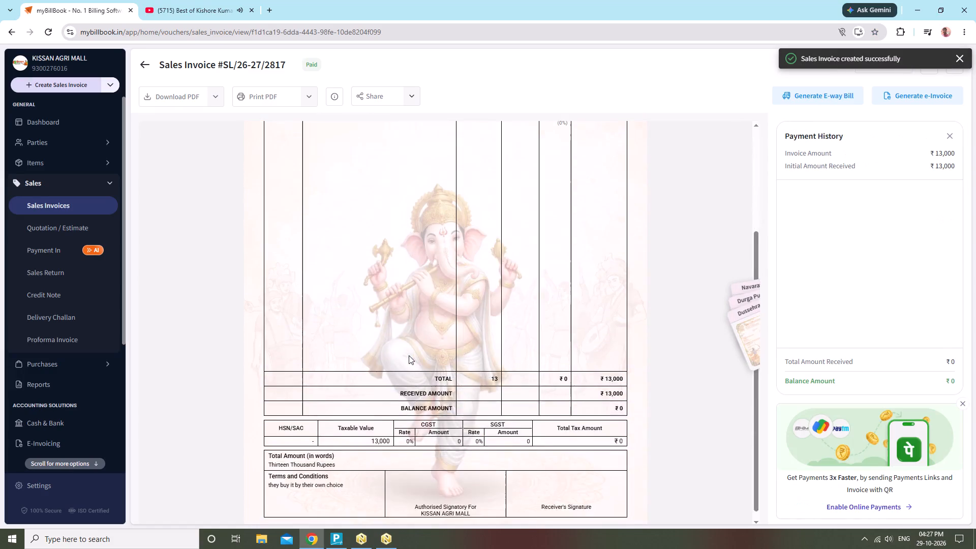
pyautogui.scroll(4, 409, 355)
pyautogui.click(263, 94)
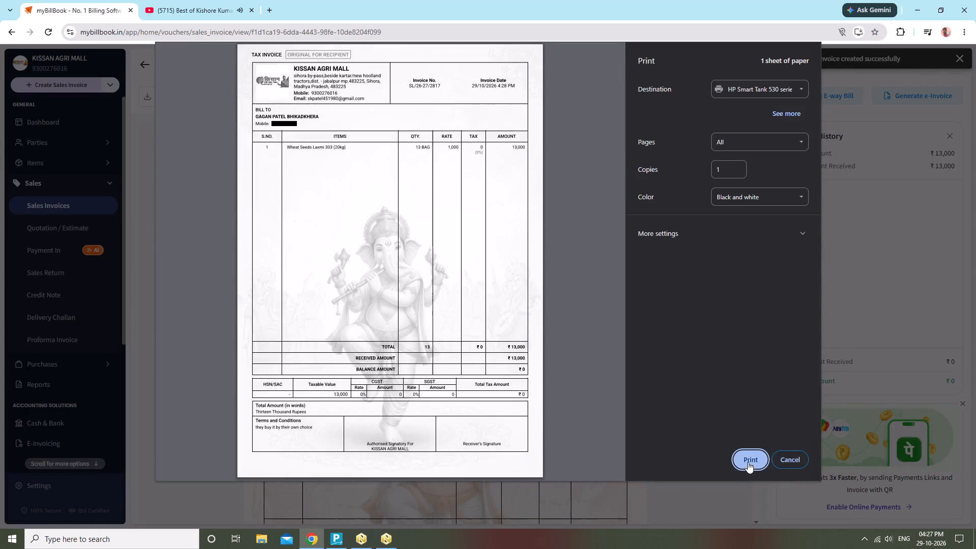
pyautogui.click(748, 462)
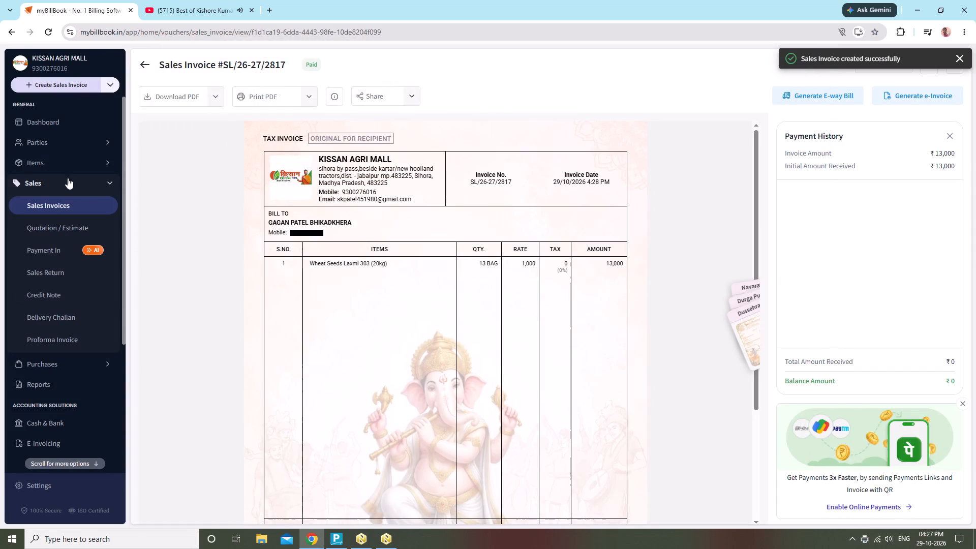
# Return to the list of sales invoices.
pyautogui.click(60, 162)
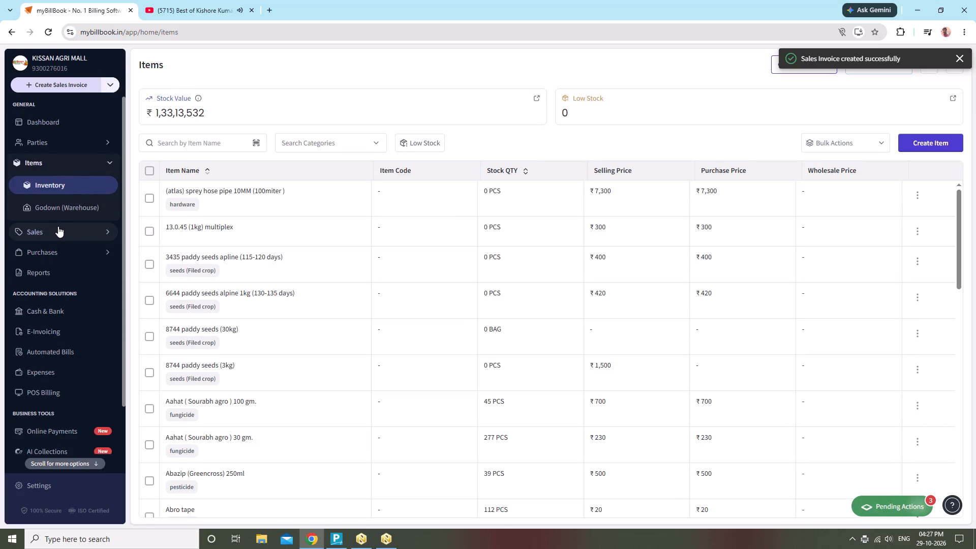
pyautogui.click(58, 226)
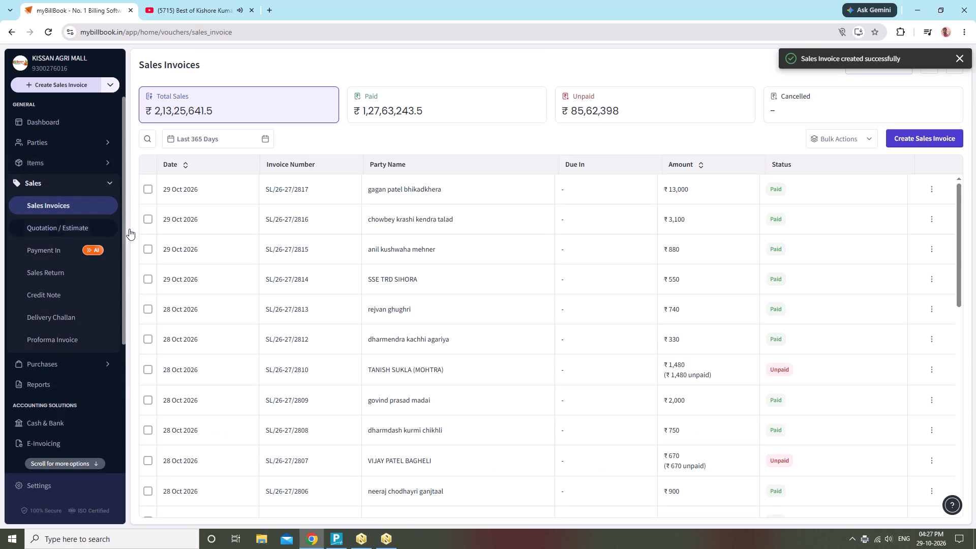
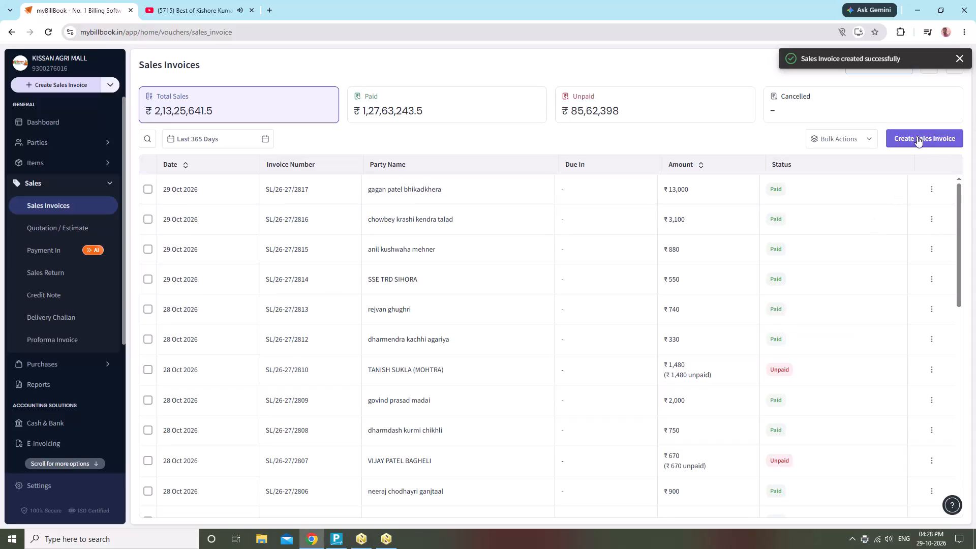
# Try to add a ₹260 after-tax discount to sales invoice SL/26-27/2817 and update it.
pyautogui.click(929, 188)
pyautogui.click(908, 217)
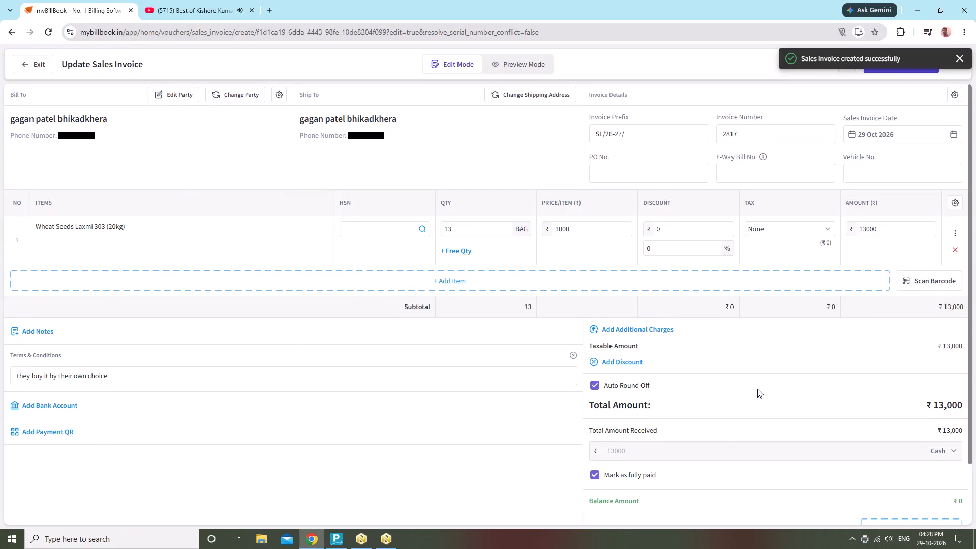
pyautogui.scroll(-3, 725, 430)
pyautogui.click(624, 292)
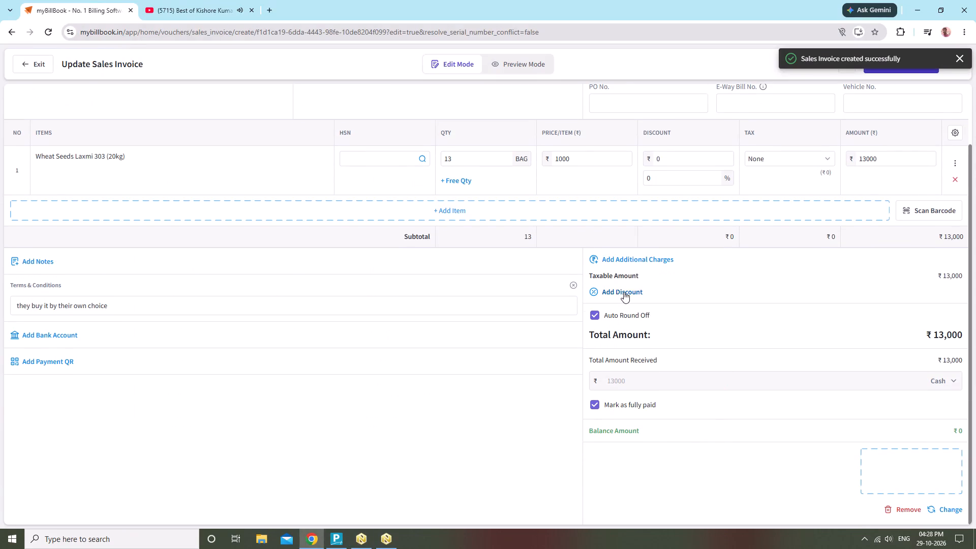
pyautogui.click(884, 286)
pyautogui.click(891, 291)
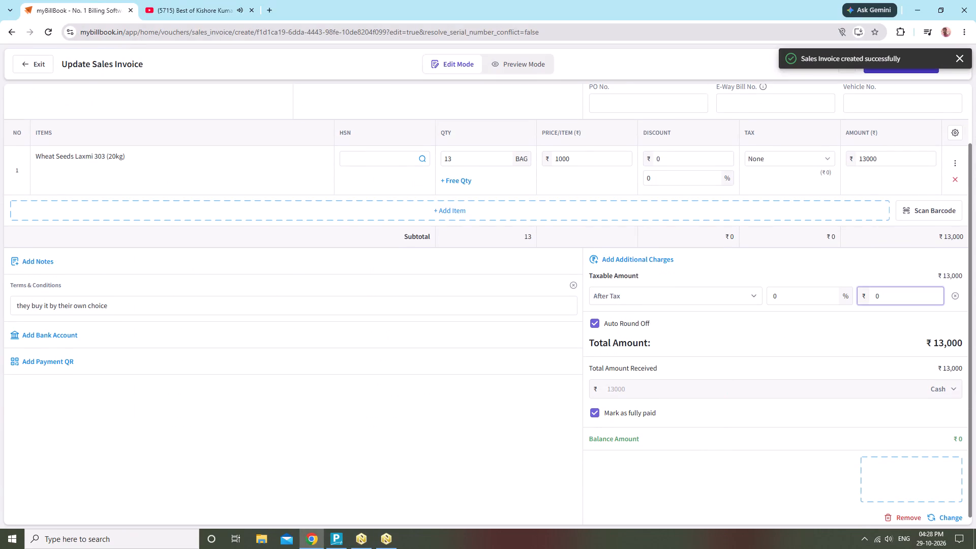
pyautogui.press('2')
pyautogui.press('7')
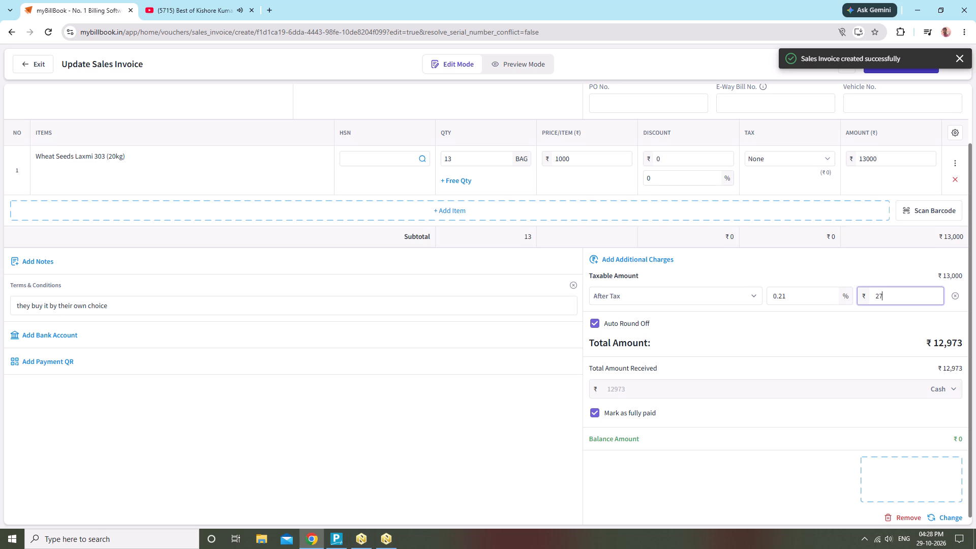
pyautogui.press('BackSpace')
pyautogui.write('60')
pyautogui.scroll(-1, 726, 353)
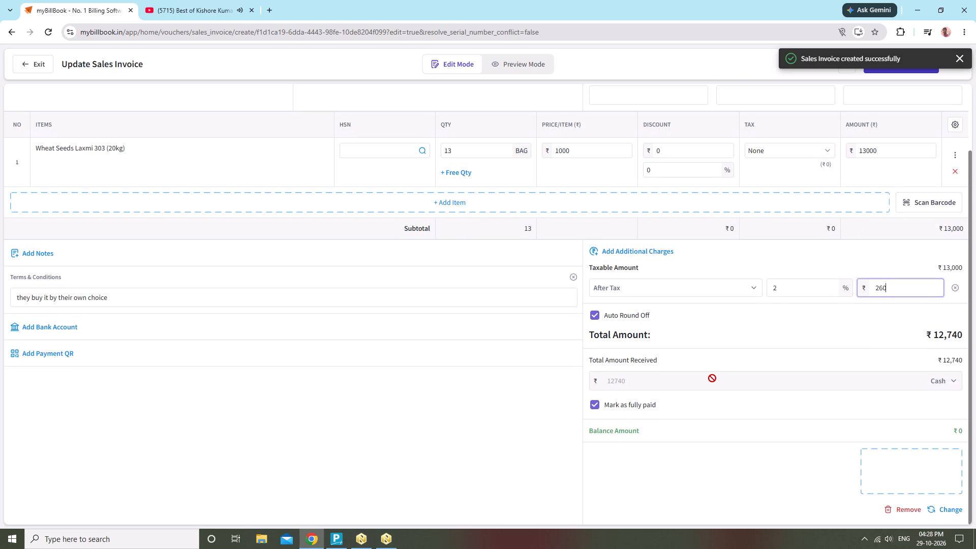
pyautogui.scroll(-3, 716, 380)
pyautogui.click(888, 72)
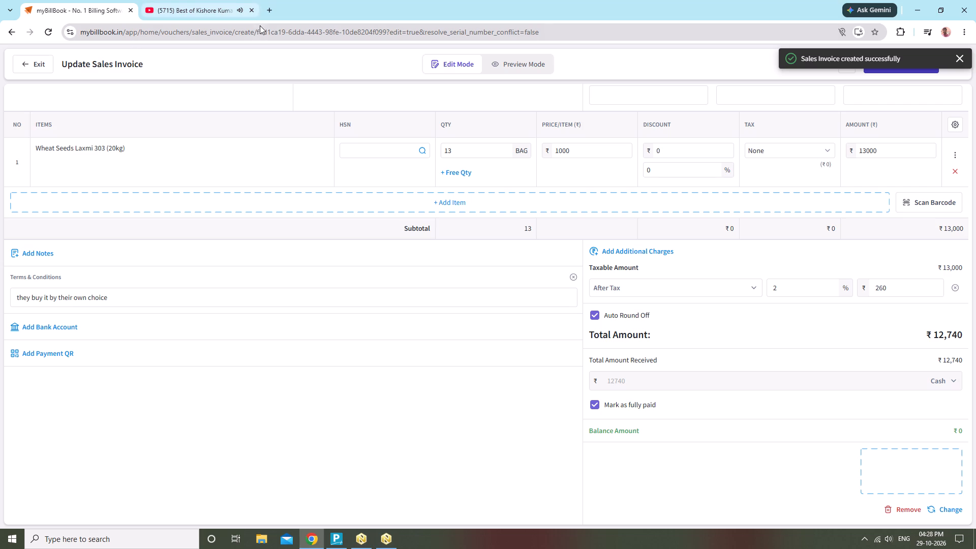
# Reopen the myBillBook sales invoice list in a new browser tab and close the old invoice-editing tab.
pyautogui.click(267, 1)
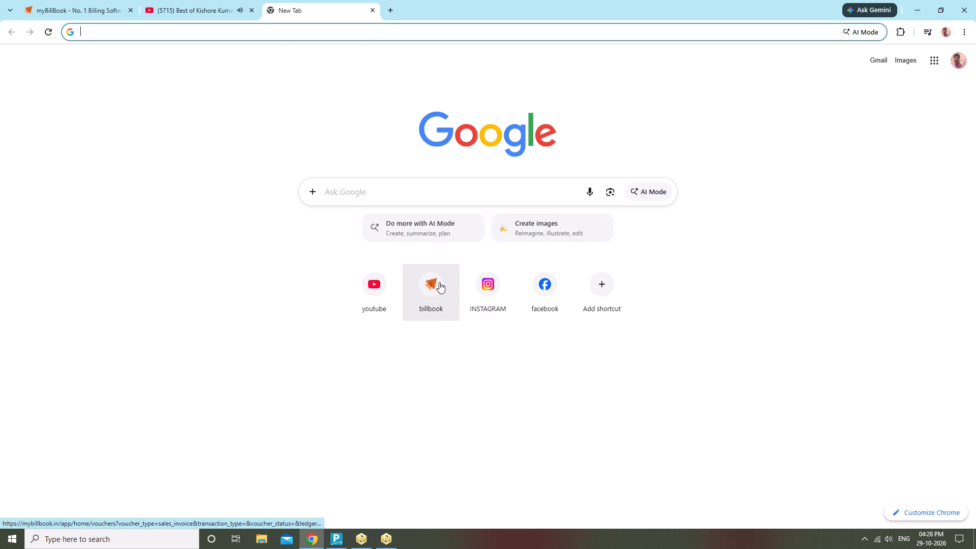
pyautogui.doubleClick(437, 281)
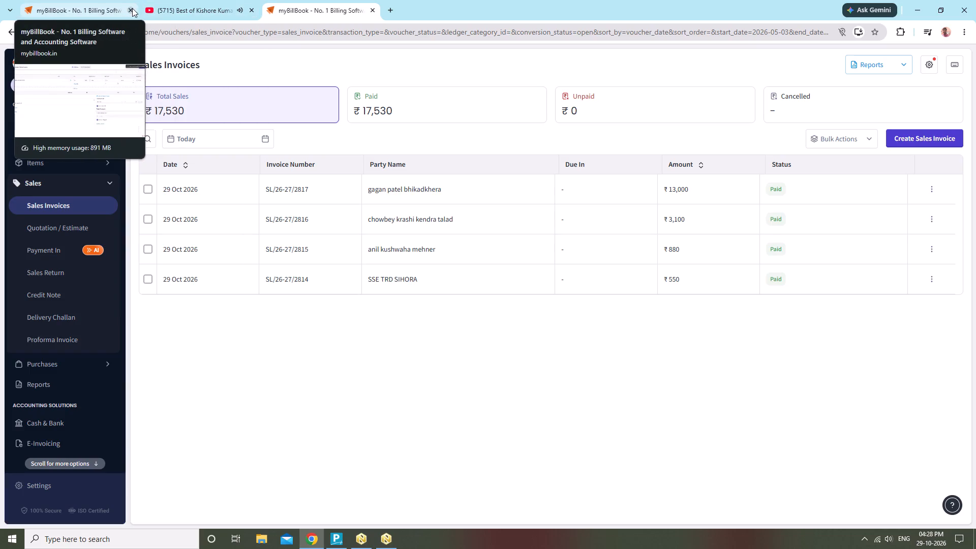
pyautogui.click(131, 9)
# Edit sales invoice SL/26-27/2817 to add a ₹260 after-tax discount, and save the updated invoice.
pyautogui.click(433, 185)
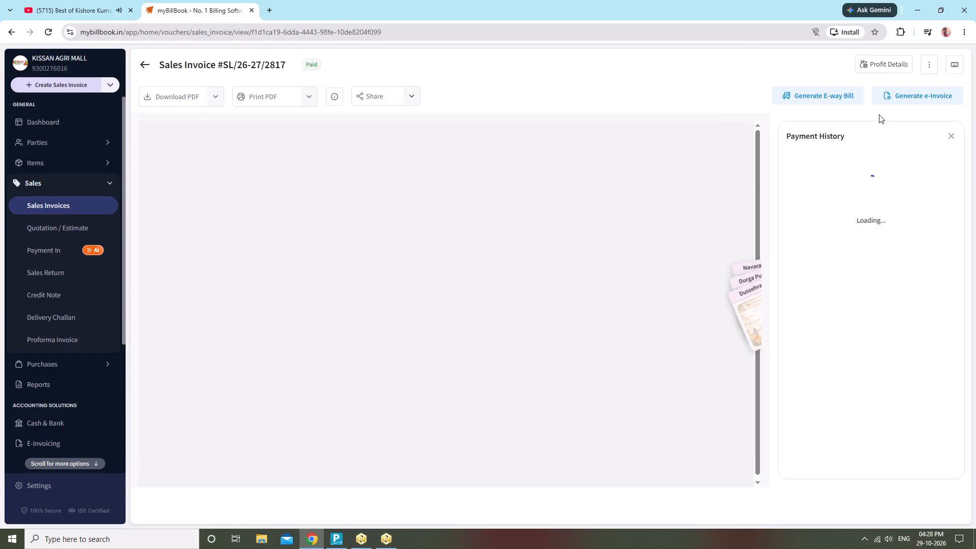
pyautogui.click(942, 68)
pyautogui.click(935, 69)
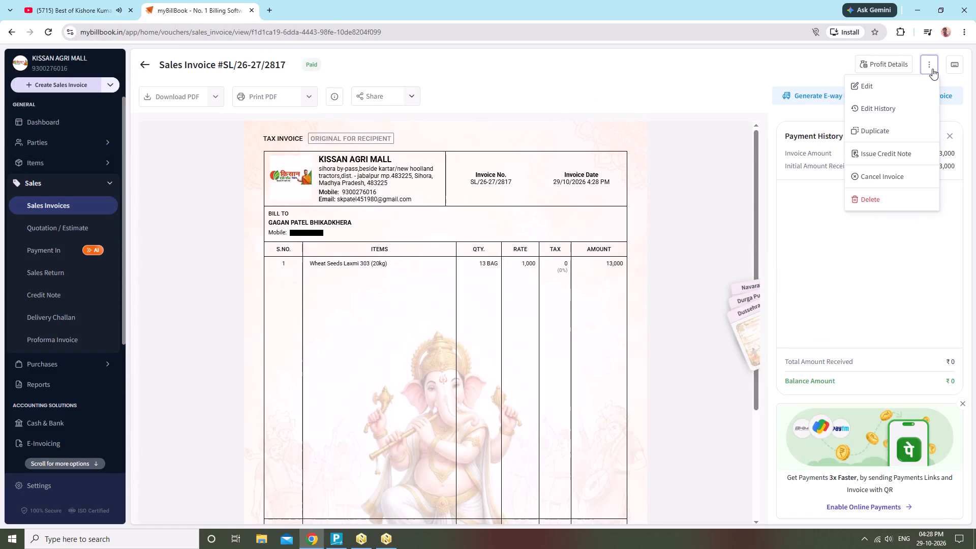
pyautogui.click(916, 82)
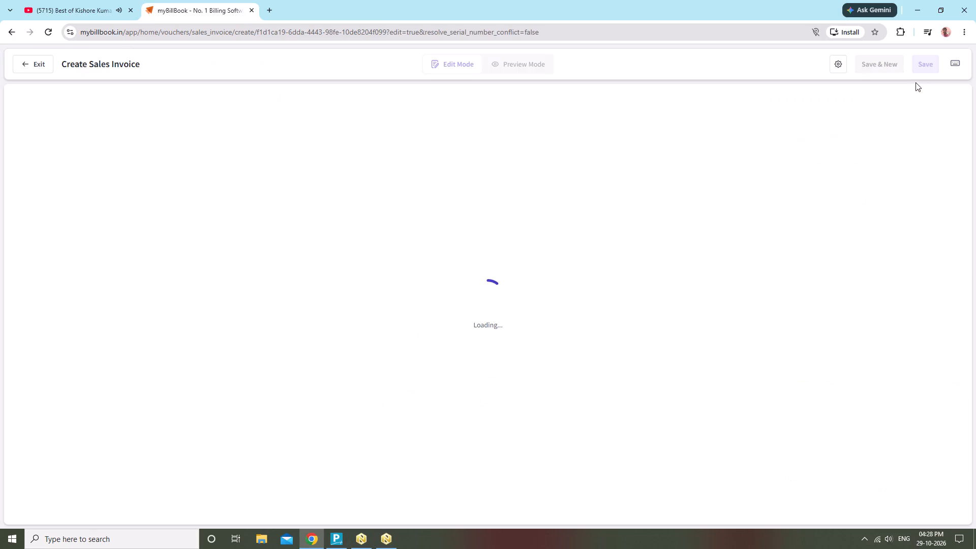
pyautogui.scroll(-5, 730, 239)
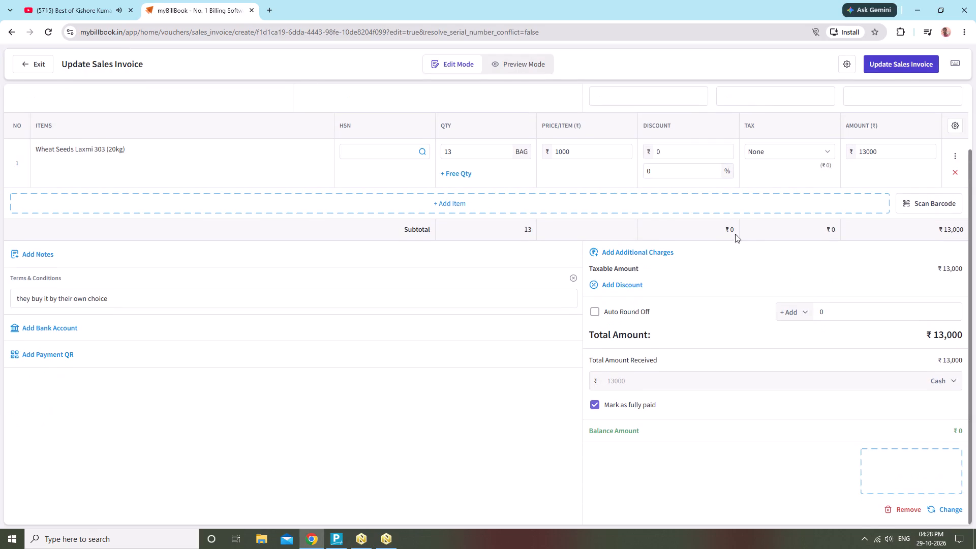
pyautogui.click(638, 285)
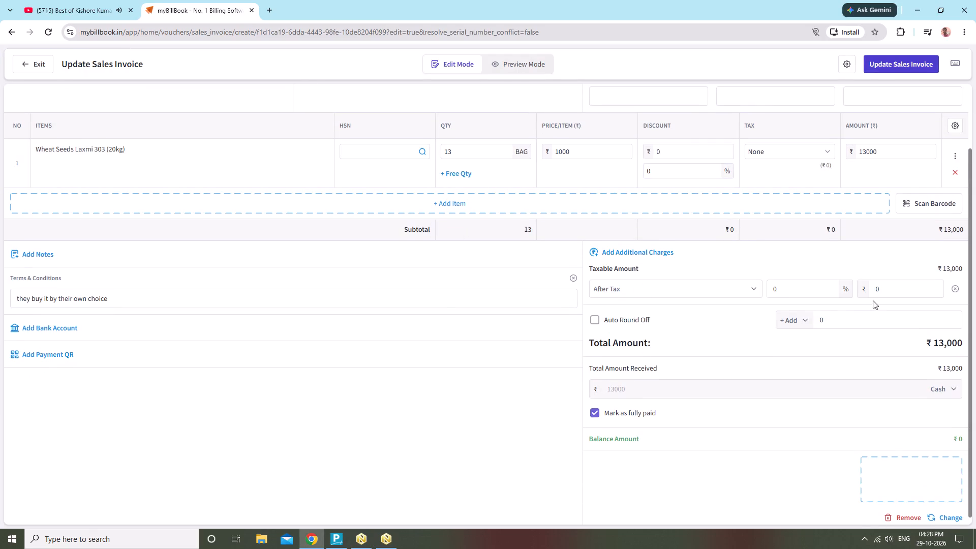
pyautogui.click(905, 286)
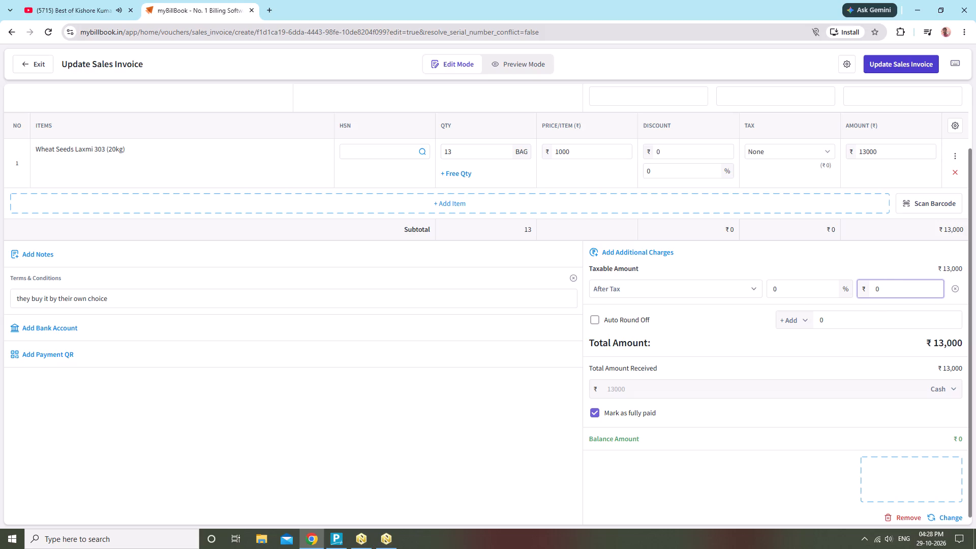
pyautogui.write('260')
pyautogui.scroll(-4, 906, 286)
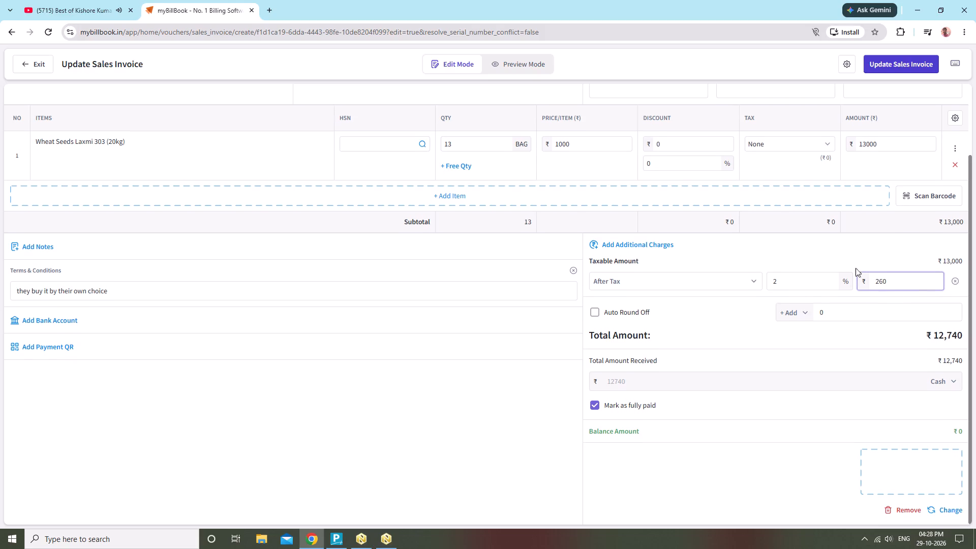
pyautogui.click(889, 60)
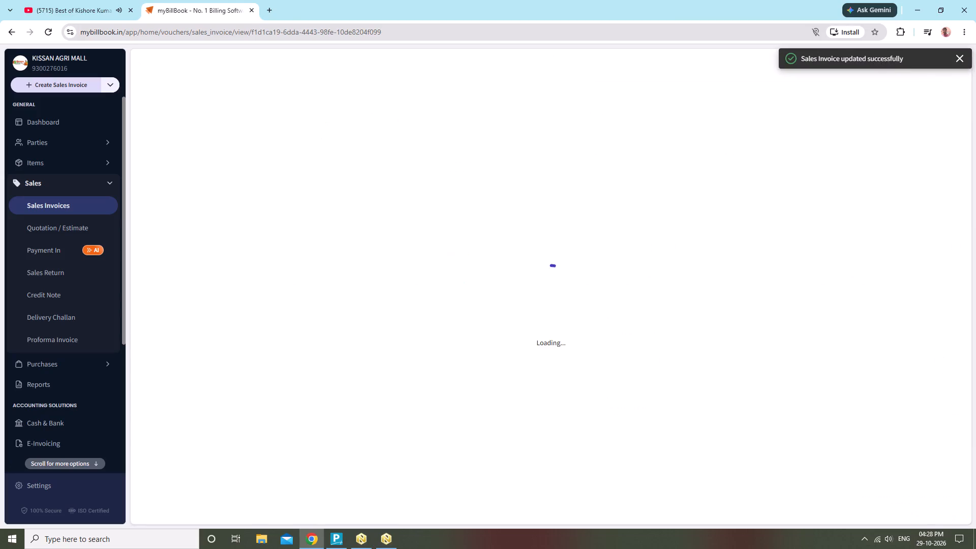
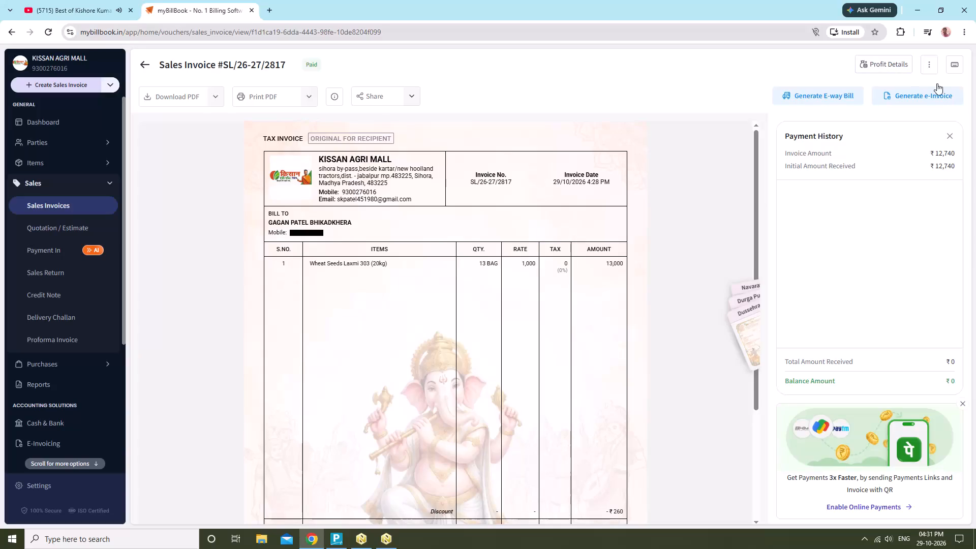
# Edit sales invoice SL/26-27/2817 to set the after-tax discount to ₹300, and save the updated invoice.
pyautogui.click(931, 64)
pyautogui.click(933, 84)
pyautogui.scroll(-1, 833, 374)
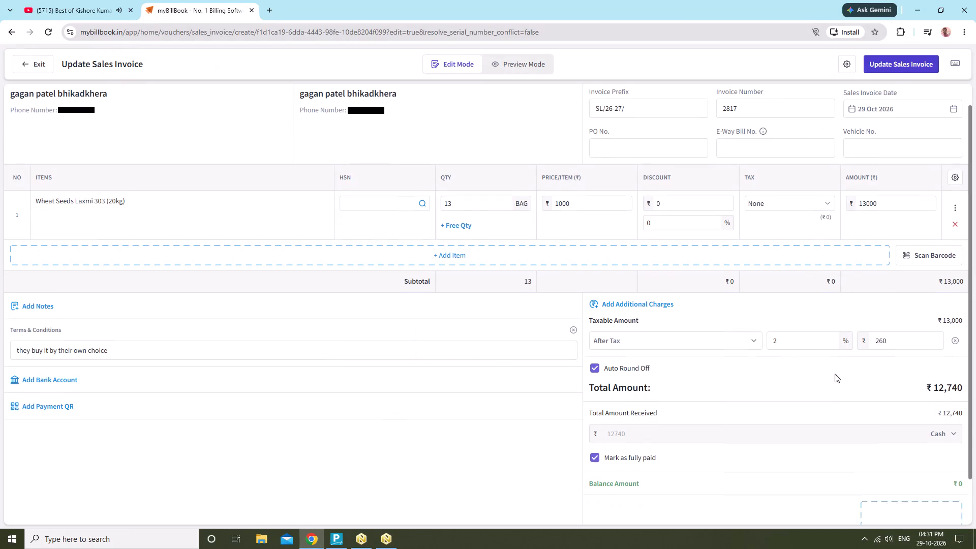
pyautogui.click(905, 315)
pyautogui.press('BackSpace')
pyautogui.press('BackSpace')
pyautogui.press('BackSpace')
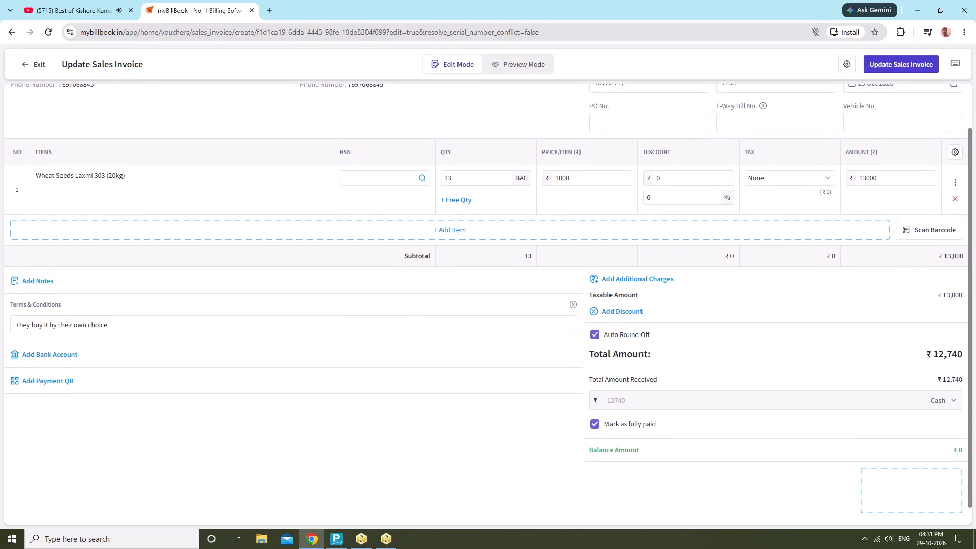
pyautogui.write('30')
pyautogui.click(613, 311)
pyautogui.click(889, 309)
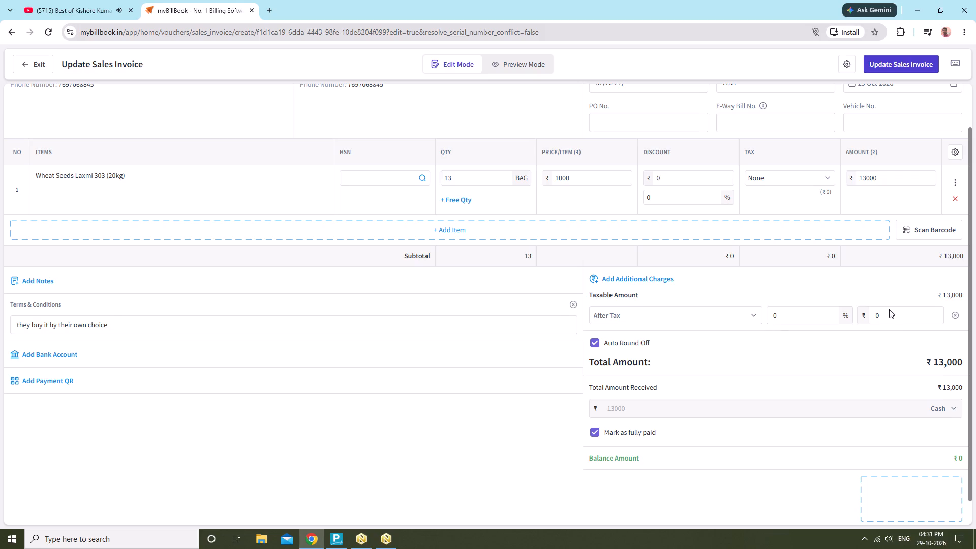
pyautogui.click(894, 314)
pyautogui.write('300')
pyautogui.scroll(-4, 870, 299)
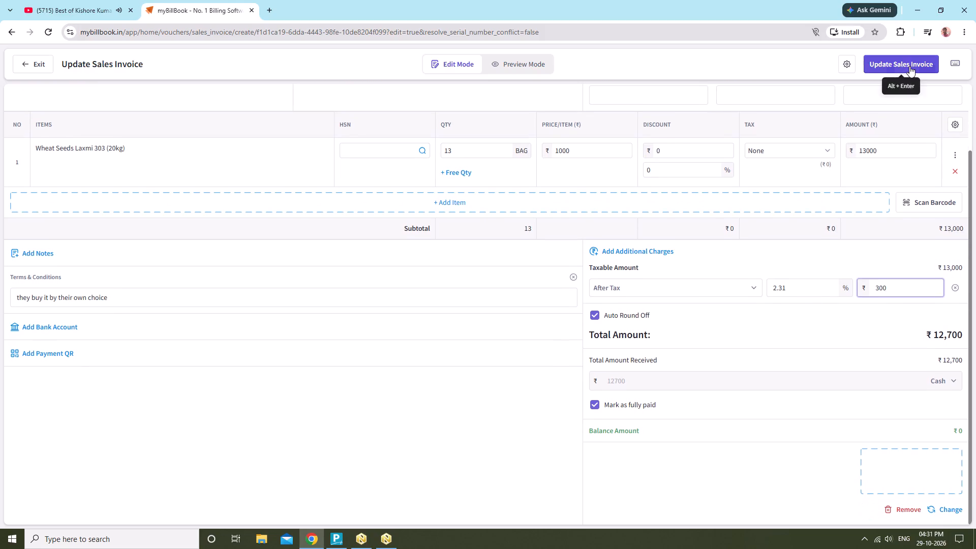
pyautogui.click(909, 66)
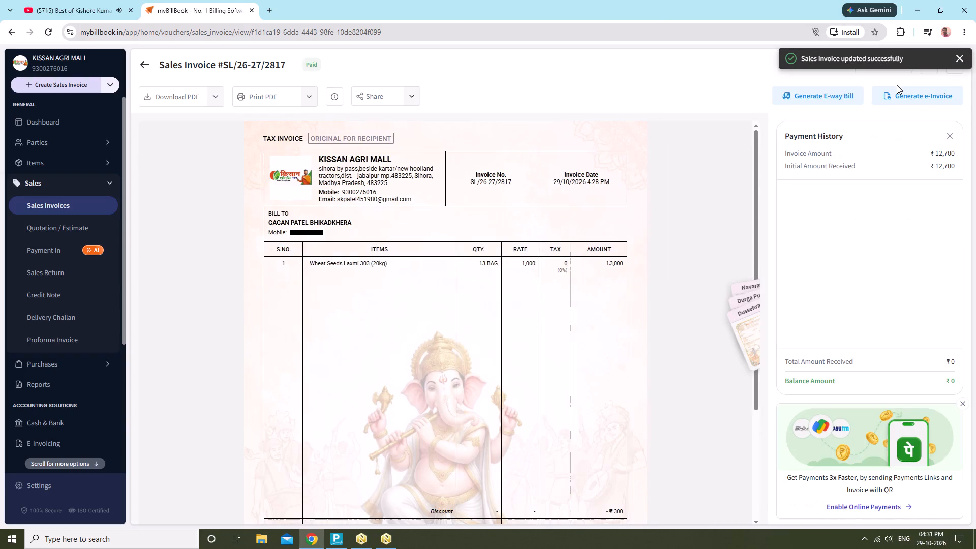
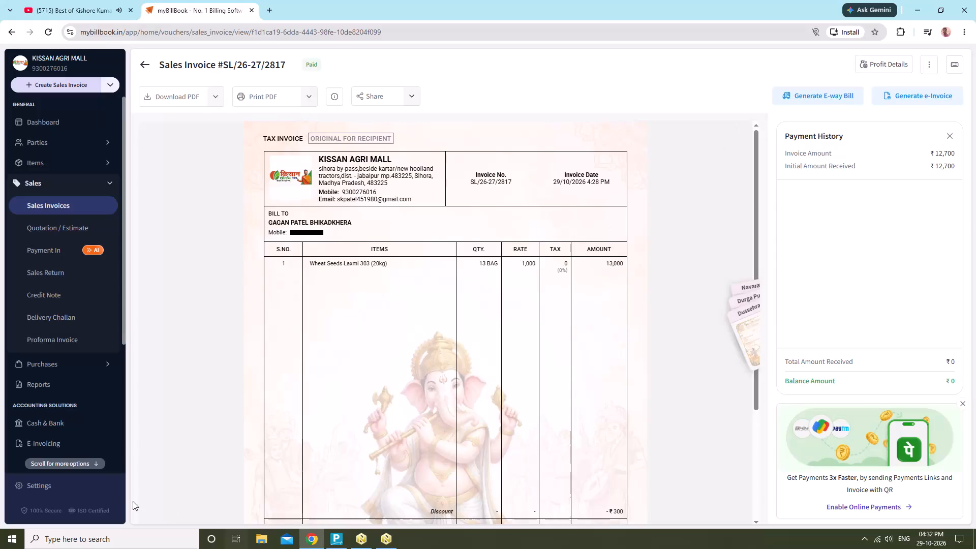
# Switch to TallyPrime, leave the axe purchase, and start a new purchase voucher with supplier invoice number 121 dated 29-Oct-26.
pyautogui.click(335, 538)
pyautogui.press('Escape')
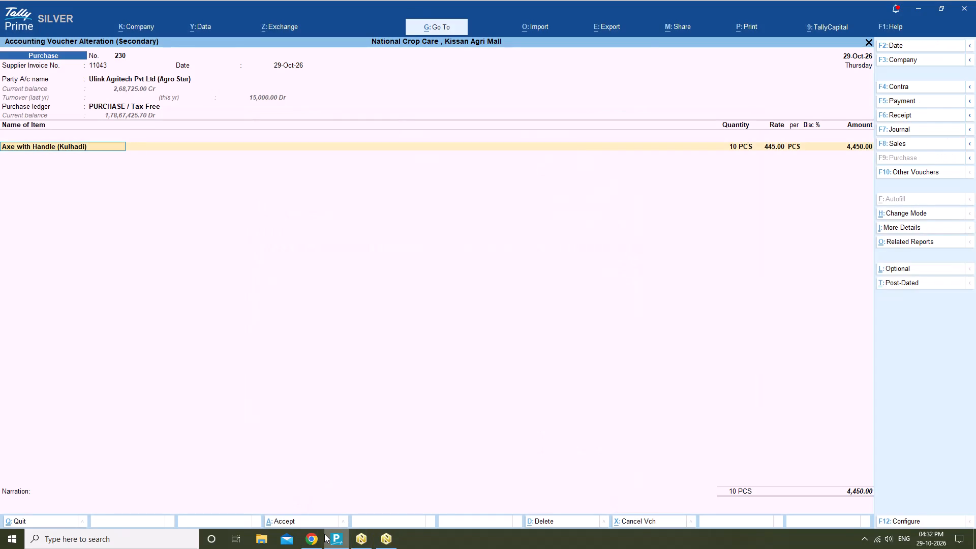
pyautogui.press('Escape')
pyautogui.press('Escape')
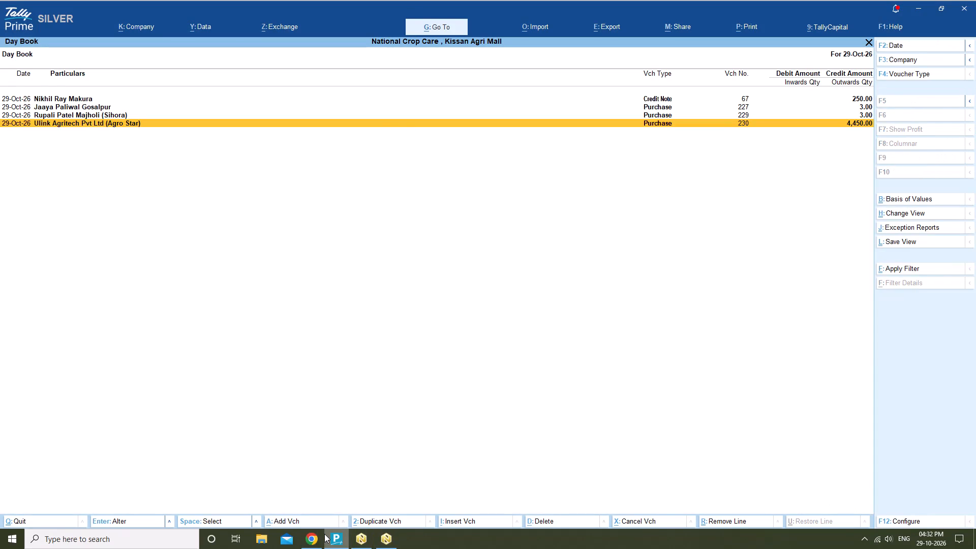
pyautogui.press('Escape')
pyautogui.press('Up')
pyautogui.press('Return')
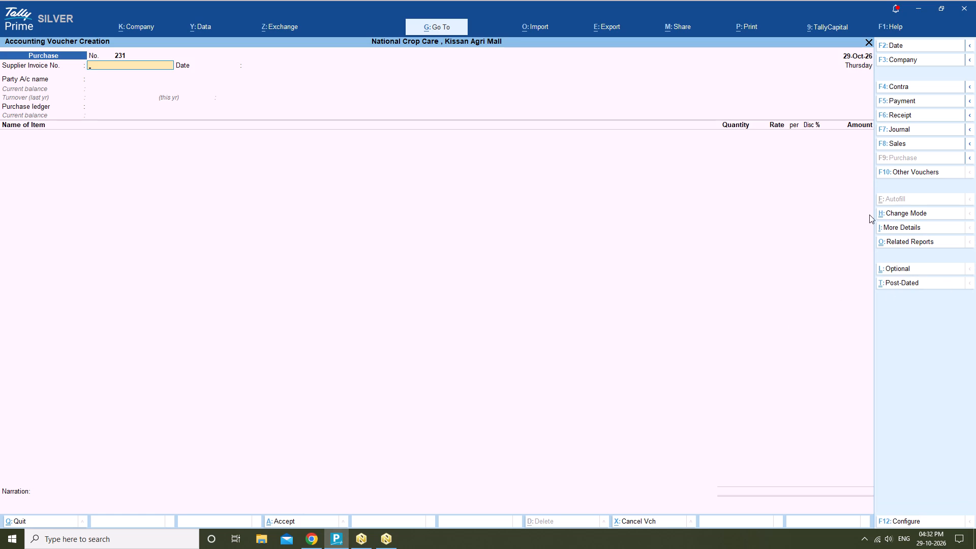
pyautogui.write('121')
pyautogui.press('Return')
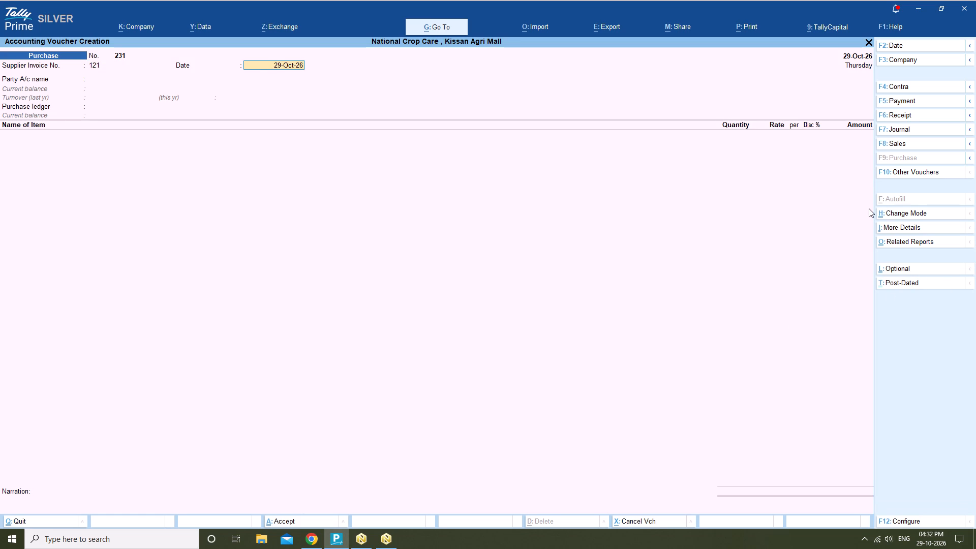
pyautogui.press('Return')
# Set the party account to New Kisan Seeds & Agritech (Harda) Panagar JBP and complete its receipt, import and party details.
pyautogui.write('new')
pyautogui.press('space')
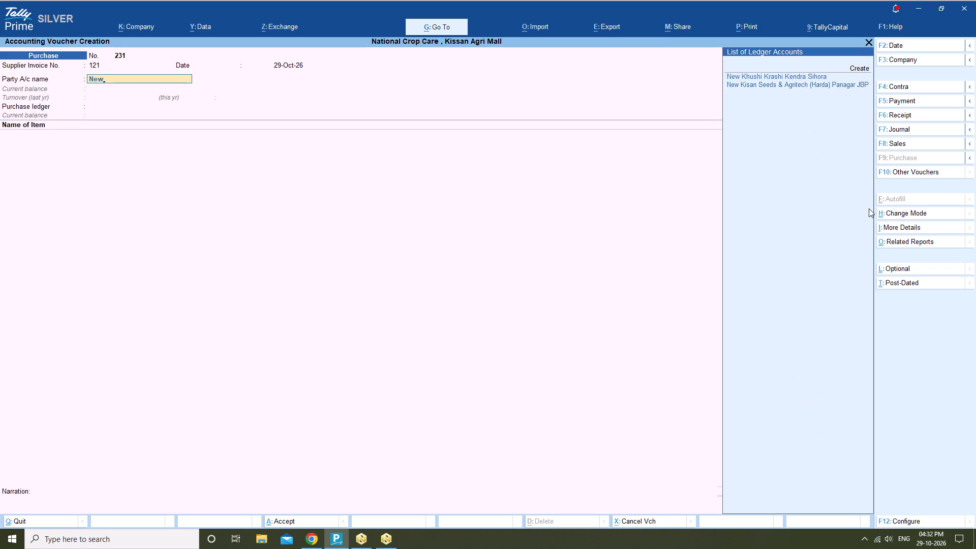
pyautogui.press('Down')
pyautogui.press('Down')
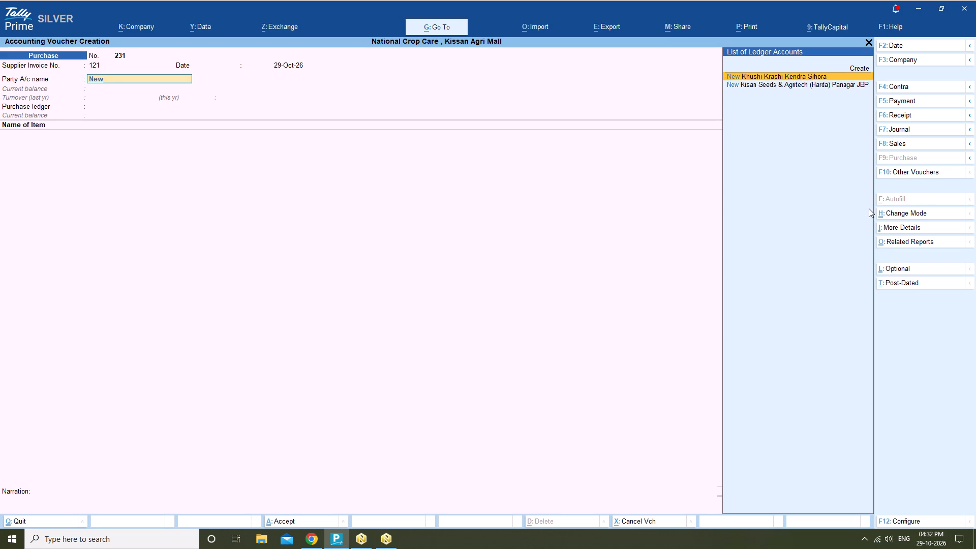
pyautogui.press('Return')
pyautogui.press('Return')
pyautogui.press('Return')
pyautogui.press('Return')
pyautogui.press('Return')
pyautogui.press('Return')
pyautogui.press('Return')
pyautogui.press('Return')
pyautogui.press('Return')
pyautogui.press('Return')
pyautogui.press('Return')
pyautogui.press('Return')
pyautogui.press('Return')
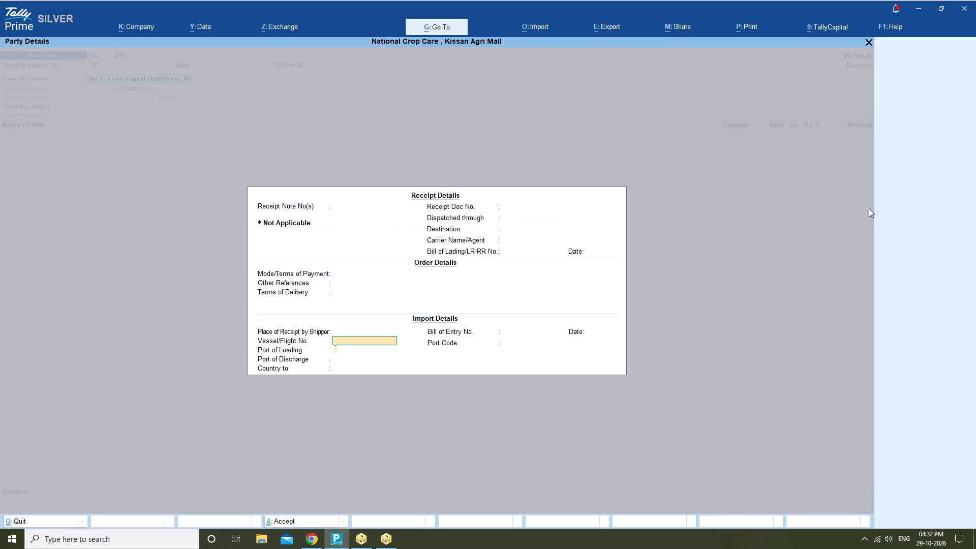
pyautogui.press('Return')
pyautogui.press('Return')
pyautogui.write('in')
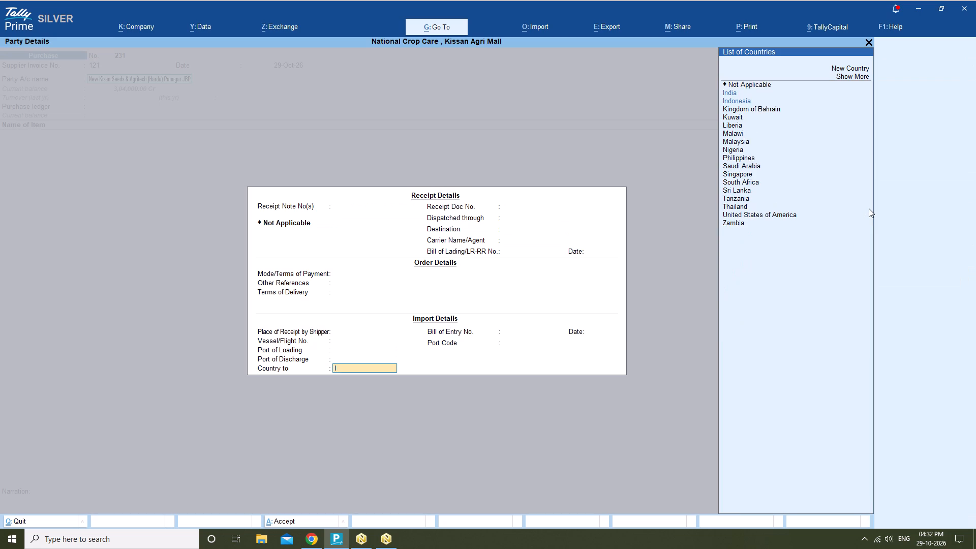
pyautogui.press('Down')
pyautogui.press('Return')
pyautogui.press('Return')
pyautogui.press('Return')
pyautogui.press('Return')
pyautogui.press('Return')
pyautogui.press('Return')
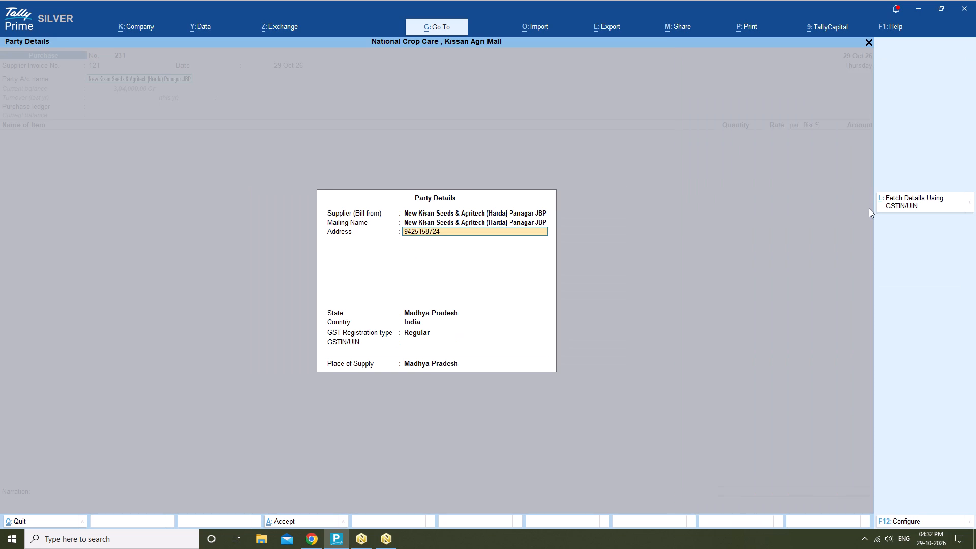
pyautogui.press('Return')
pyautogui.press('Return')
pyautogui.press('Return')
pyautogui.press('Return')
pyautogui.press('Return')
pyautogui.press('Return')
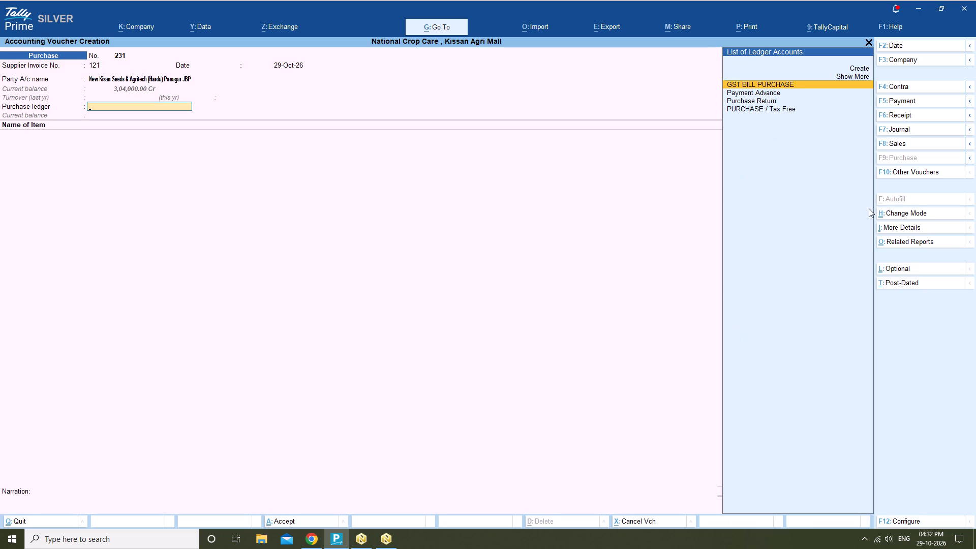
# Set the voucher's purchase ledger to PURCHASE / Tax Free.
pyautogui.press('Down')
pyautogui.press('Down')
pyautogui.press('Down')
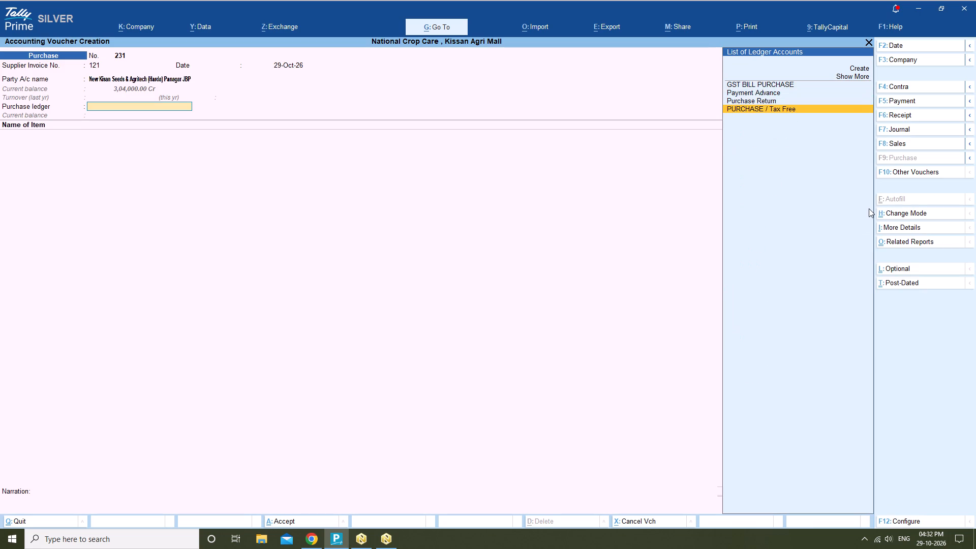
pyautogui.press('Return')
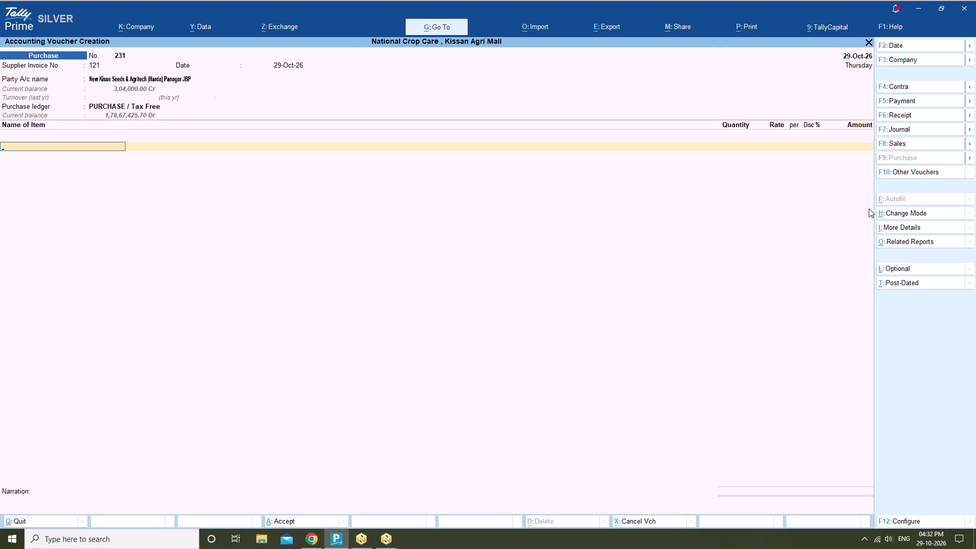
# Add Wheat Seeds Gw-322 (40kg) as the first item, allocating 75 bags to Main Location with an amount of 1.00.
pyautogui.write('wheat')
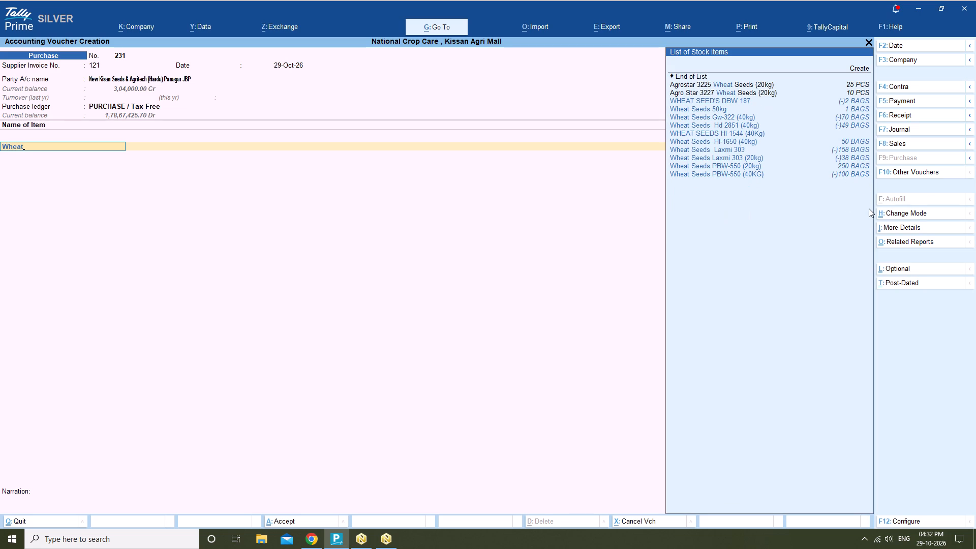
pyautogui.press('space')
pyautogui.write('seeds')
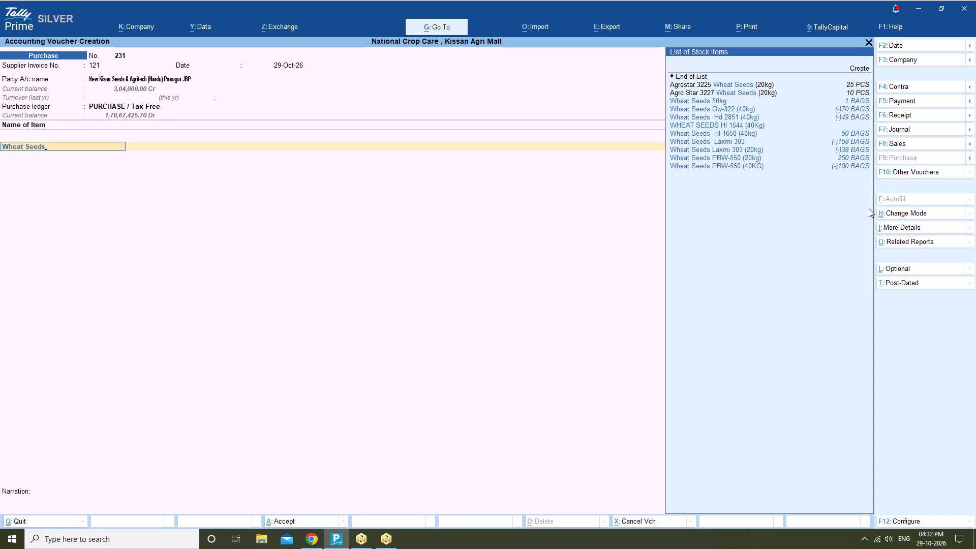
pyautogui.press('Down')
pyautogui.press('Down')
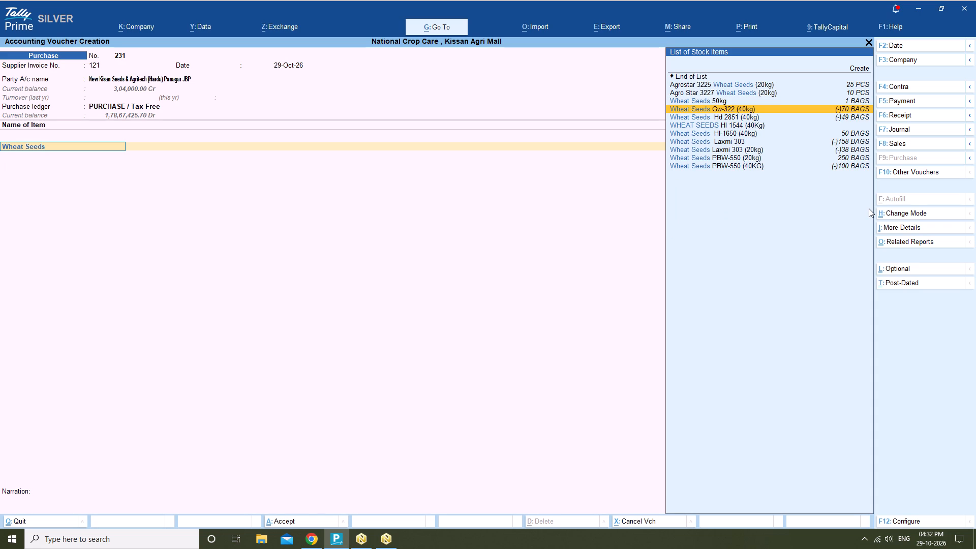
pyautogui.press('Return')
pyautogui.press('Return')
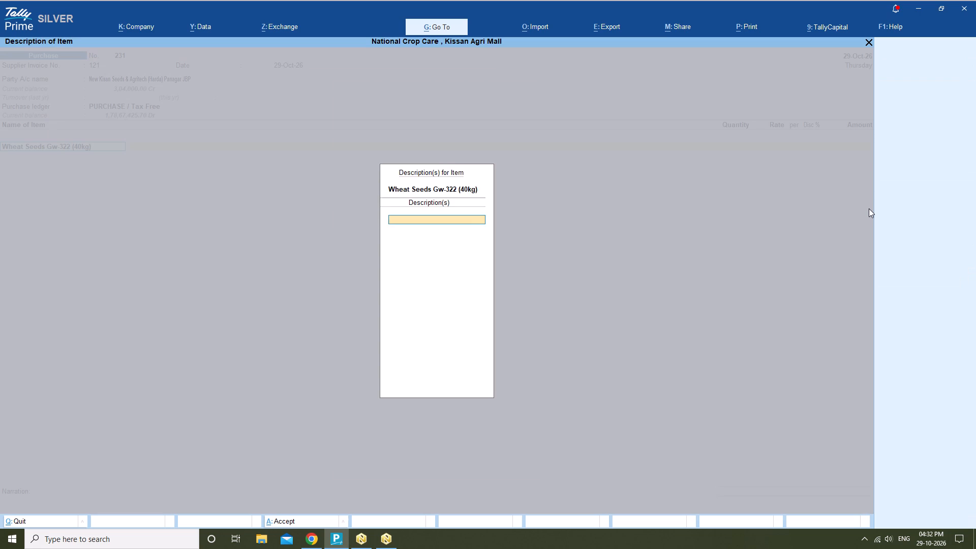
pyautogui.press('Return')
pyautogui.press('m')
pyautogui.press('Return')
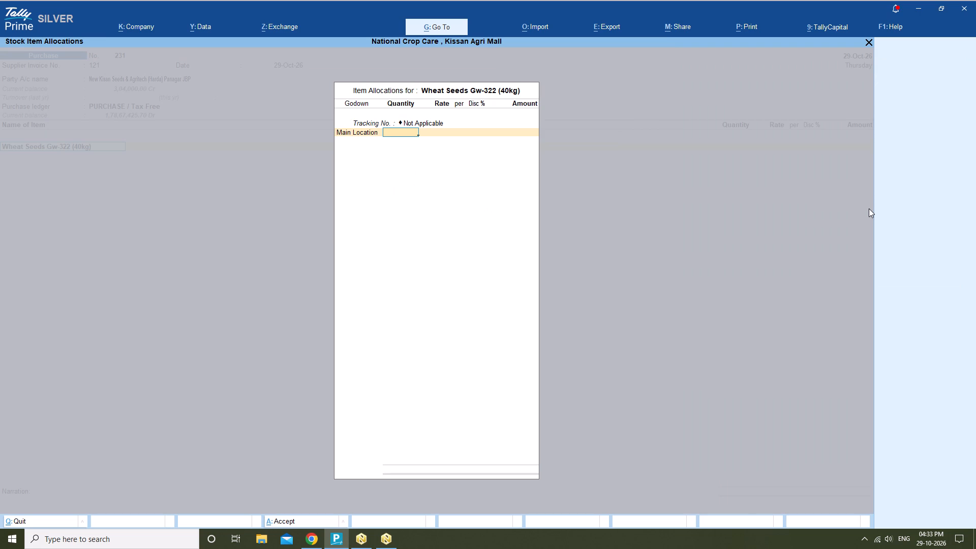
pyautogui.write('75')
pyautogui.press('Return')
pyautogui.press('Return')
pyautogui.press('Return')
pyautogui.press('Return')
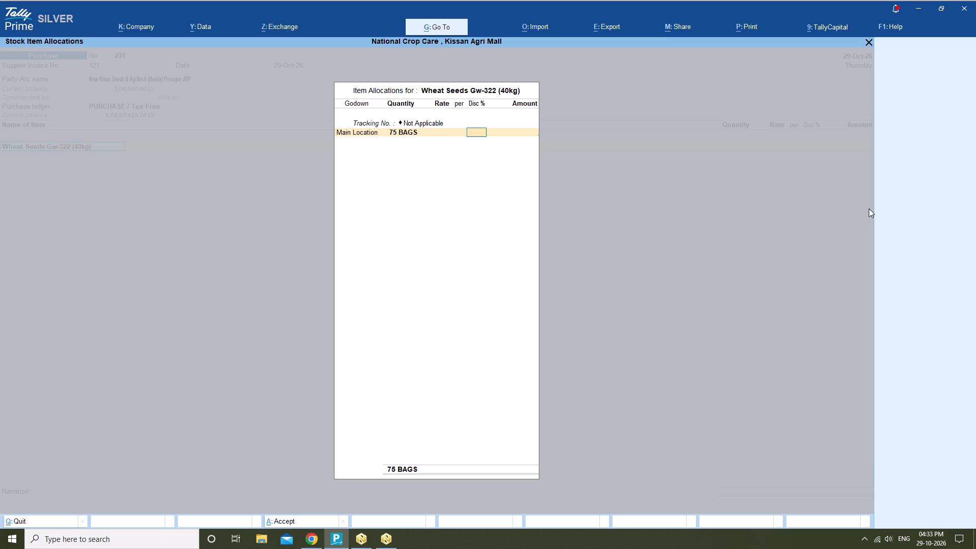
pyautogui.press('1')
pyautogui.press('Return')
pyautogui.press('Return')
pyautogui.press('Return')
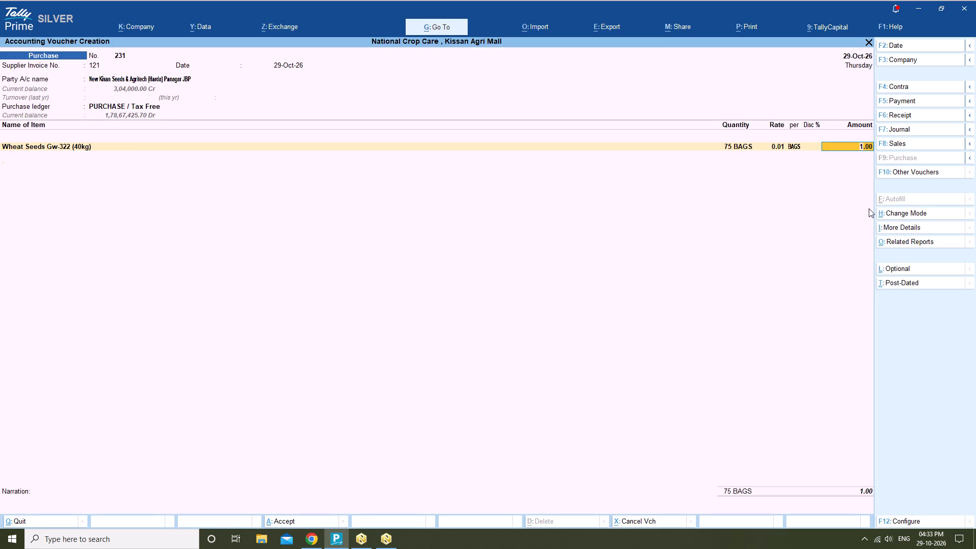
pyautogui.press('Return')
pyautogui.press('BackSpace')
pyautogui.press('Return')
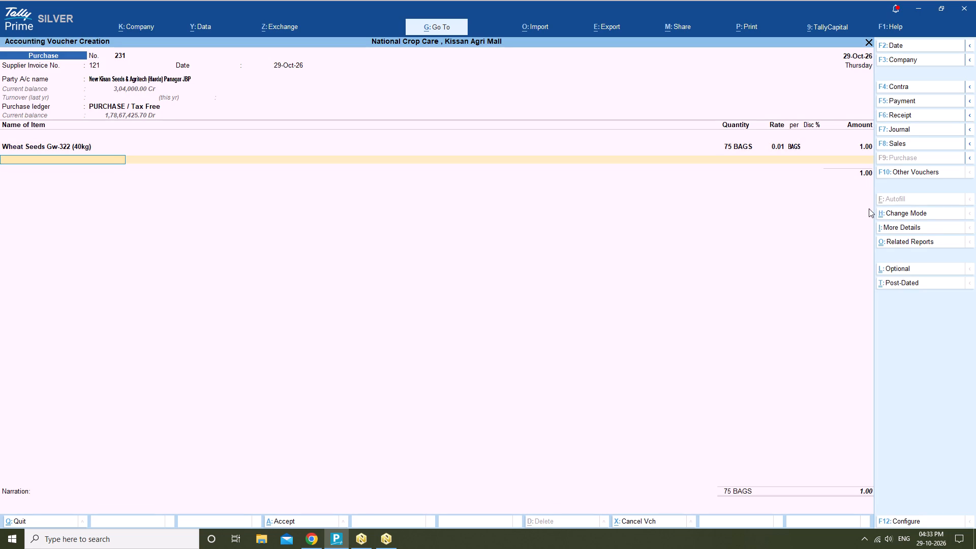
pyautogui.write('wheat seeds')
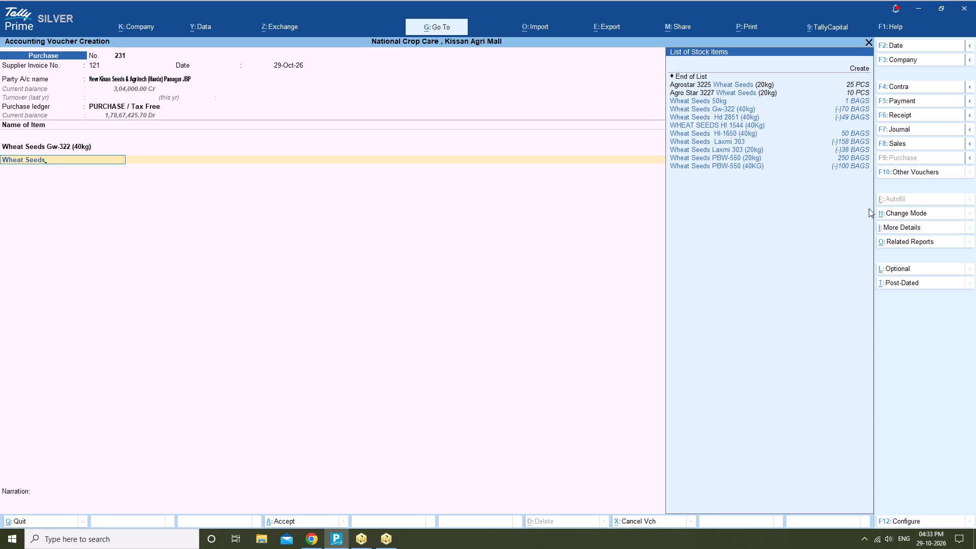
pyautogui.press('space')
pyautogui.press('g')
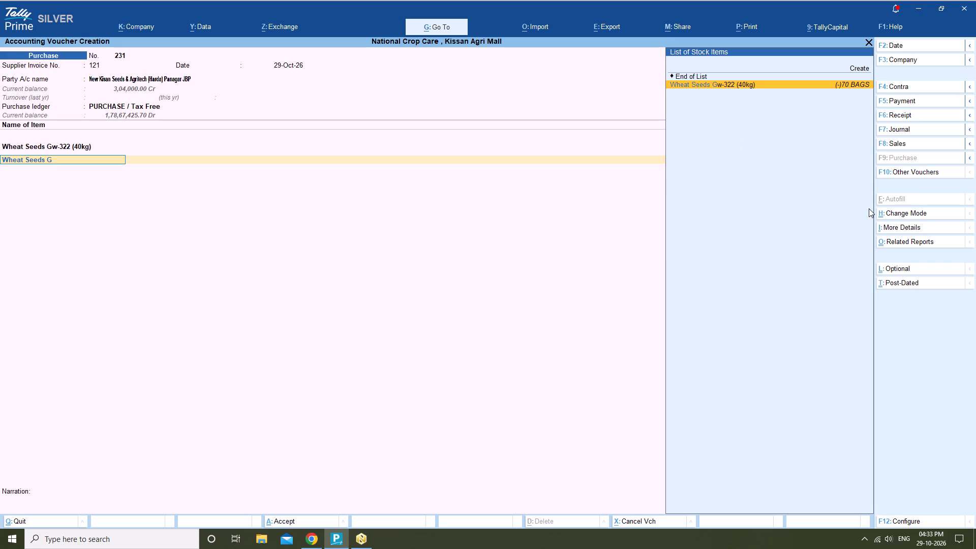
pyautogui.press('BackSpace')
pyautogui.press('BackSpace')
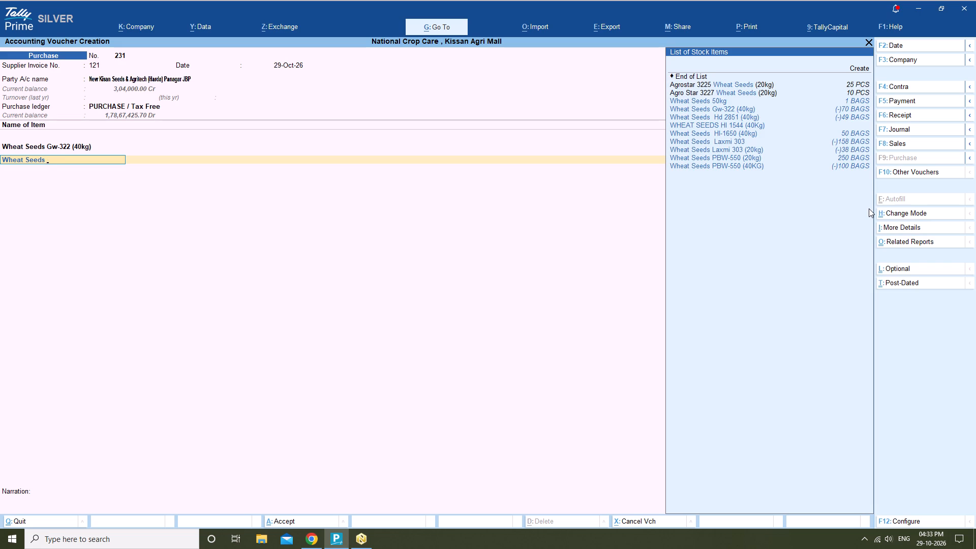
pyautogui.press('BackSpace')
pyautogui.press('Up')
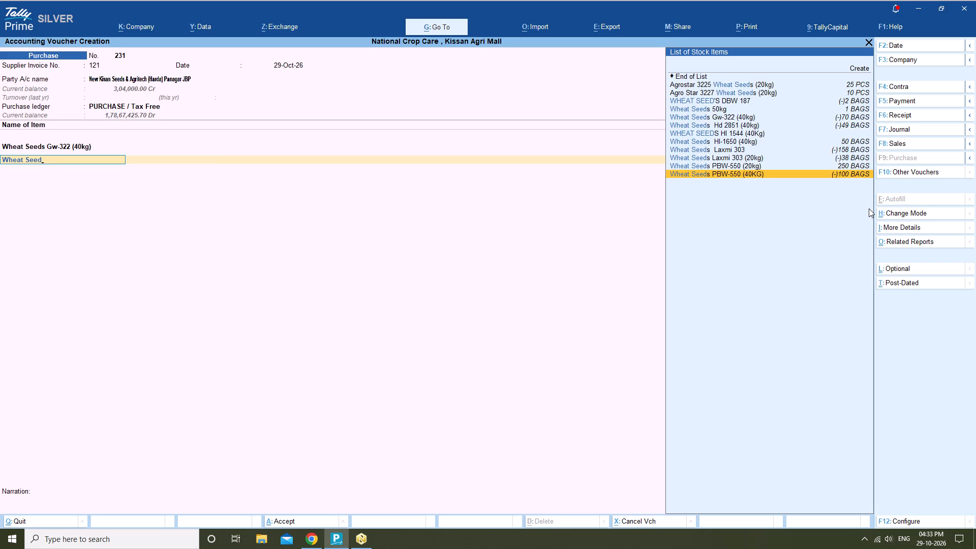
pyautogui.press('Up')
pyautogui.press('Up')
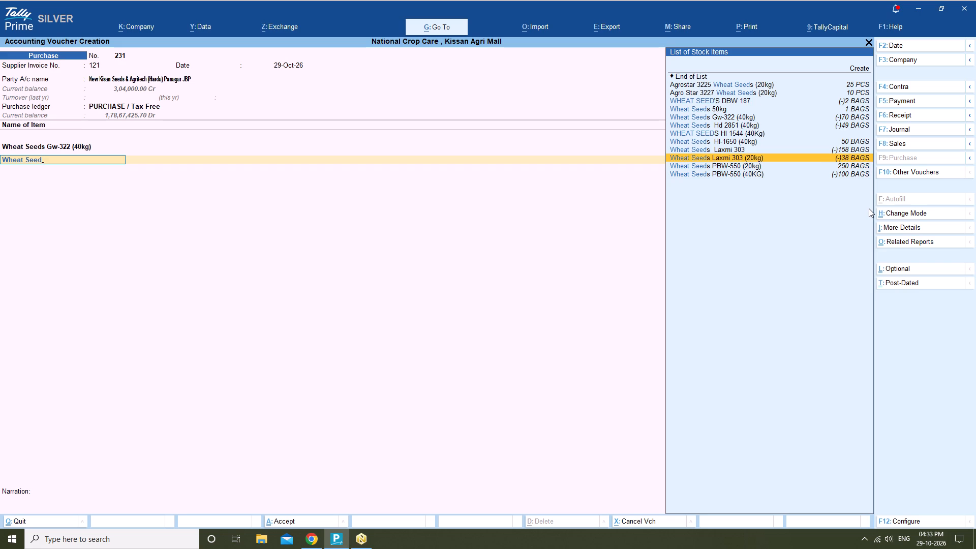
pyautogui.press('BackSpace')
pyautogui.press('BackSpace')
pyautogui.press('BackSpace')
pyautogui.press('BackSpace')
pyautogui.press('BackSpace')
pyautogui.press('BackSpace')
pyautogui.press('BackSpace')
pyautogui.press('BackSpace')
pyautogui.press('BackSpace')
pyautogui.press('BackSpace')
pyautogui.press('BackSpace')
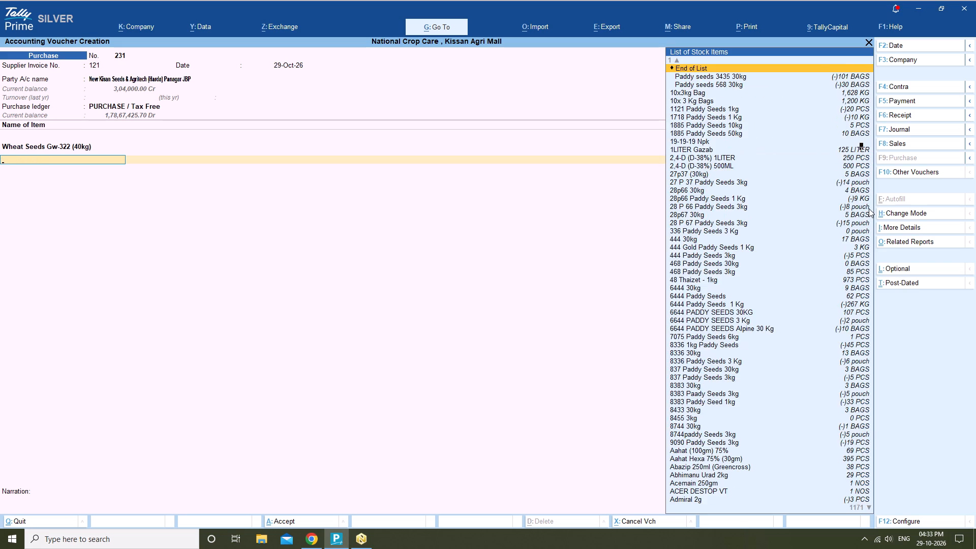
# Copy the name of the Wheat Seeds Gw-322 (40kg) line, keep its existing allocation, and return to the empty second item line.
pyautogui.press('BackSpace')
pyautogui.hotkey('ctrl', 'c')
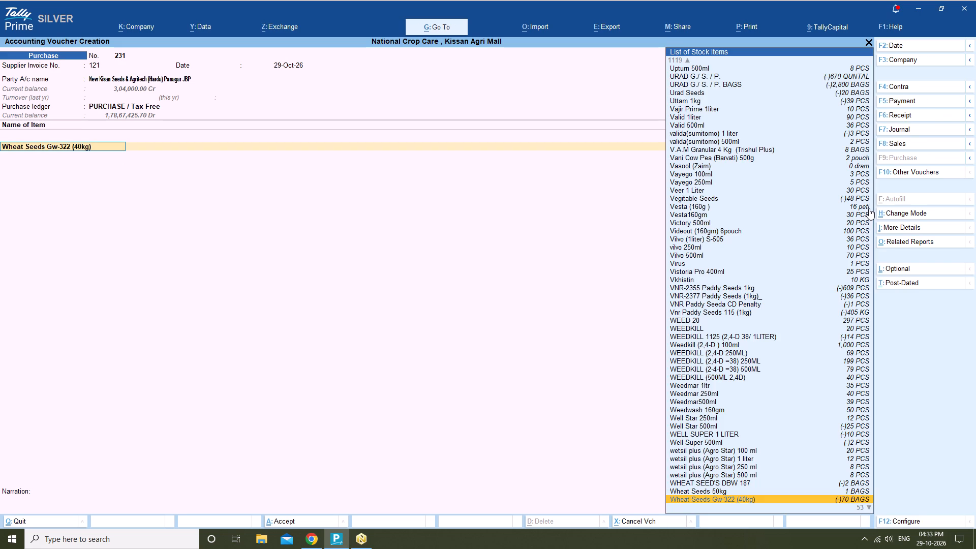
pyautogui.press('Return')
pyautogui.press('Return')
pyautogui.press('Return')
pyautogui.press('Return')
pyautogui.press('Return')
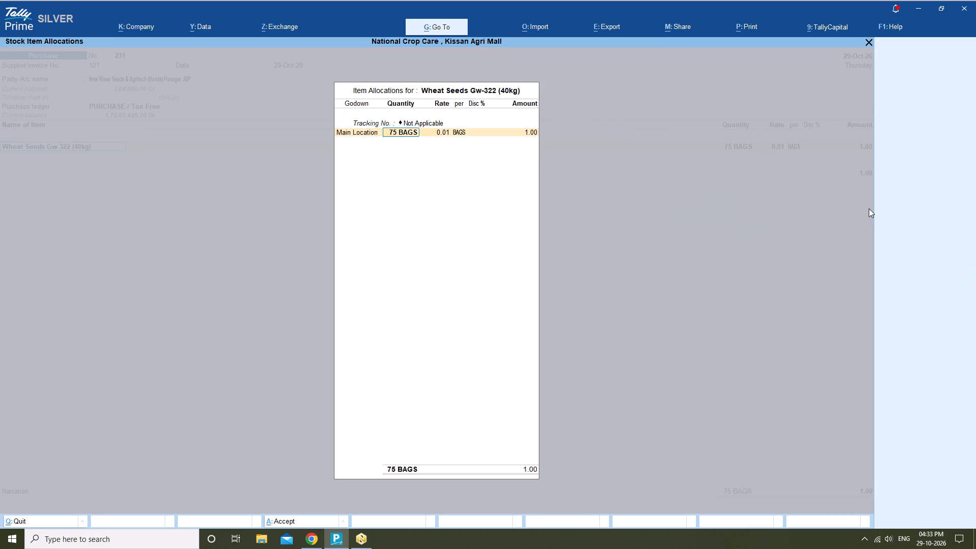
pyautogui.press('Return')
pyautogui.press('Return')
pyautogui.press('Return')
pyautogui.press('Return')
pyautogui.press('Return')
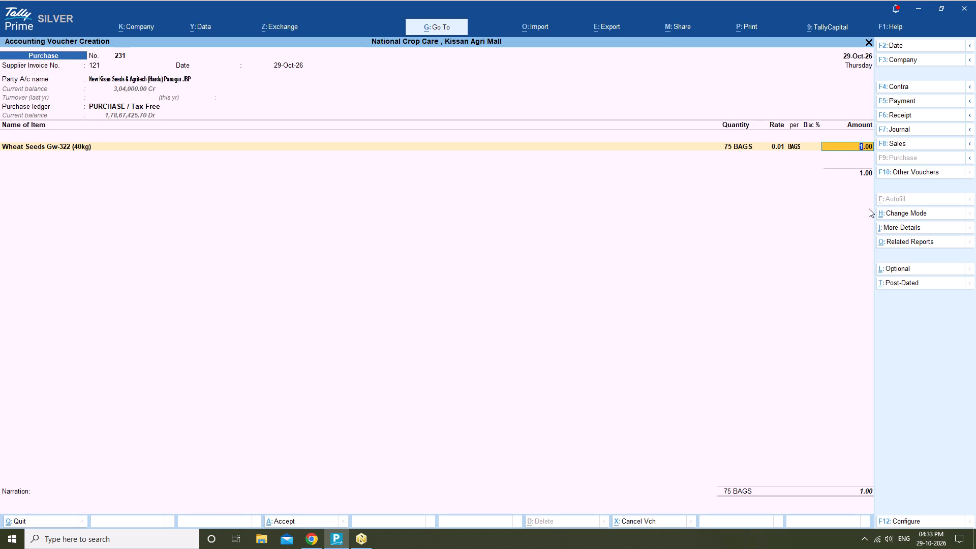
pyautogui.press('Return')
pyautogui.press('Return')
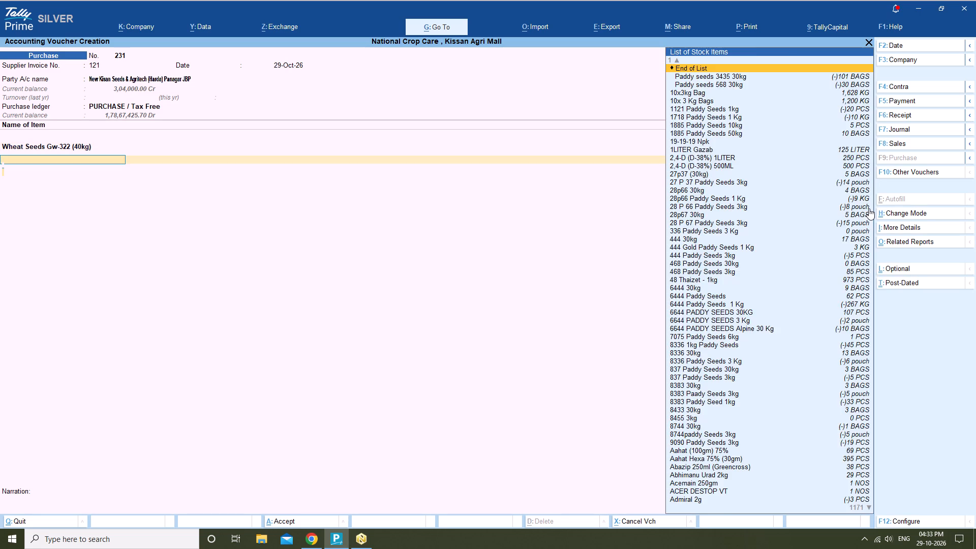
pyautogui.press('BackSpace')
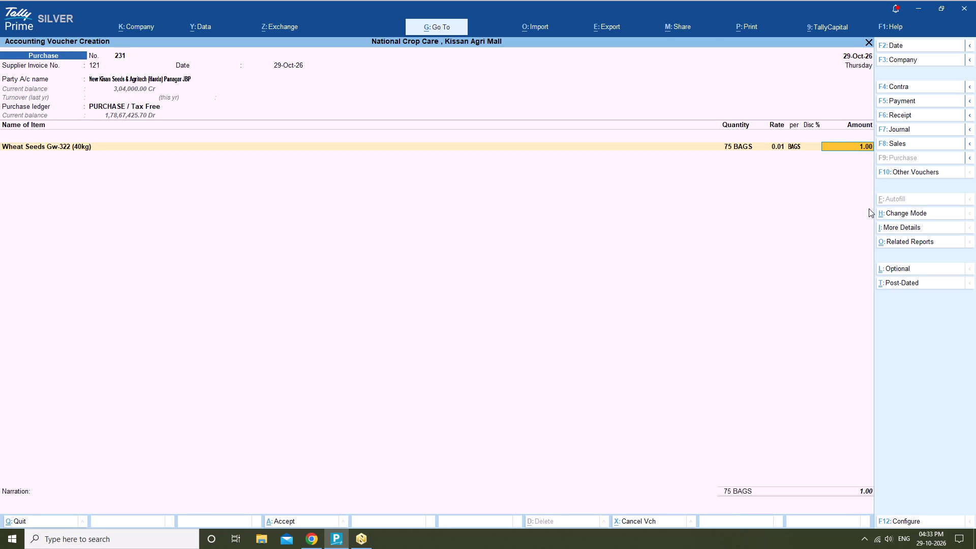
pyautogui.press('Return')
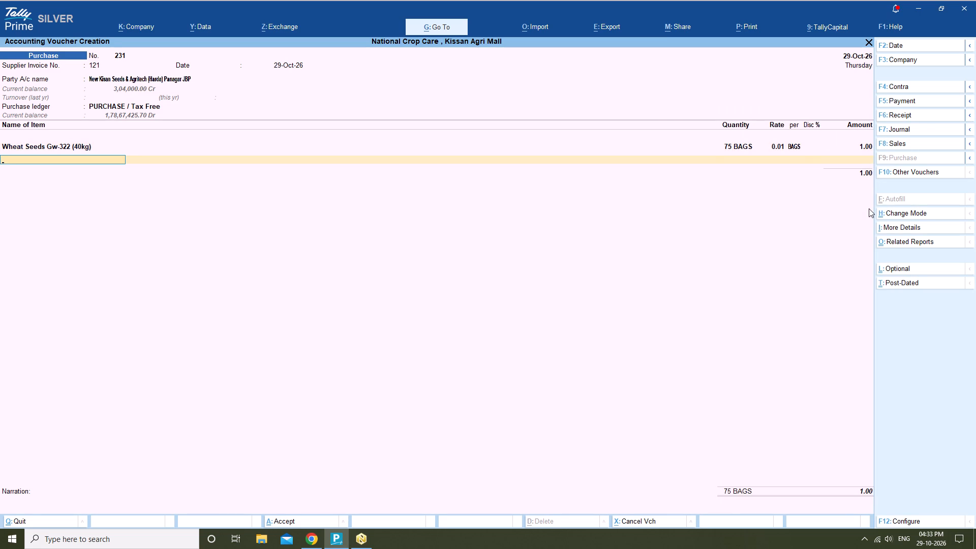
# Start a new stock item from the copied name, changing it to Wheat Seeds Gw-273 (40 Kg), under the Primary group.
pyautogui.hotkey('alt', 'c')
pyautogui.hotkey('ctrl', 'v')
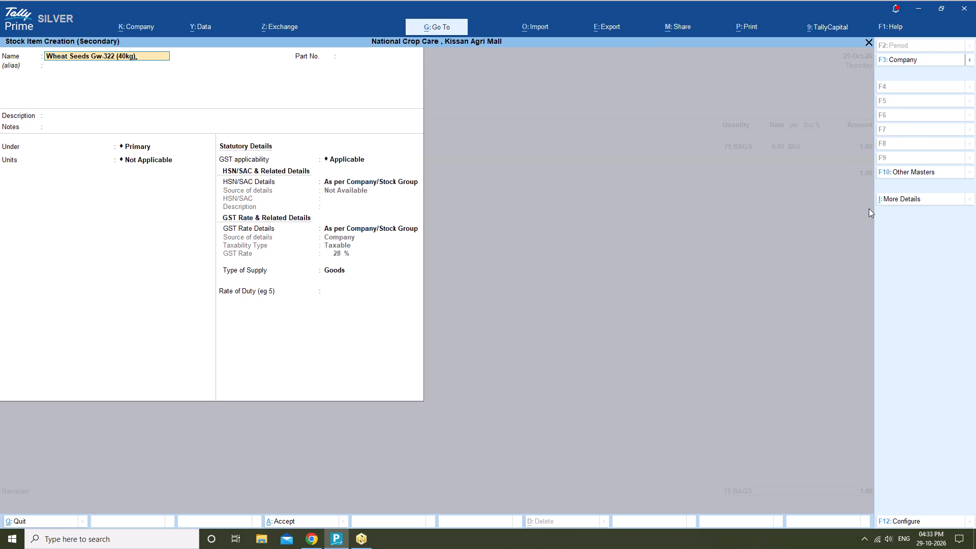
pyautogui.press('BackSpace')
pyautogui.press('BackSpace')
pyautogui.press('BackSpace')
pyautogui.press('BackSpace')
pyautogui.press('BackSpace')
pyautogui.press('BackSpace')
pyautogui.press('BackSpace')
pyautogui.press('BackSpace')
pyautogui.press('BackSpace')
pyautogui.press('BackSpace')
pyautogui.write('273')
pyautogui.press('space')
pyautogui.write('(40 kg)')
pyautogui.press('Return')
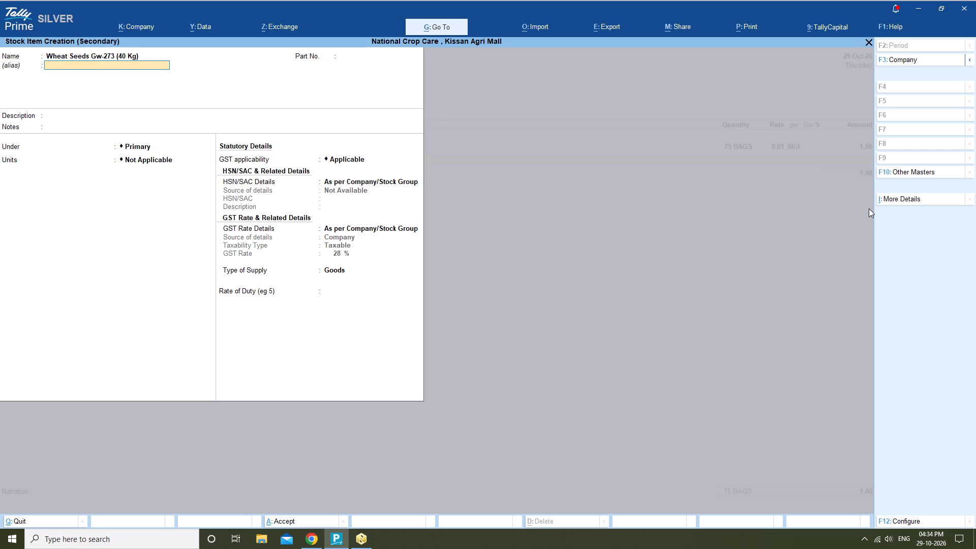
pyautogui.press('Return')
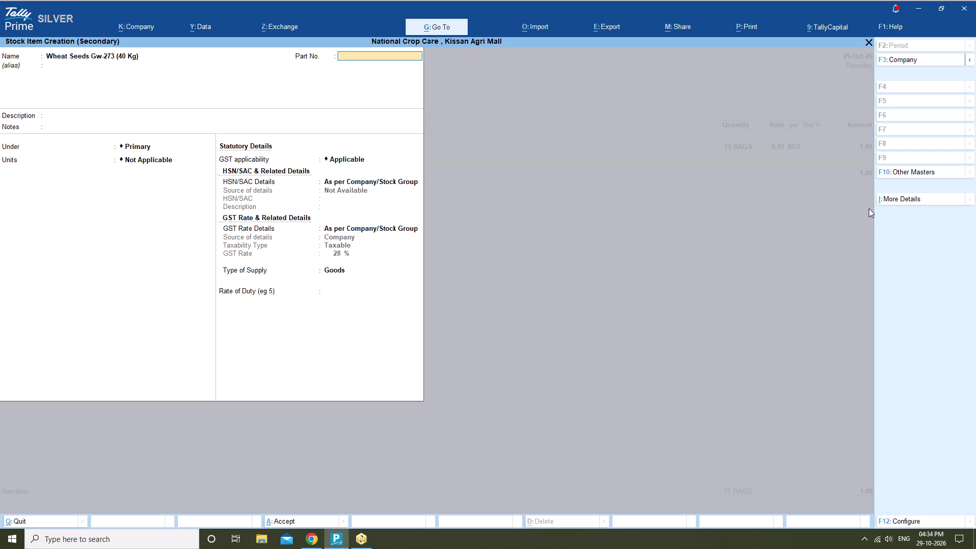
pyautogui.press('Return')
pyautogui.press('Return')
pyautogui.press('Return')
pyautogui.press('Return')
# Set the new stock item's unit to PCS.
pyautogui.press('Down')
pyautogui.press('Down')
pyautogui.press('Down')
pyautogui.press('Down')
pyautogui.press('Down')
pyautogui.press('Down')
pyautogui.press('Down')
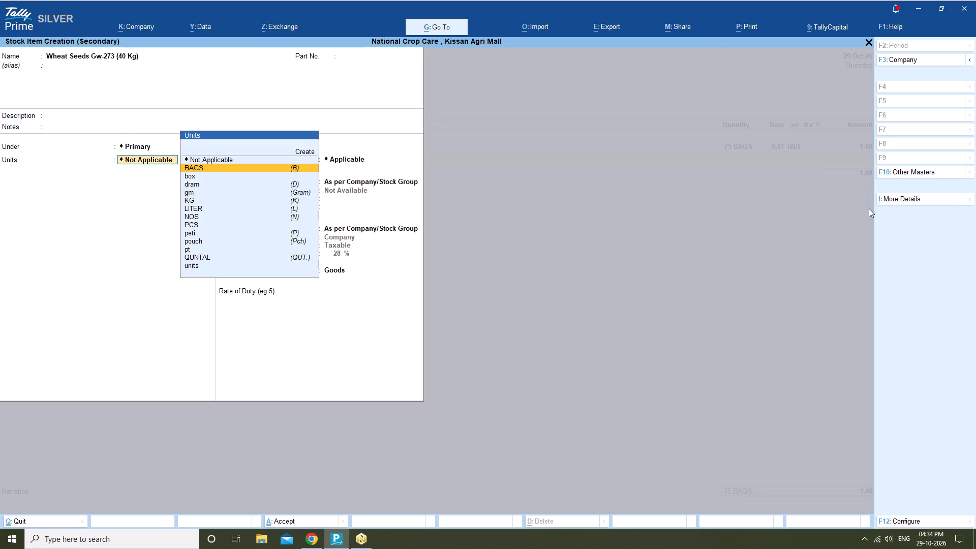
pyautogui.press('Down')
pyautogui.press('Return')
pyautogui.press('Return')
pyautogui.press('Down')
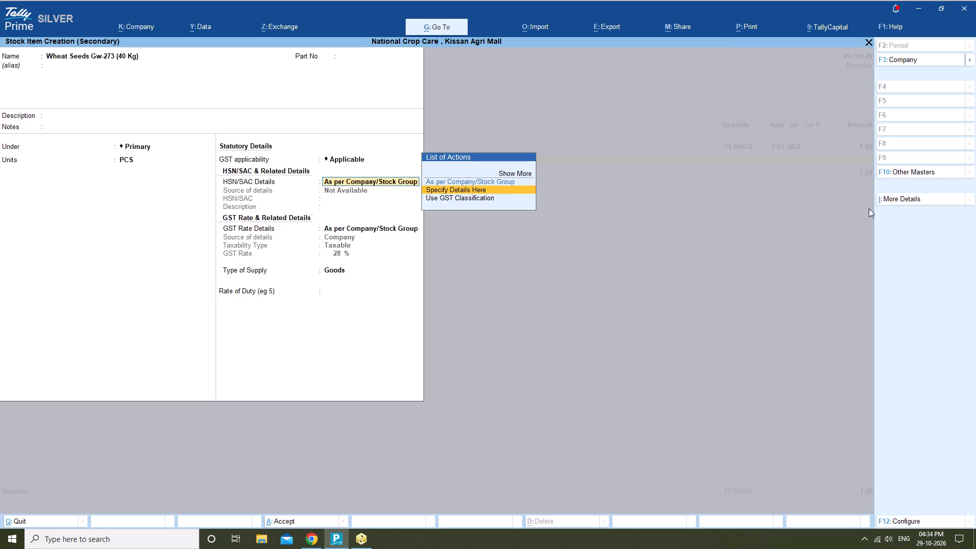
# Return to the new stock item's unit and set it to BAGS, leaving GST applicability as Applicable.
pyautogui.press('BackSpace')
pyautogui.press('BackSpace')
pyautogui.press('BackSpace')
pyautogui.press('Return')
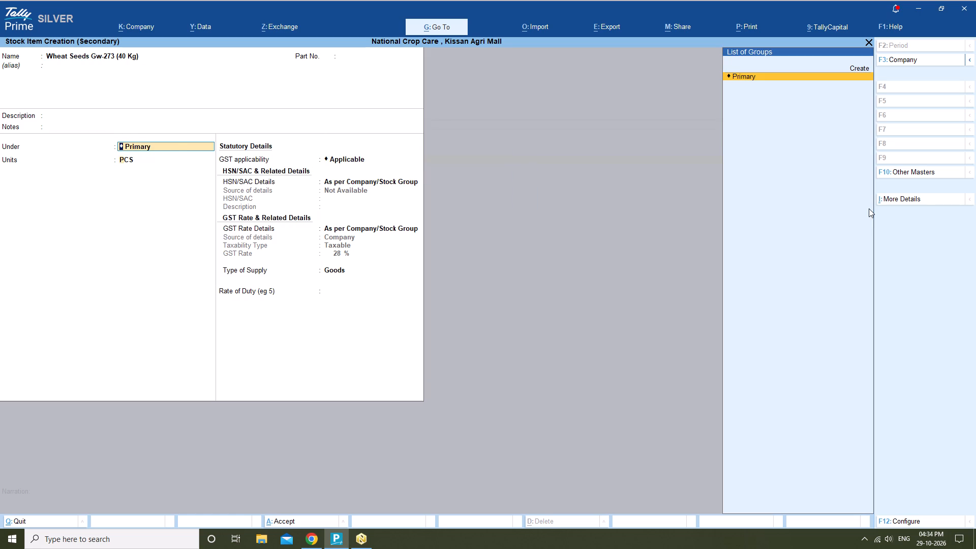
pyautogui.press('Down')
pyautogui.press('Up')
pyautogui.press('Up')
pyautogui.press('Up')
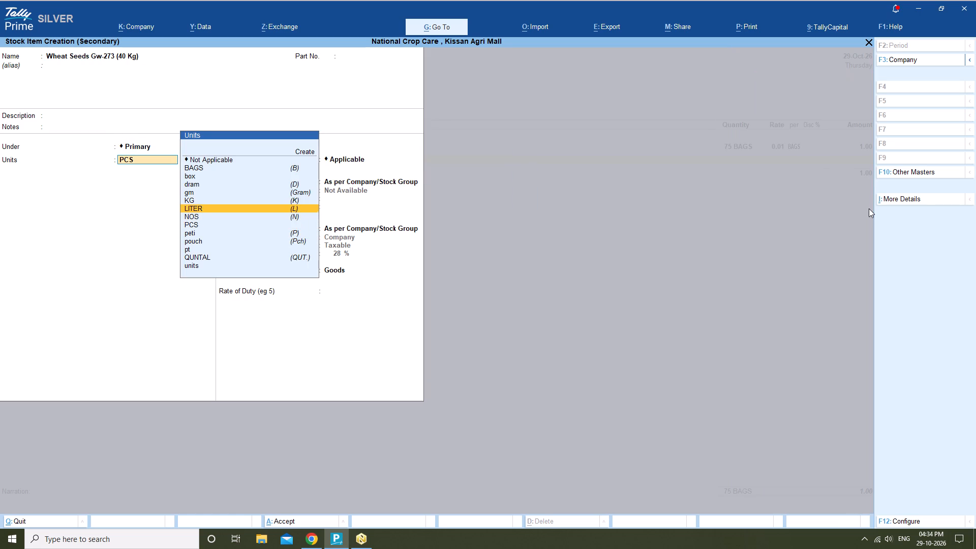
pyautogui.press('Up')
pyautogui.press('Up')
pyautogui.press('Up')
pyautogui.press('Up')
pyautogui.press('Up')
pyautogui.press('Return')
pyautogui.press('Return')
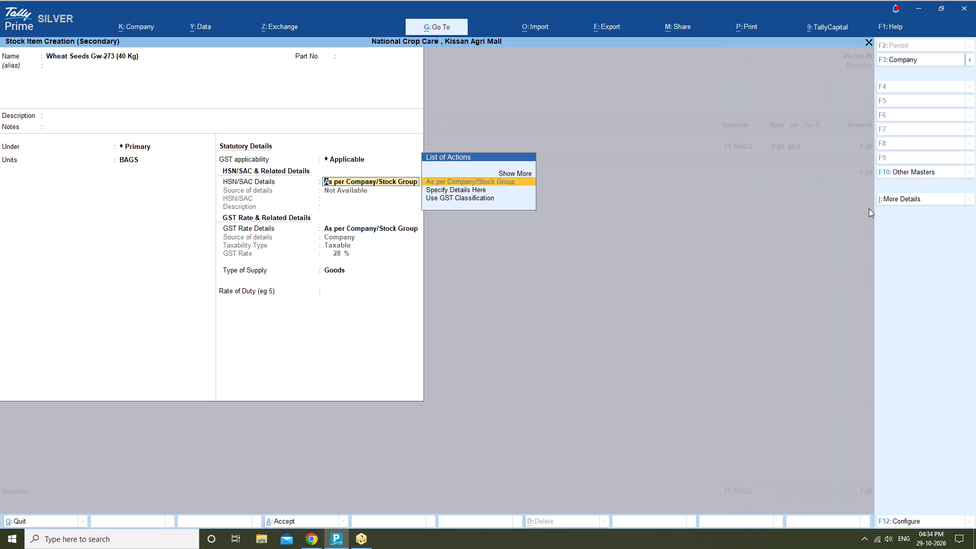
# Set both the HSN/SAC details and the GST rate details of the new item to Specify Details Here.
pyautogui.press('Down')
pyautogui.press('Return')
pyautogui.press('Return')
pyautogui.press('Return')
pyautogui.press('Down')
pyautogui.press('Return')
pyautogui.press('Return')
pyautogui.press('Return')
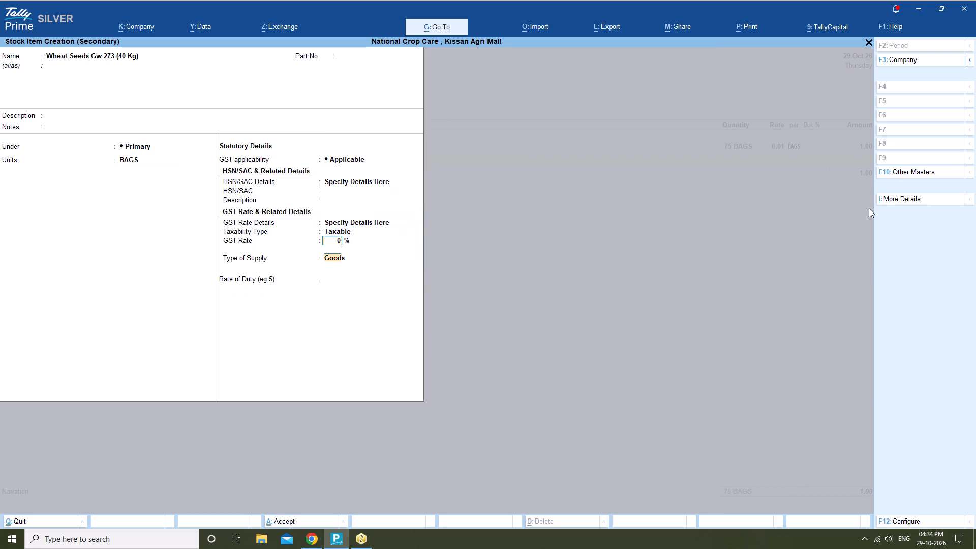
# Set the new item's taxability type to Nil Rated, complete its remaining fields, and save the stock item.
pyautogui.press('BackSpace')
pyautogui.press('Return')
pyautogui.press('BackSpace')
pyautogui.press('BackSpace')
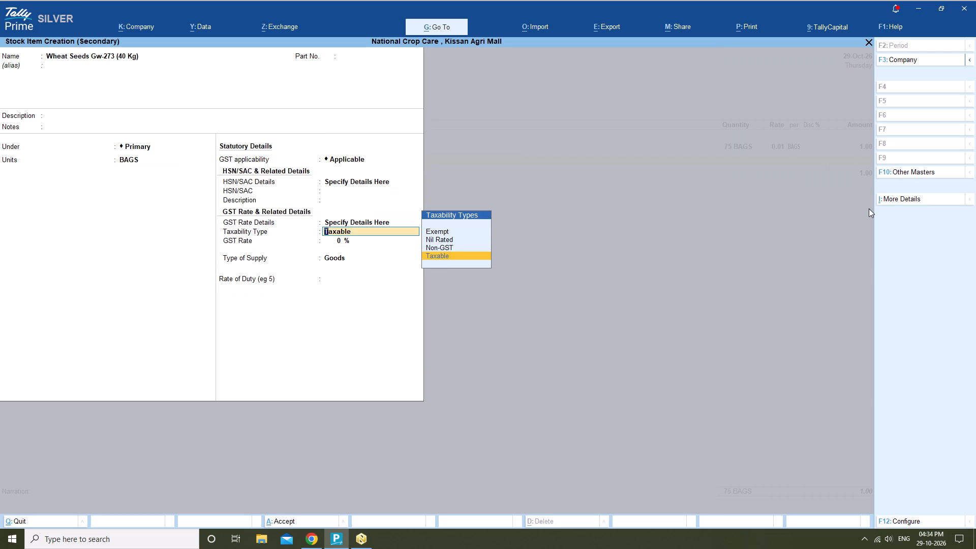
pyautogui.press('Up')
pyautogui.press('Up')
pyautogui.press('Up')
pyautogui.press('Down')
pyautogui.press('Return')
pyautogui.press('Return')
pyautogui.press('Return')
pyautogui.press('Return')
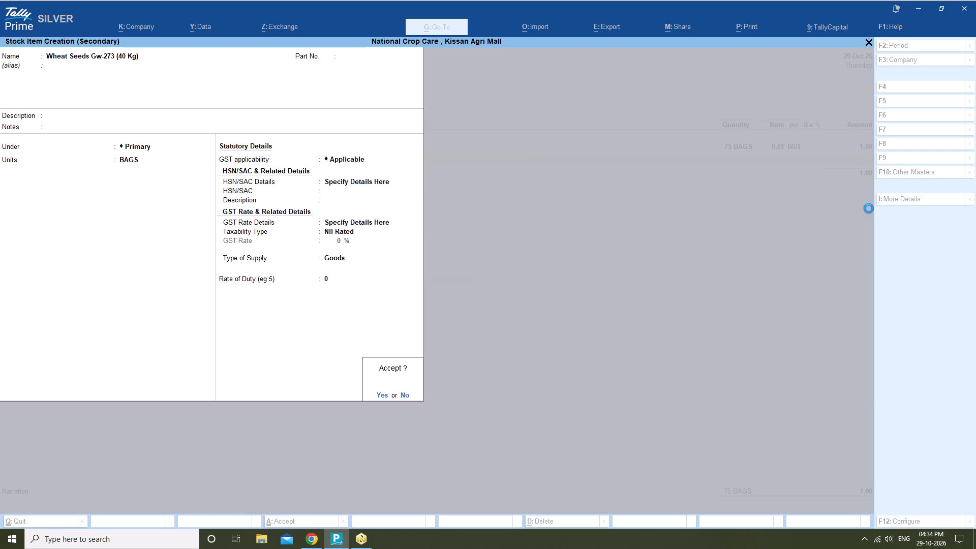
pyautogui.press('Return')
# Allocate 50 bags of Wheat Seeds Gw-273 (40 Kg) to Main Location with an amount of 1.00 as the second item.
pyautogui.press('Return')
pyautogui.press('m')
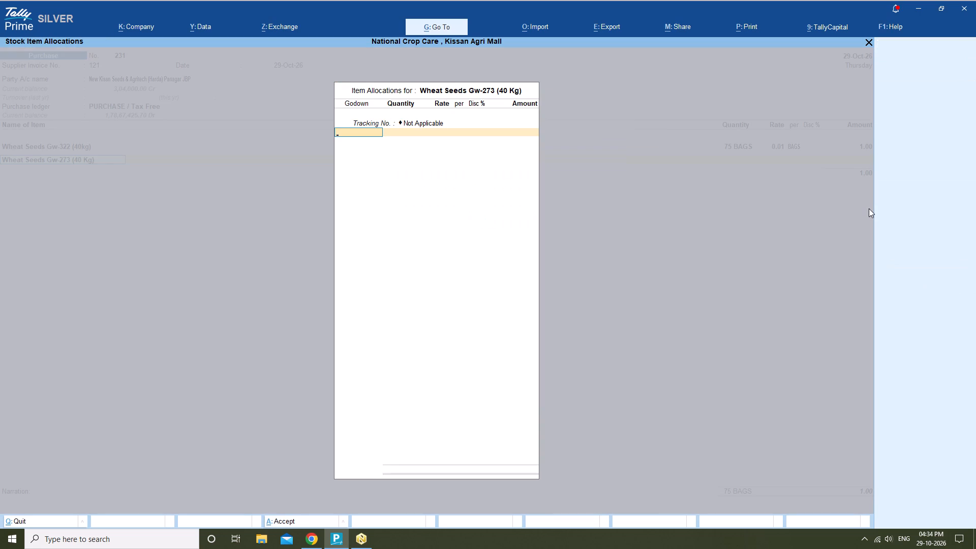
pyautogui.press('Return')
pyautogui.write('50')
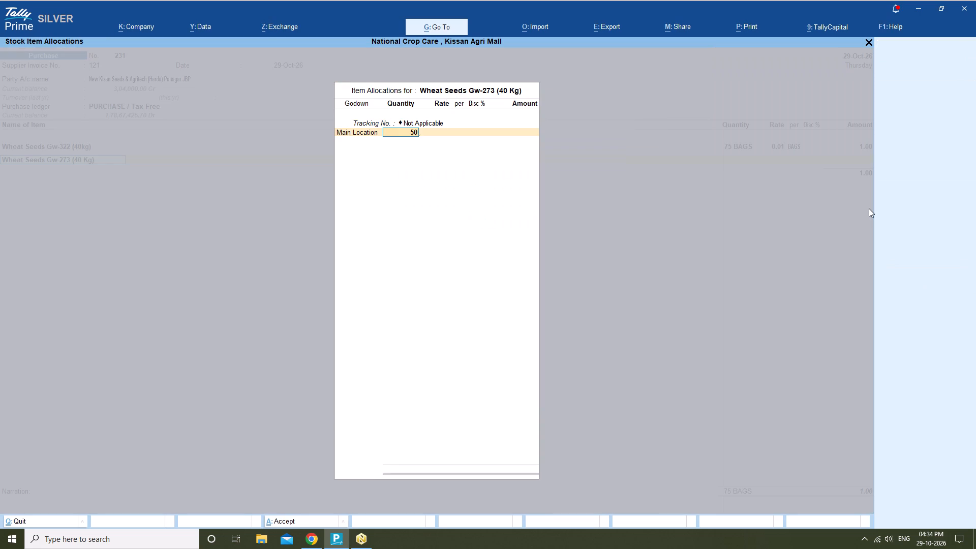
pyautogui.press('Return')
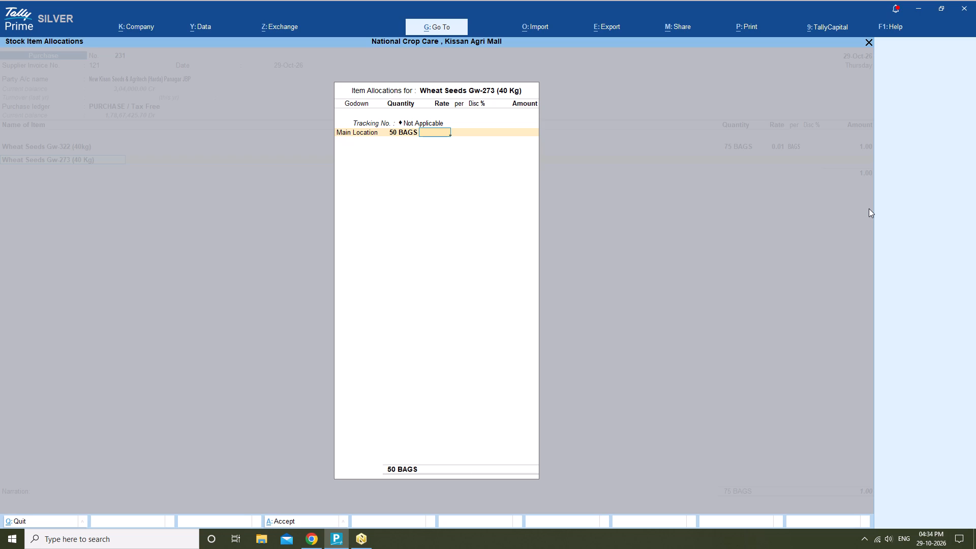
pyautogui.press('Return')
pyautogui.press('Return')
pyautogui.press('Return')
pyautogui.press('1')
pyautogui.press('Return')
pyautogui.press('Return')
pyautogui.press('Return')
pyautogui.press('Return')
pyautogui.press('Return')
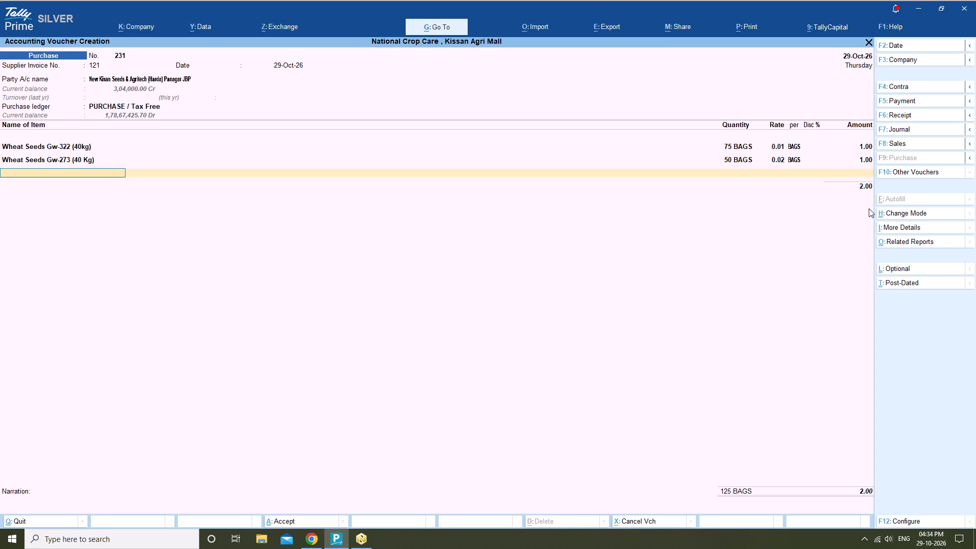
# Add Wheat Seeds HI-1650 (40kg) as the third item, allocating 50 bags to Main Location with an amount of 1.00.
pyautogui.write('165')
pyautogui.press('0')
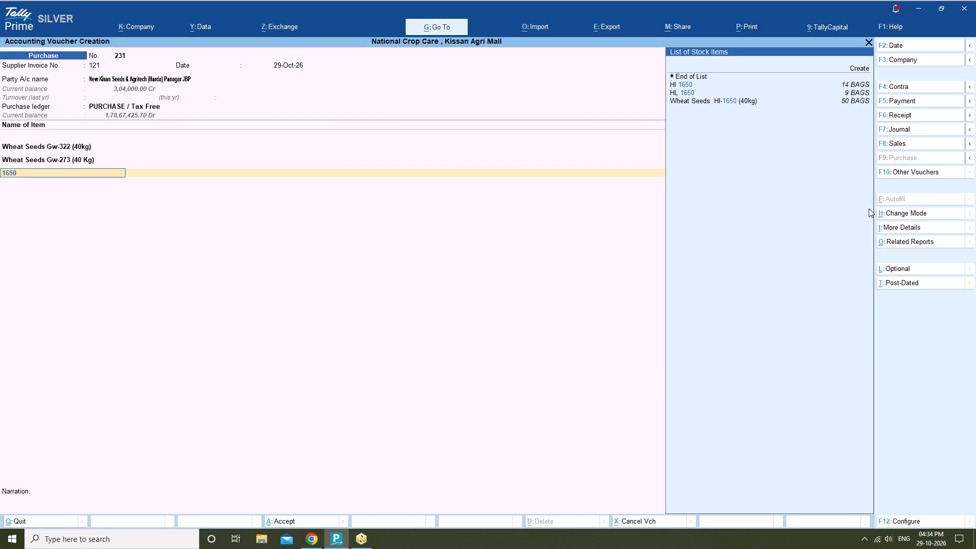
pyautogui.press('Down')
pyautogui.press('Down')
pyautogui.press('Down')
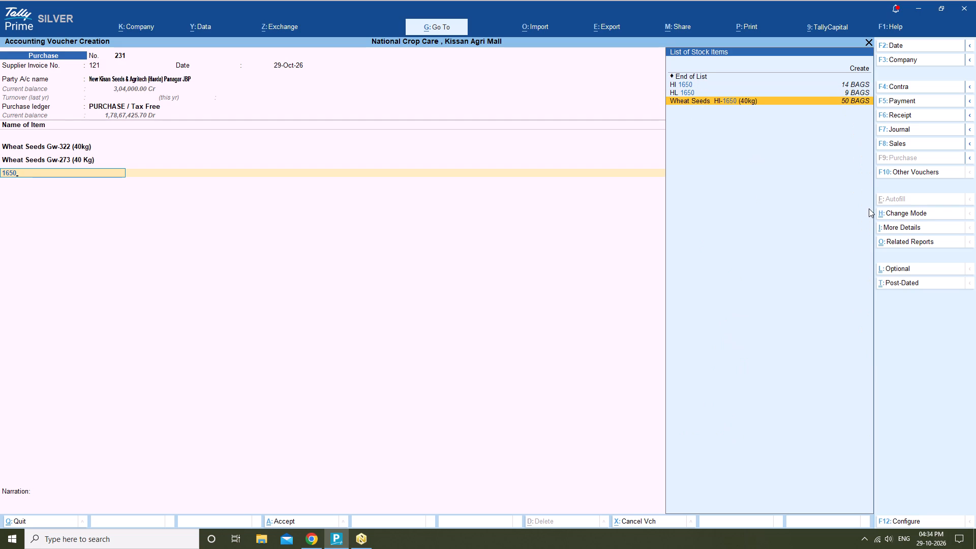
pyautogui.press('Return')
pyautogui.press('Return')
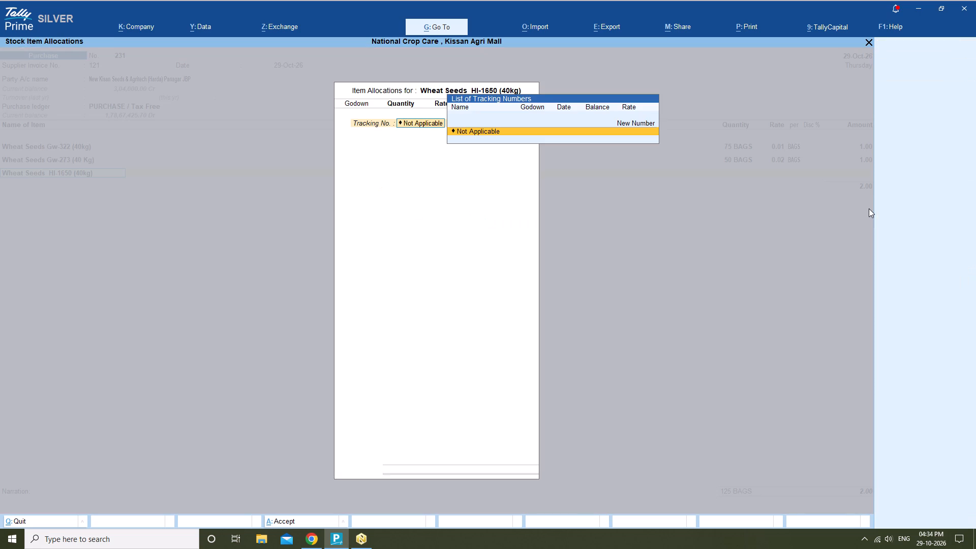
pyautogui.press('Return')
pyautogui.press('m')
pyautogui.press('Return')
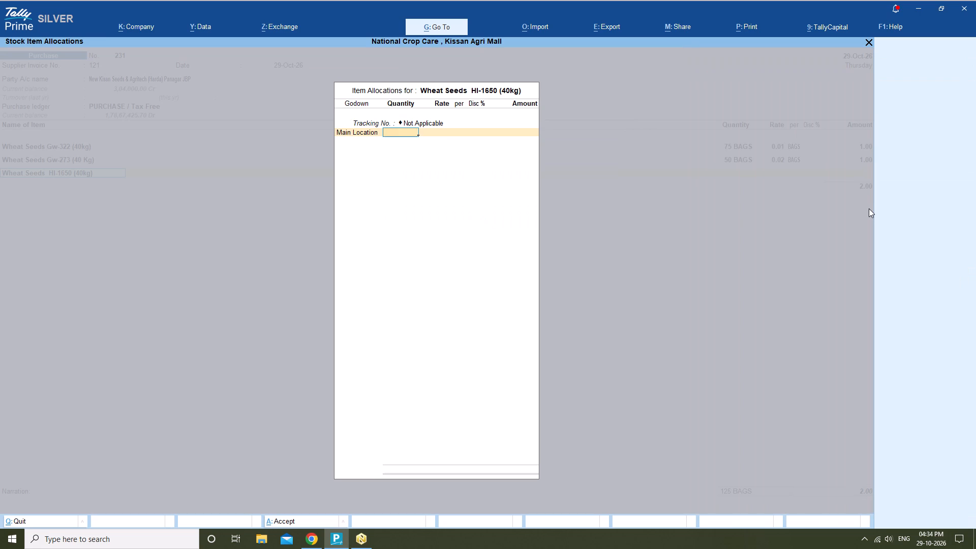
pyautogui.write('50')
pyautogui.press('Return')
pyautogui.press('Return')
pyautogui.press('Return')
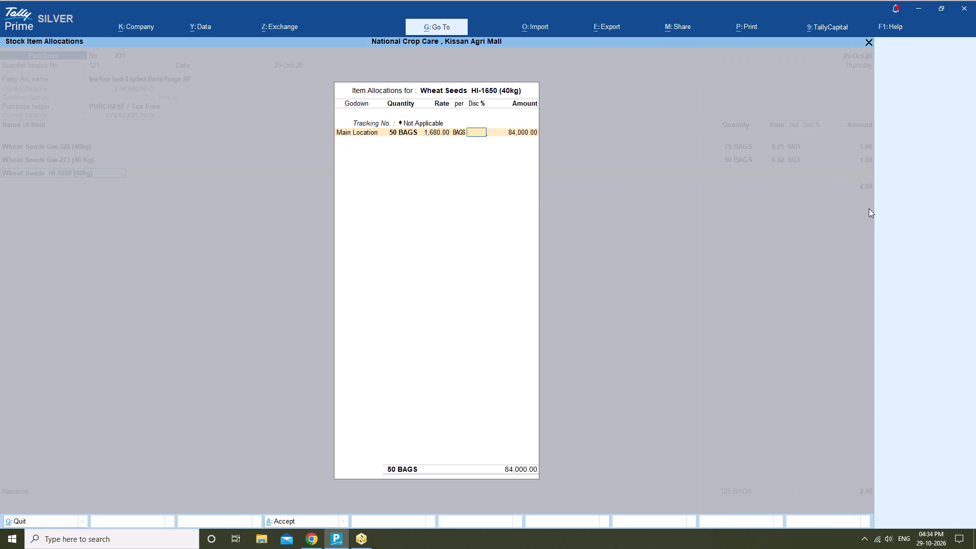
pyautogui.press('Return')
pyautogui.press('1')
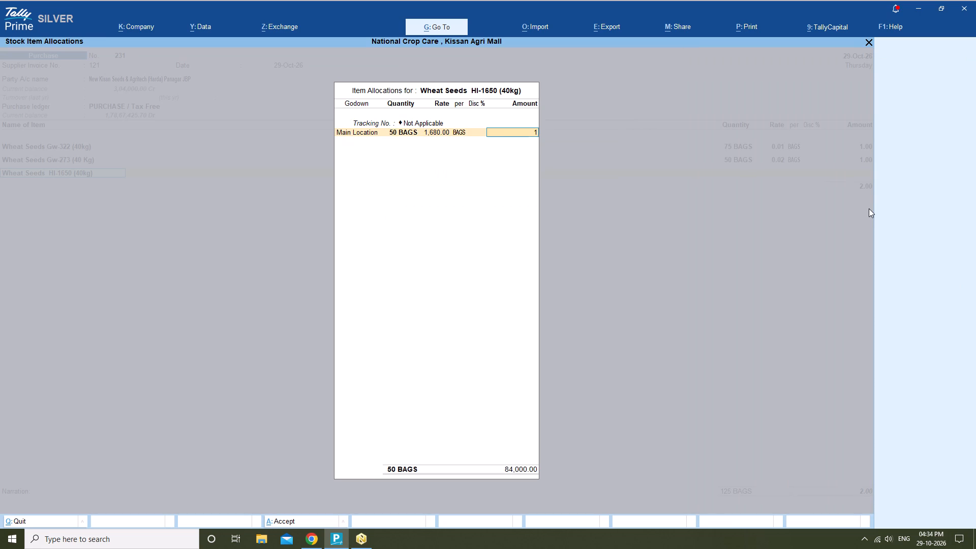
pyautogui.press('Return')
pyautogui.press('Return')
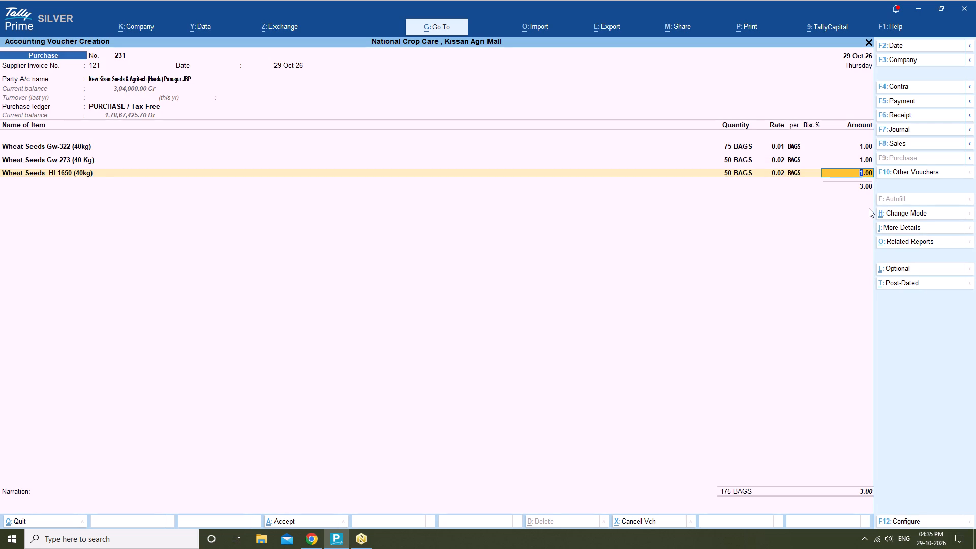
pyautogui.press('Return')
pyautogui.press('Return')
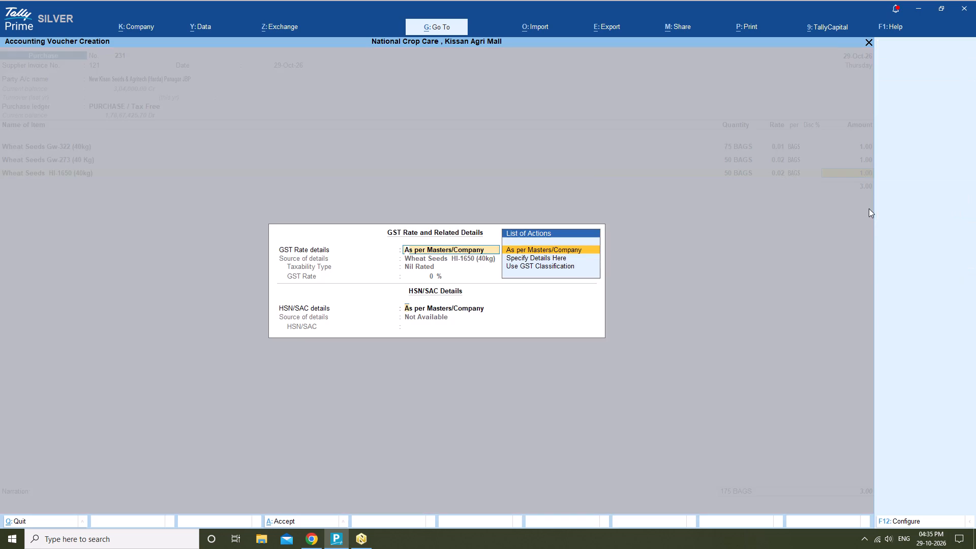
# Keep the GST rate and HSN/SAC details as per Masters/Company, end the item list, and save the purchase voucher.
pyautogui.press('Return')
pyautogui.press('Return')
pyautogui.press('Return')
pyautogui.press('Return')
pyautogui.press('Return')
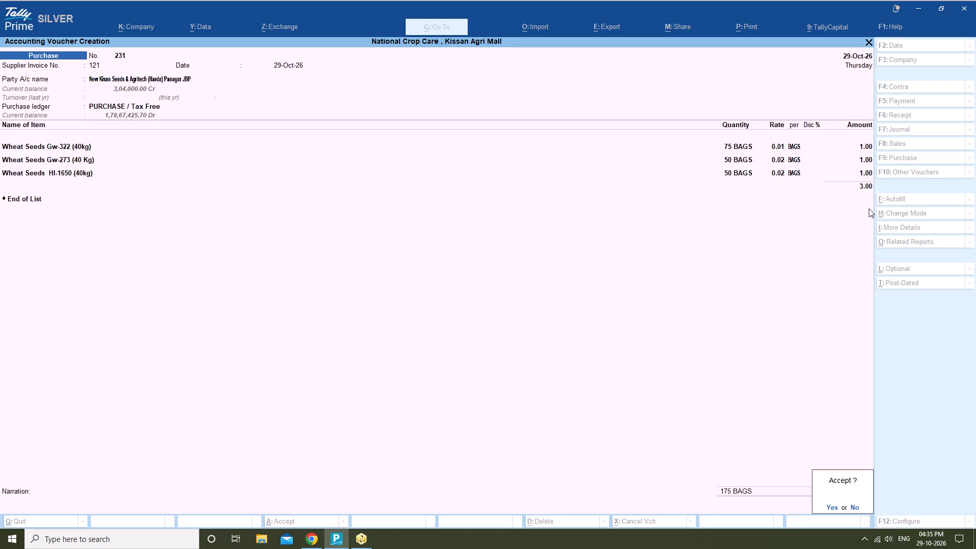
pyautogui.press('Return')
pyautogui.press('Return')
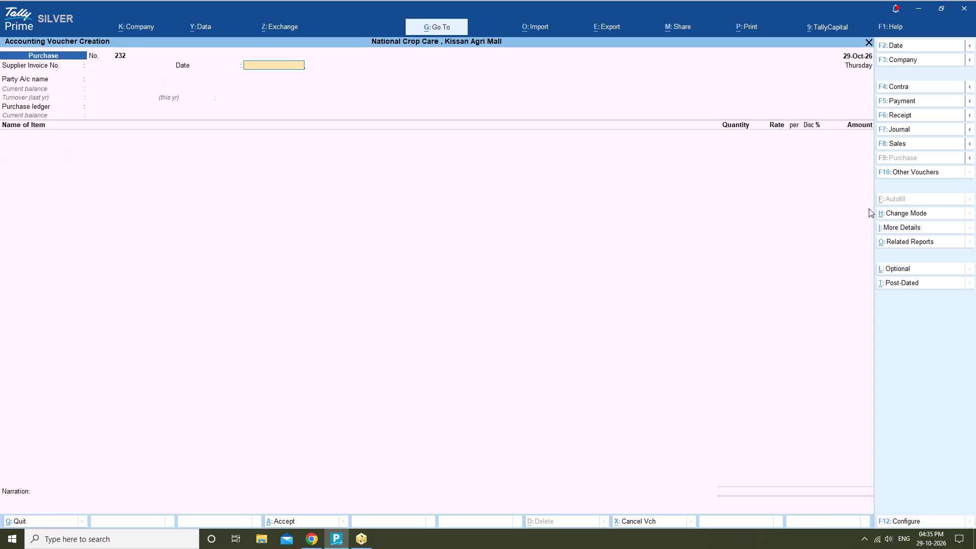
# Leave the new blank purchase voucher and open the Day Book.
pyautogui.press('Escape')
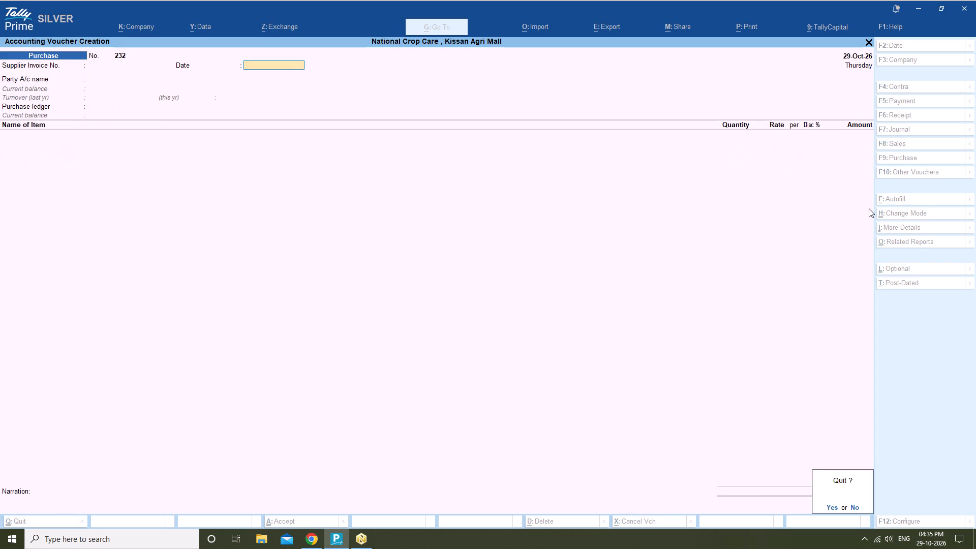
pyautogui.press('Escape')
pyautogui.press('Down')
pyautogui.press('Return')
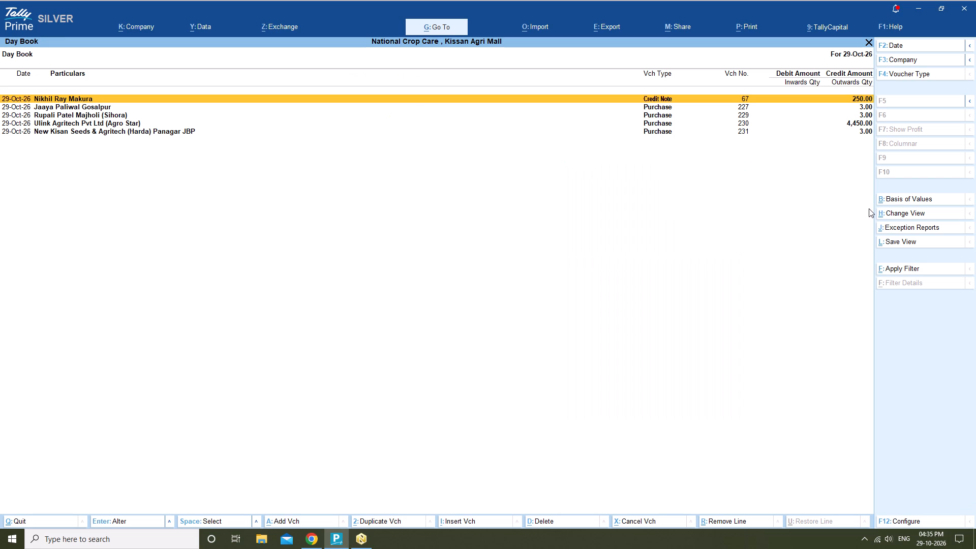
pyautogui.click(870, 208)
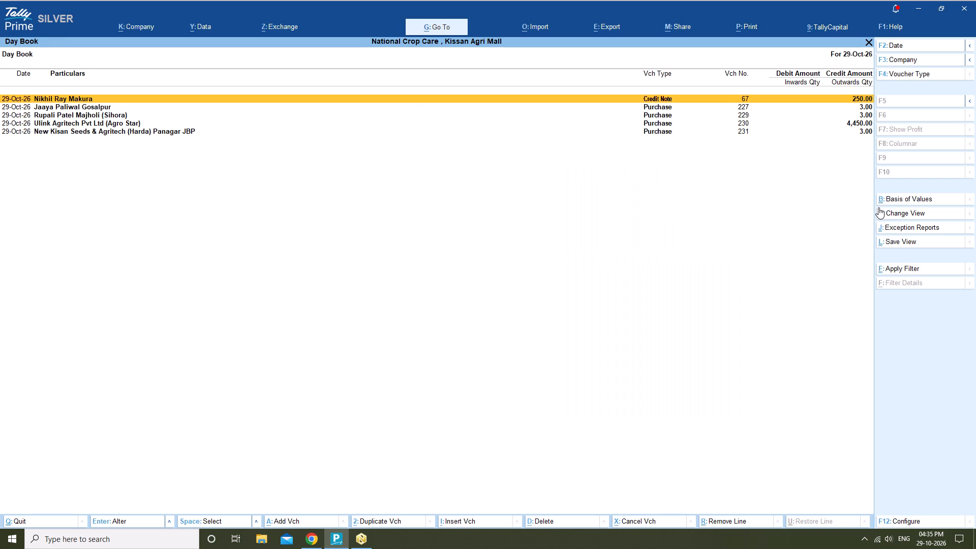
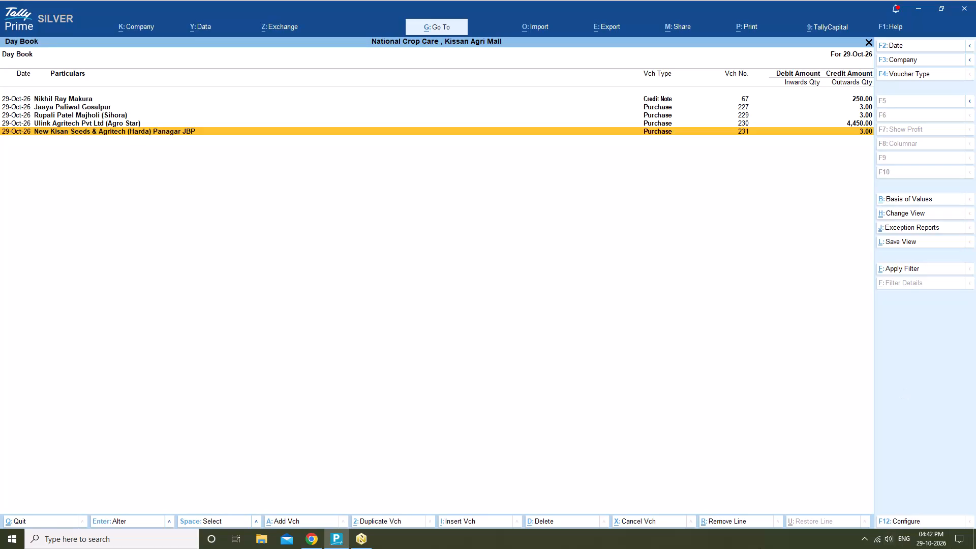
# Switch to myBillBook in Chrome and search the items inventory for "zee", "gabb" and "blush" to check their stock and prices.
pyautogui.click(310, 545)
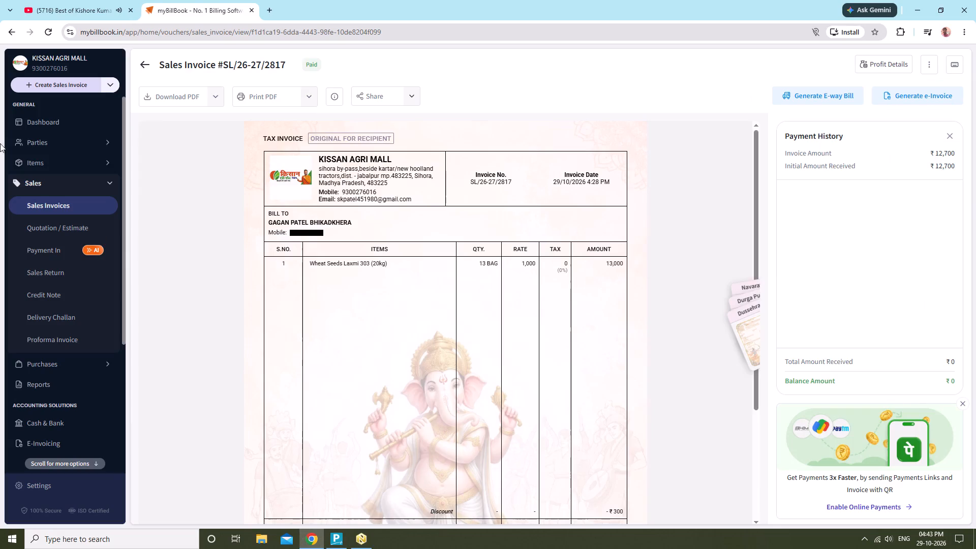
pyautogui.click(30, 168)
pyautogui.click(198, 145)
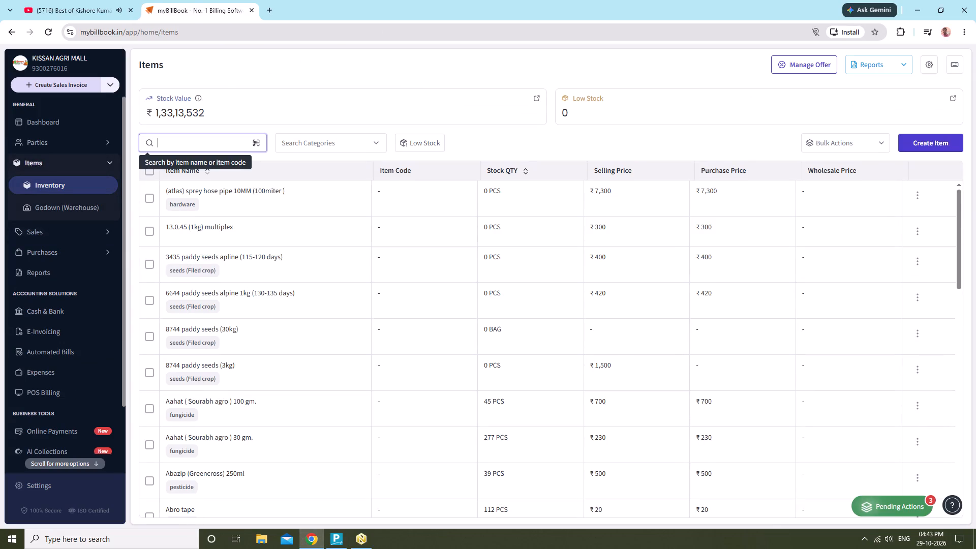
pyautogui.write('zee')
pyautogui.press('space')
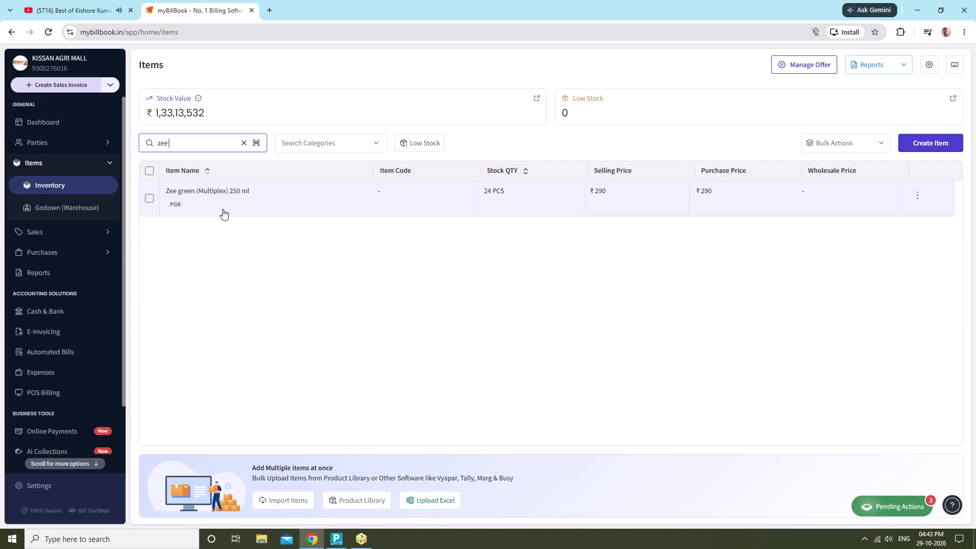
pyautogui.click(247, 143)
pyautogui.write('gabb')
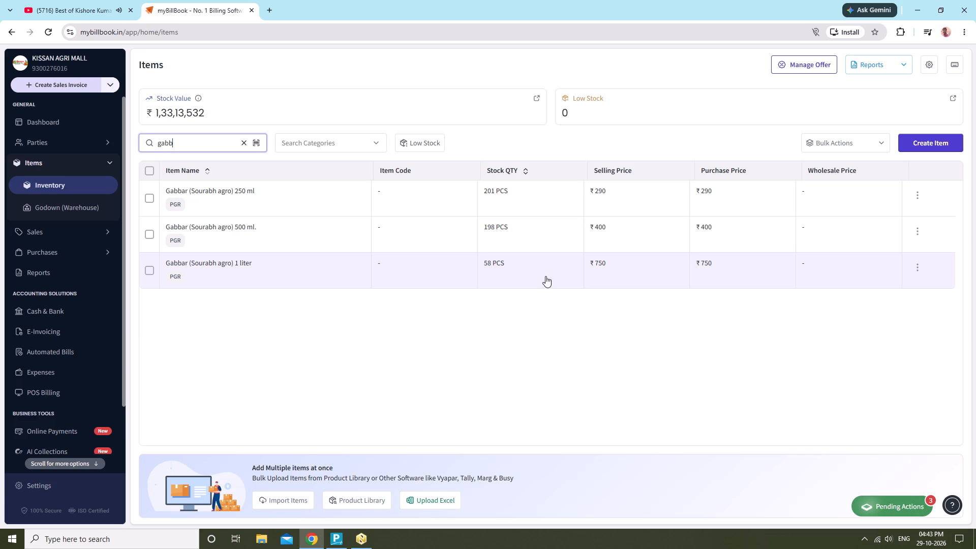
pyautogui.click(244, 142)
pyautogui.write('blush')
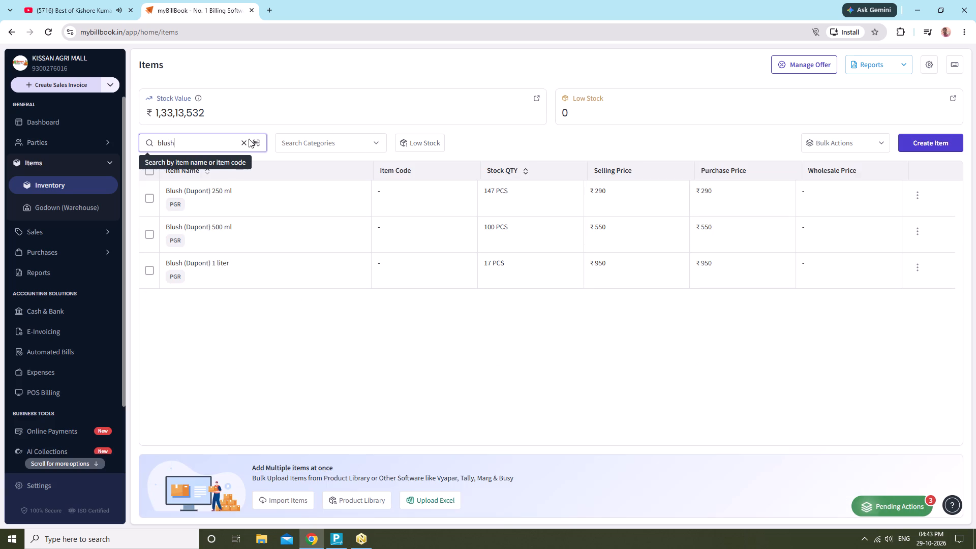
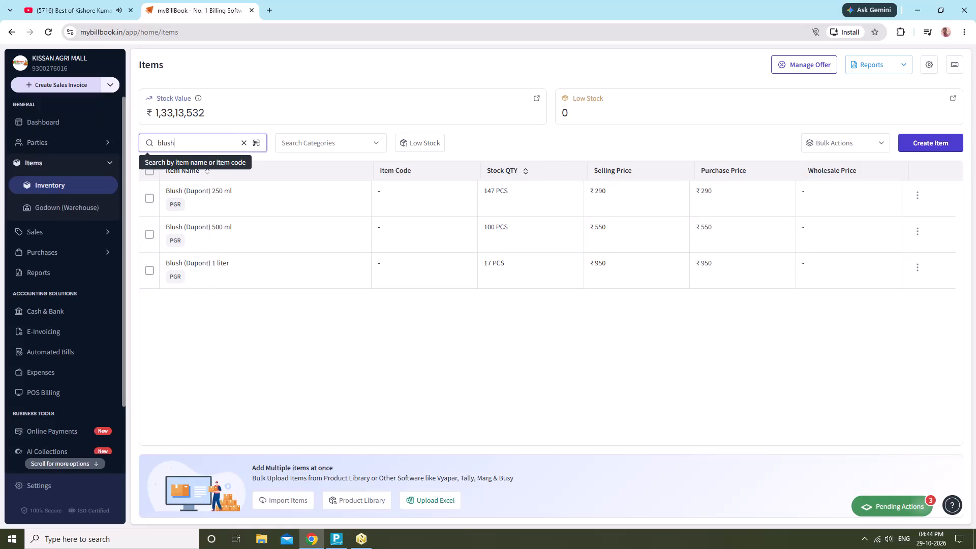
# Replace the items inventory search with "spra" to check the stock and prices of the matching items.
pyautogui.click(243, 143)
pyautogui.write('sp')
pyautogui.press('r')
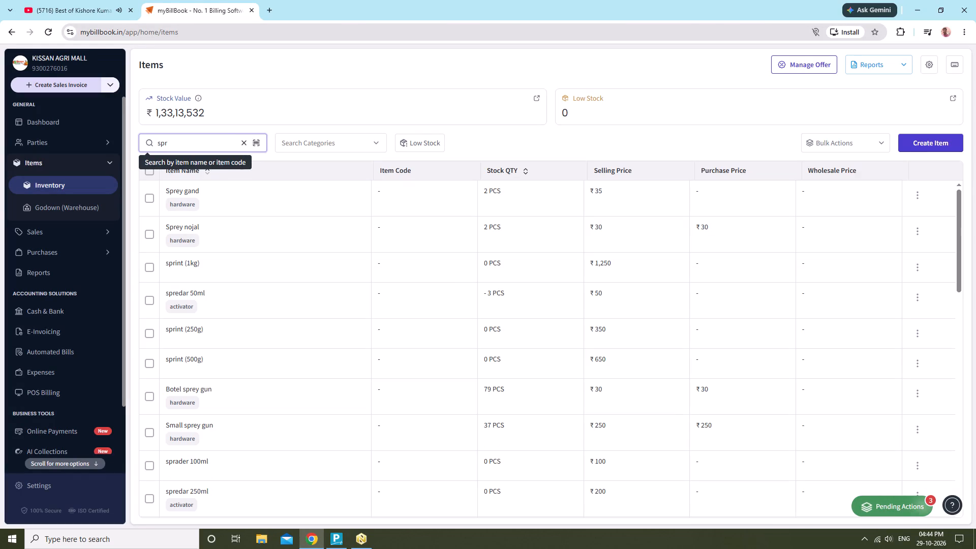
pyautogui.press('a')
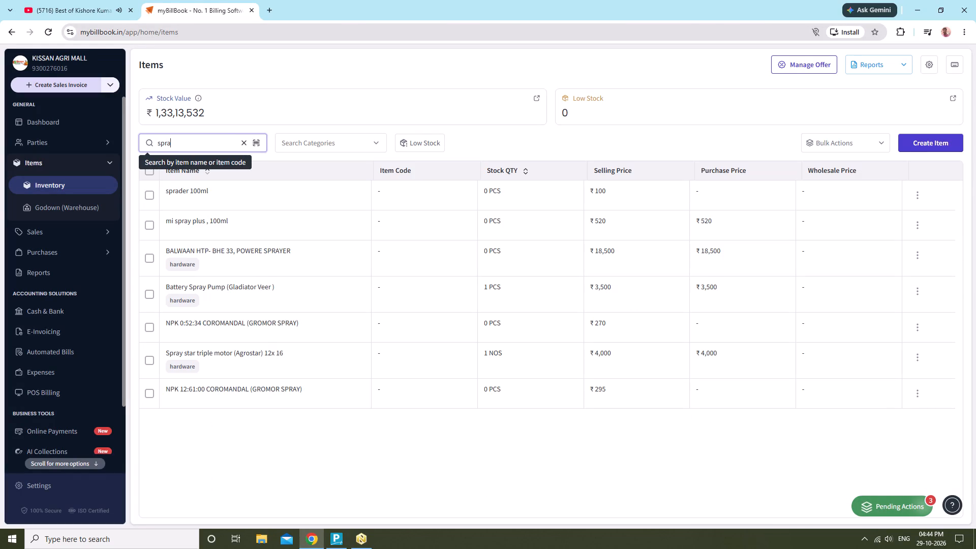
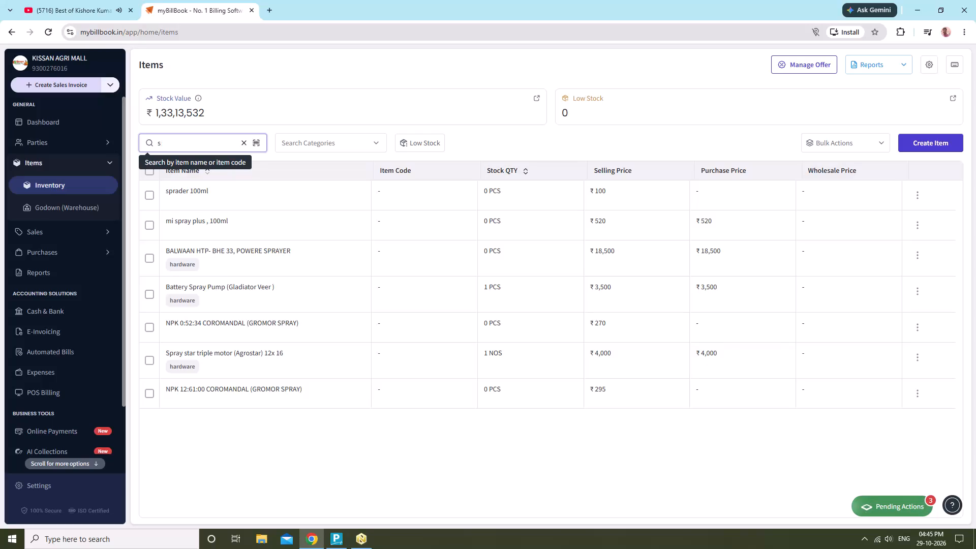
# Replace the items inventory search with "blue" to check the stock and prices of the matching items.
pyautogui.press('BackSpace')
pyautogui.write('blu')
pyautogui.press('e')
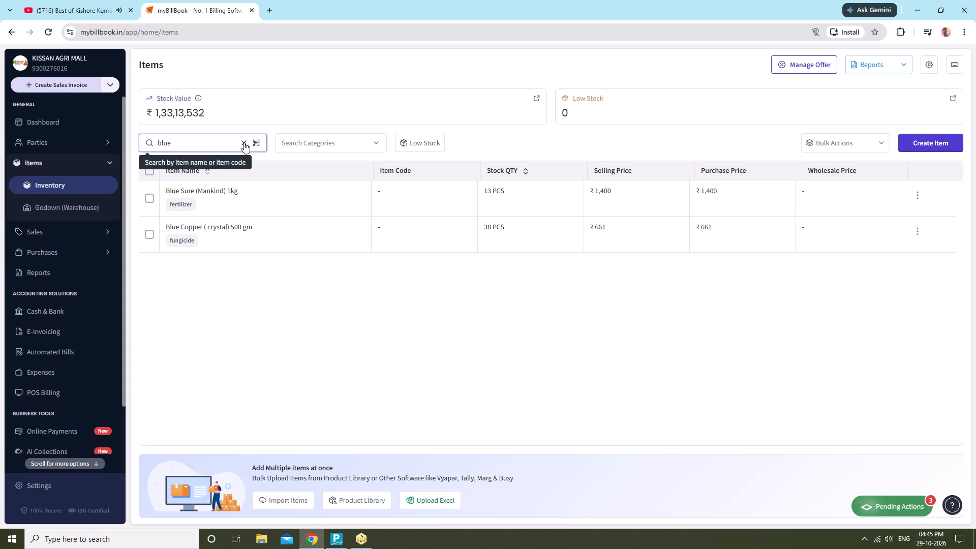
# Replace the items inventory search with "mankind" and review the stock quantities and prices of all the matching items.
pyautogui.click(245, 146)
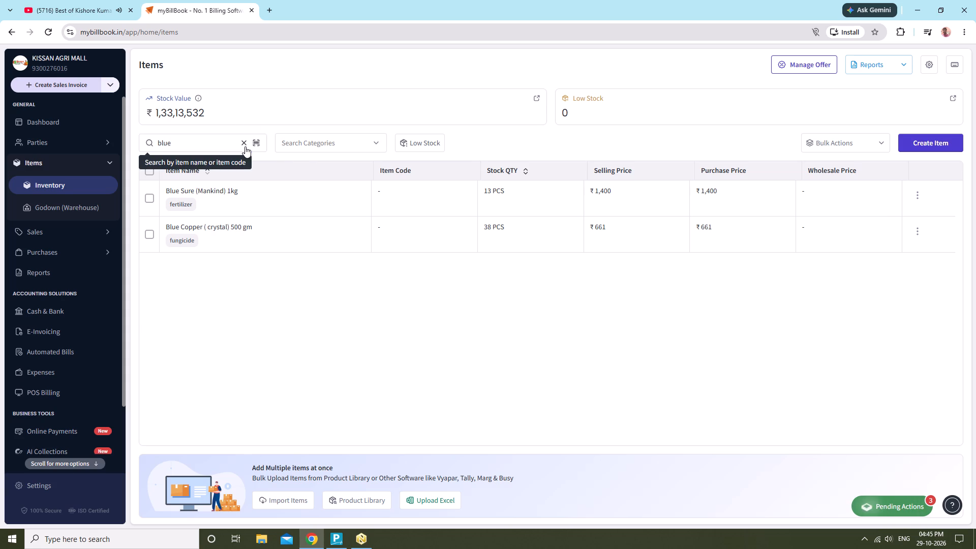
pyautogui.write('mankind')
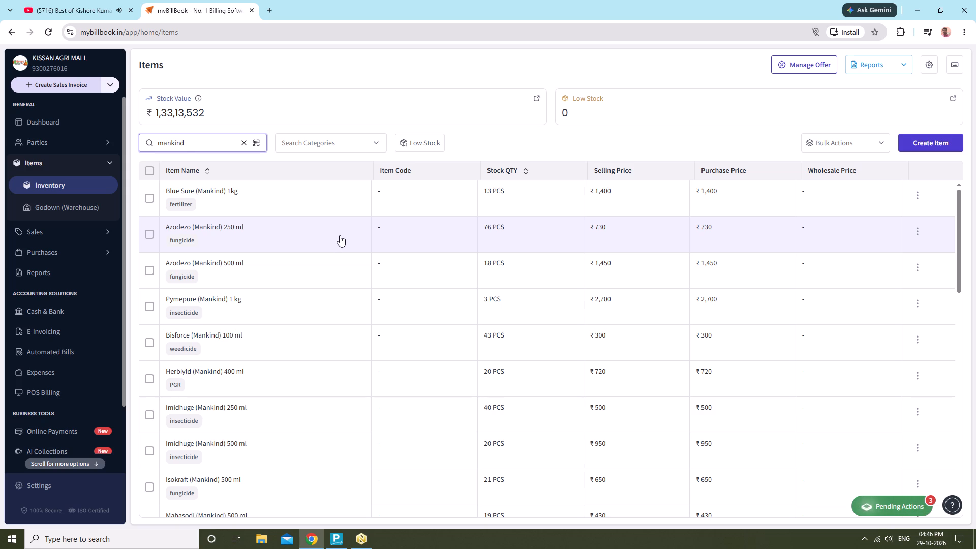
pyautogui.scroll(-1, 335, 256)
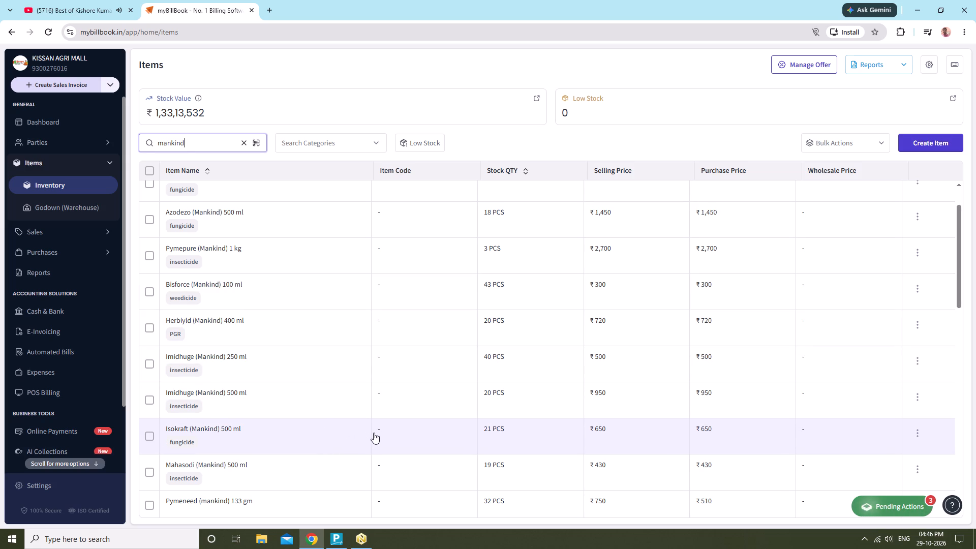
pyautogui.scroll(-2, 374, 433)
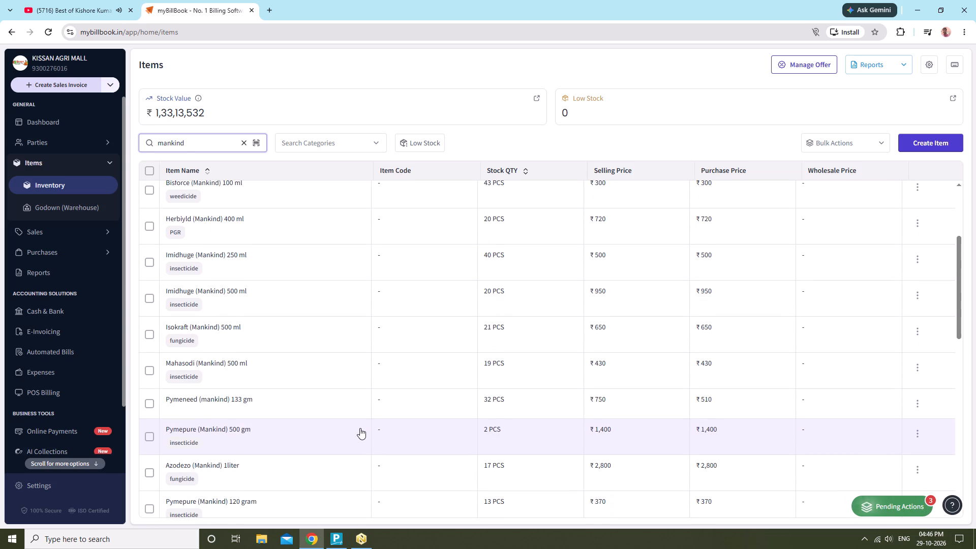
pyautogui.scroll(-1, 388, 482)
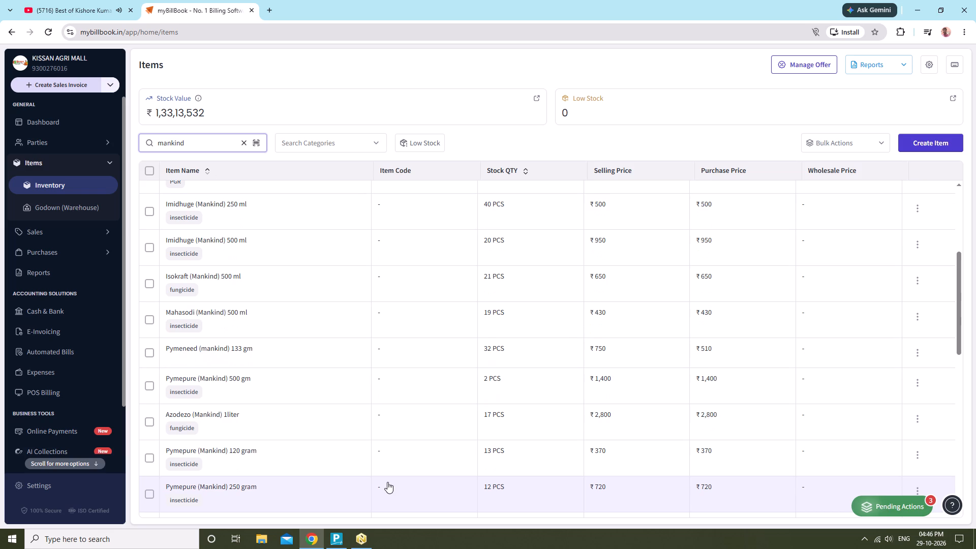
pyautogui.scroll(-2, 387, 482)
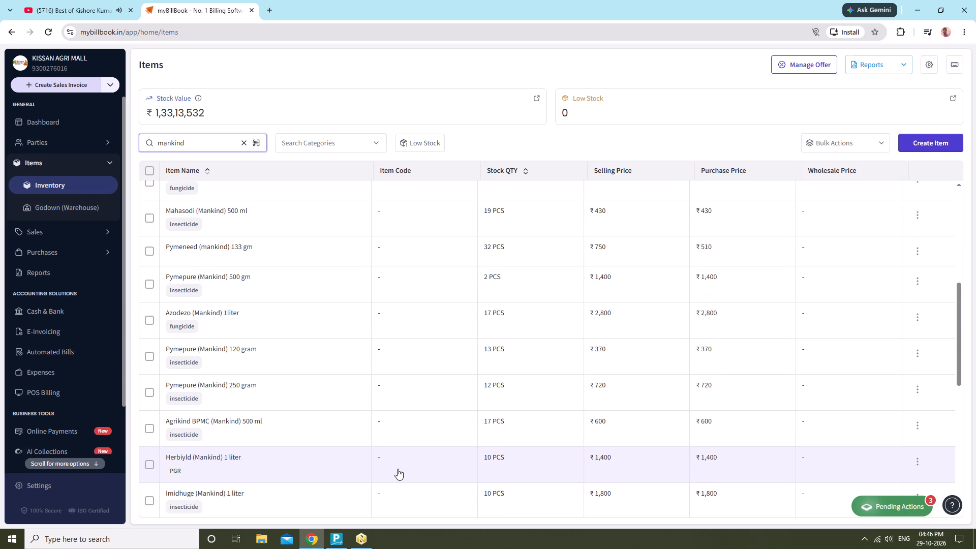
pyautogui.scroll(-2, 398, 469)
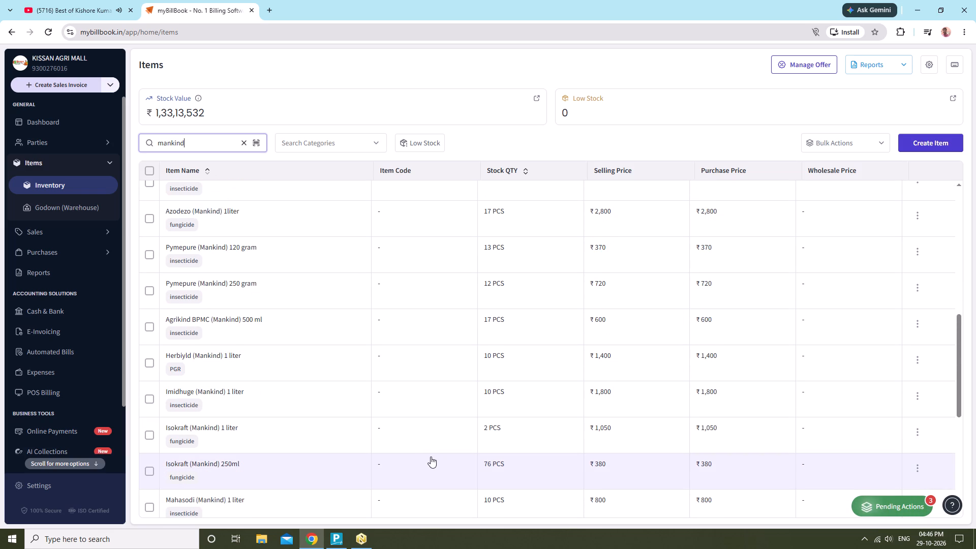
pyautogui.scroll(-2, 435, 454)
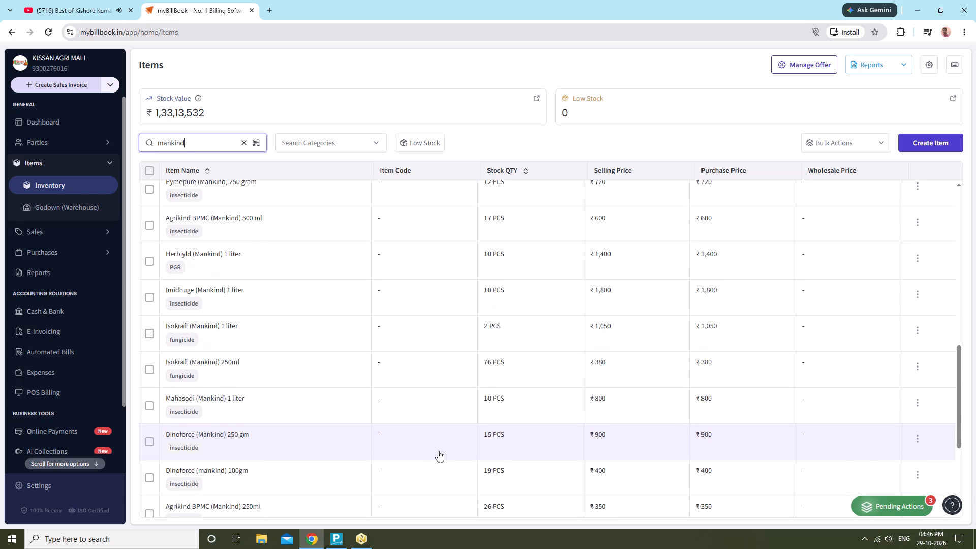
pyautogui.scroll(-3, 438, 451)
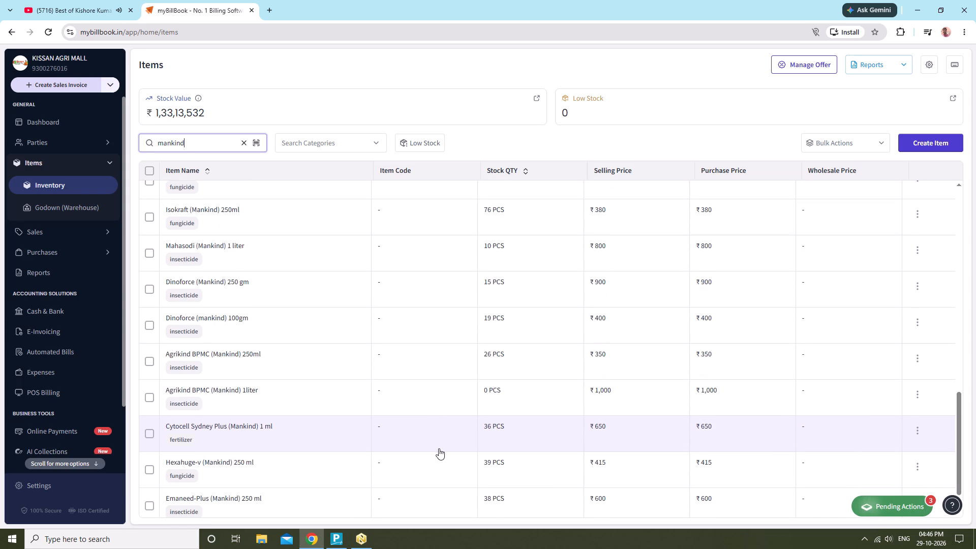
pyautogui.scroll(-1, 433, 454)
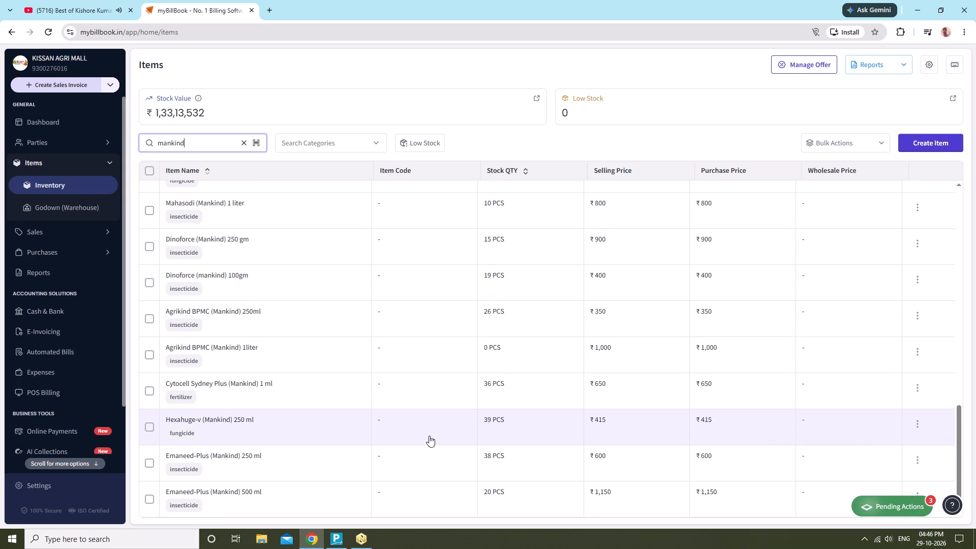
pyautogui.scroll(-2, 430, 435)
pyautogui.scroll(2, 438, 453)
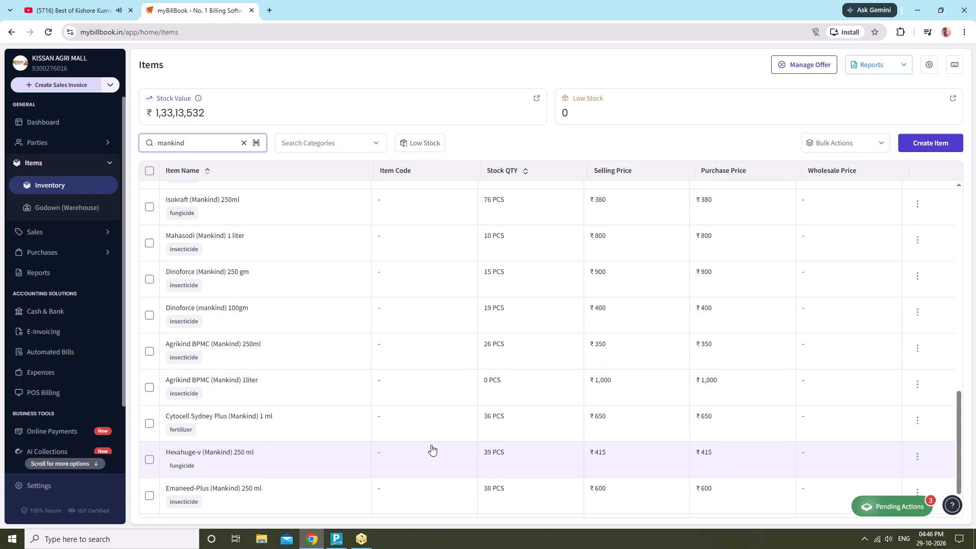
pyautogui.scroll(5, 431, 445)
pyautogui.scroll(16, 437, 424)
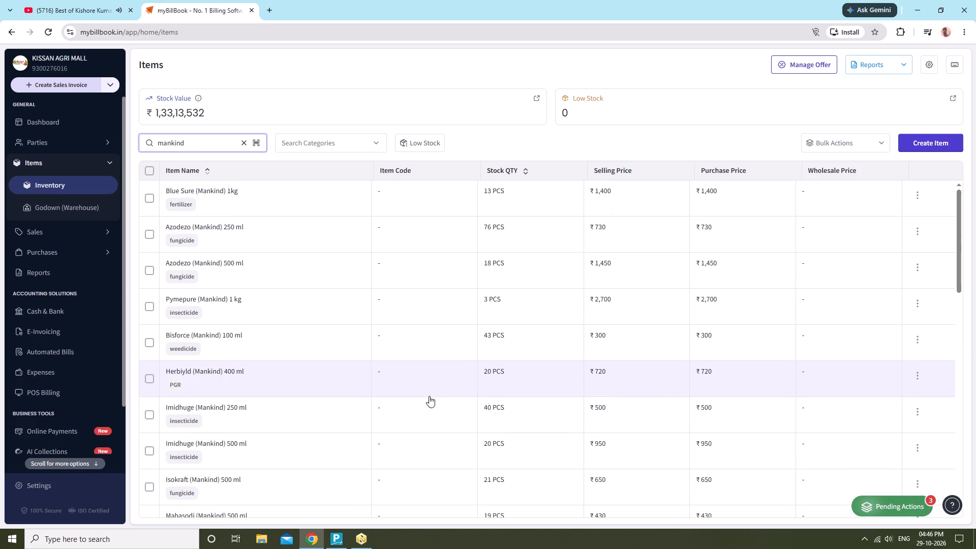
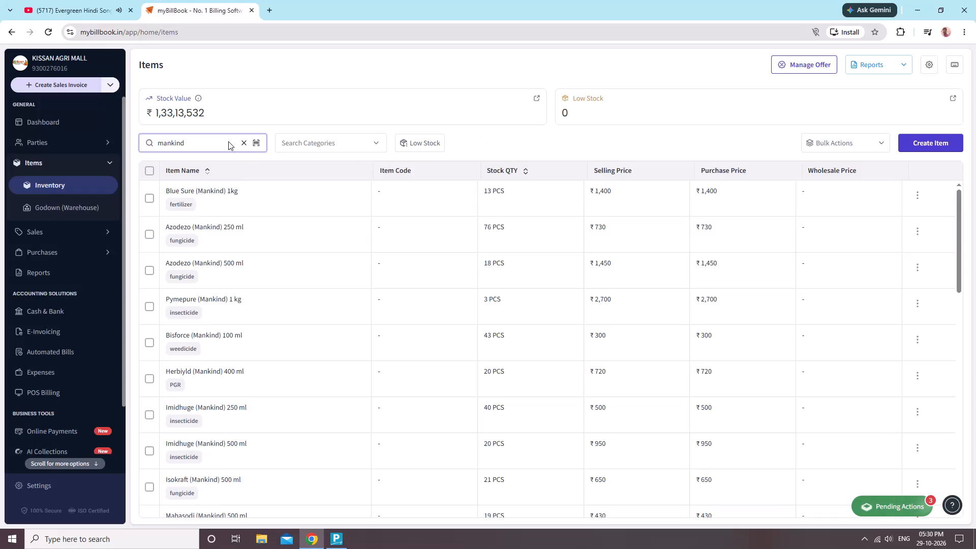
# Replace the items inventory search with "tom" and review the stock quantities and prices of the matching tomato seed items.
pyautogui.click(242, 140)
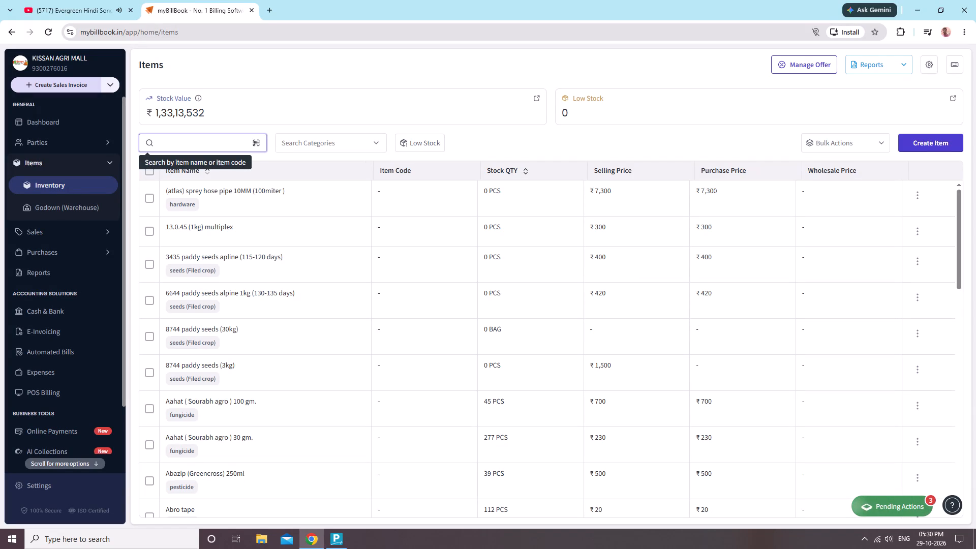
pyautogui.write('tomat')
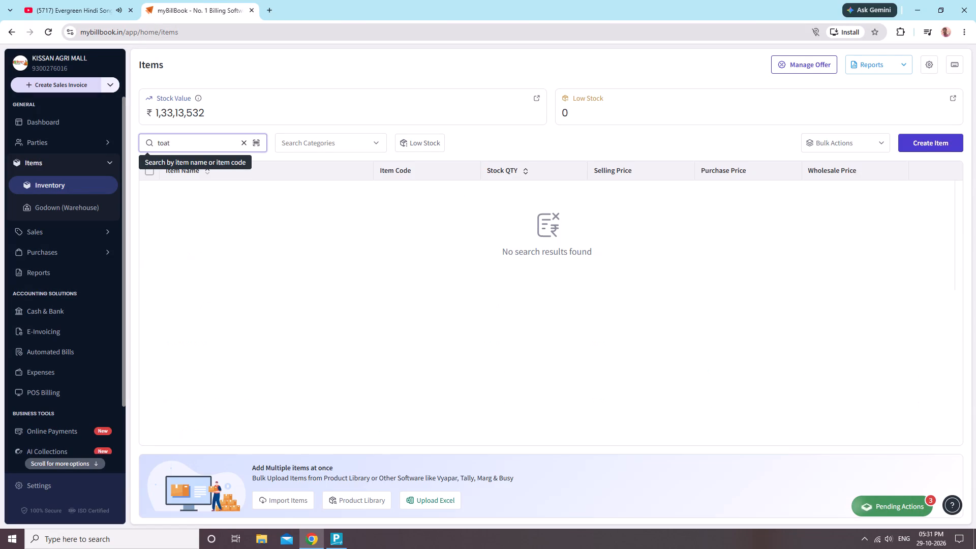
pyautogui.press('BackSpace')
pyautogui.press('BackSpace')
pyautogui.press('m')
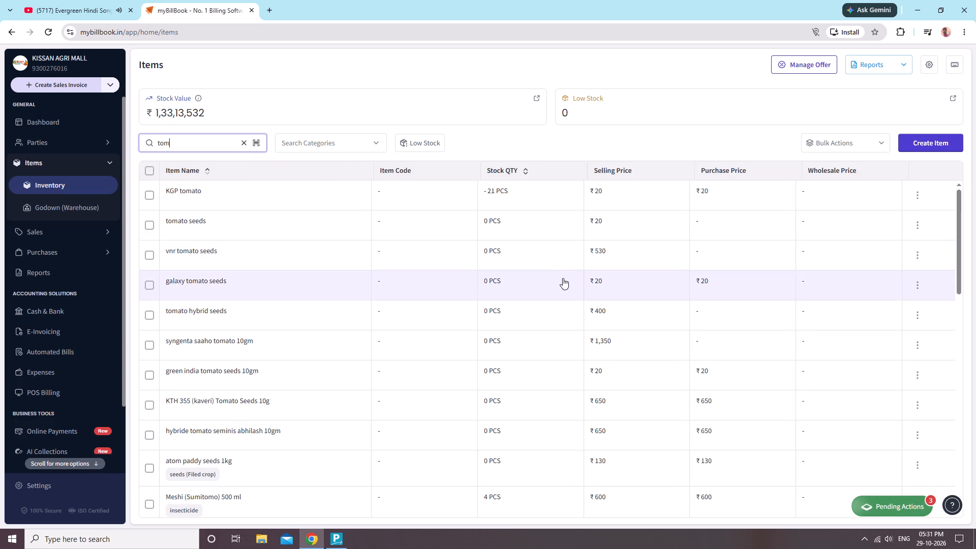
pyautogui.scroll(-3, 554, 299)
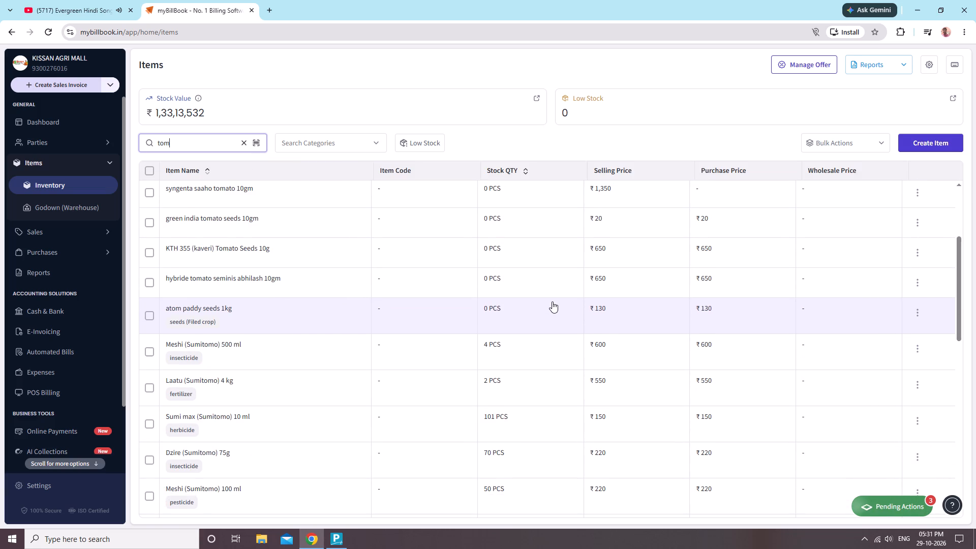
pyautogui.scroll(3, 552, 301)
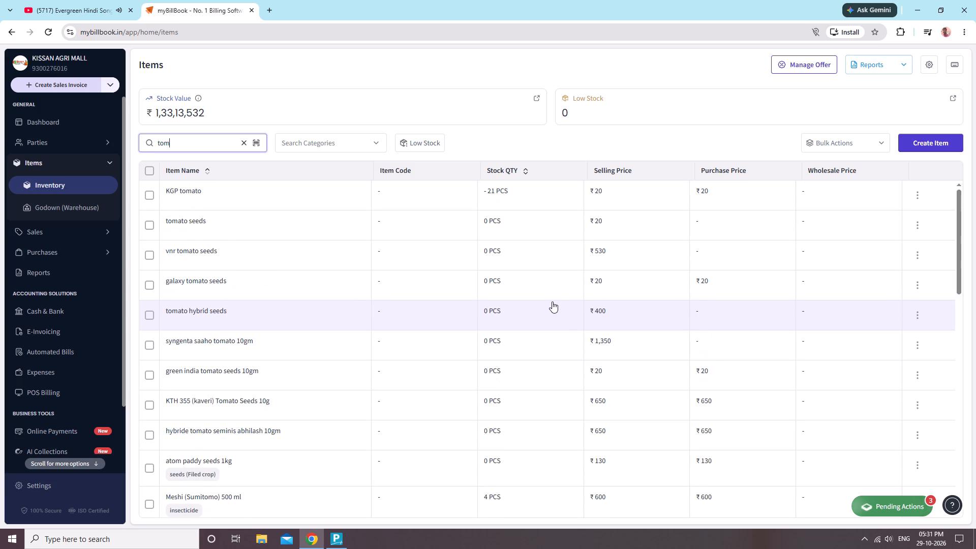
pyautogui.scroll(2, 552, 301)
# Clear the "tom" search term from the items inventory search.
pyautogui.click(241, 140)
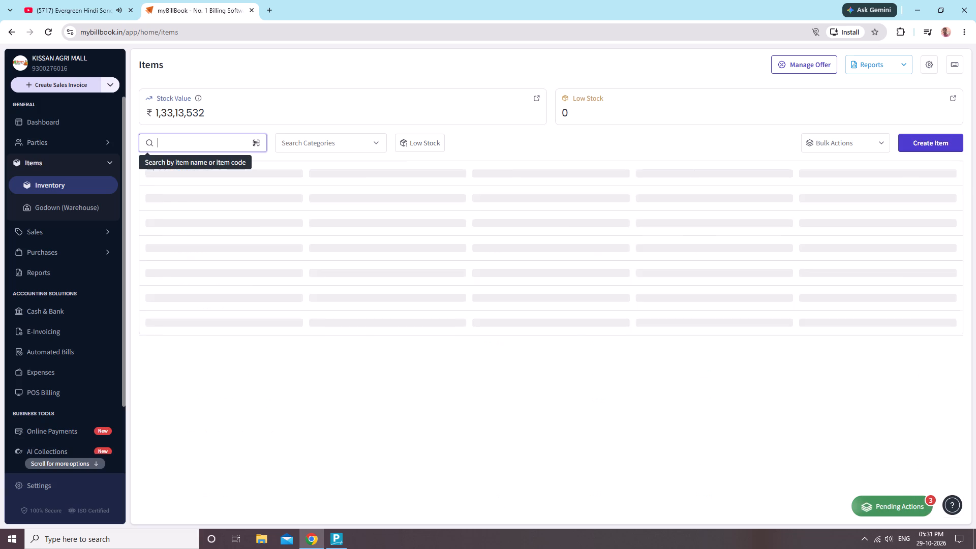
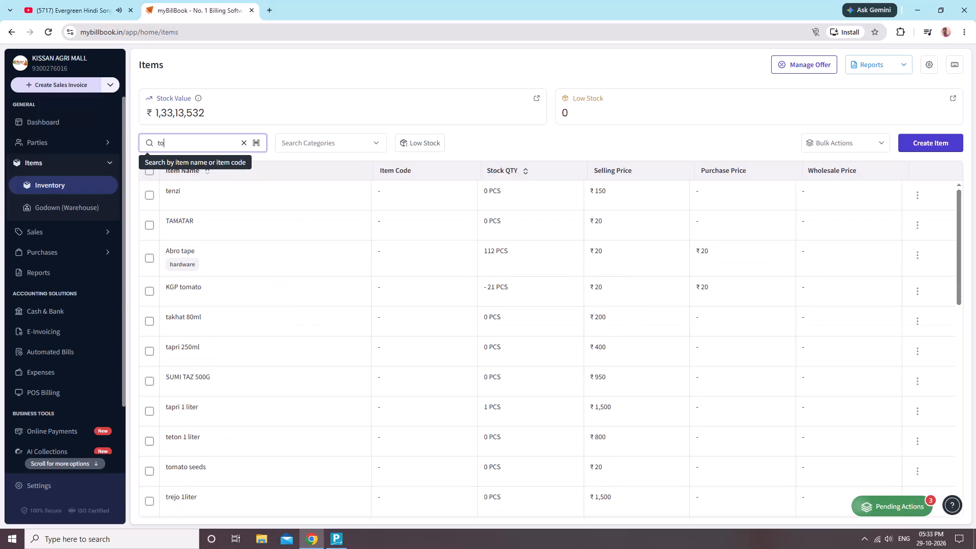
# Search the items inventory for "tomat", check the stock and prices of the matching tomato items, and clear the search.
pyautogui.press('m')
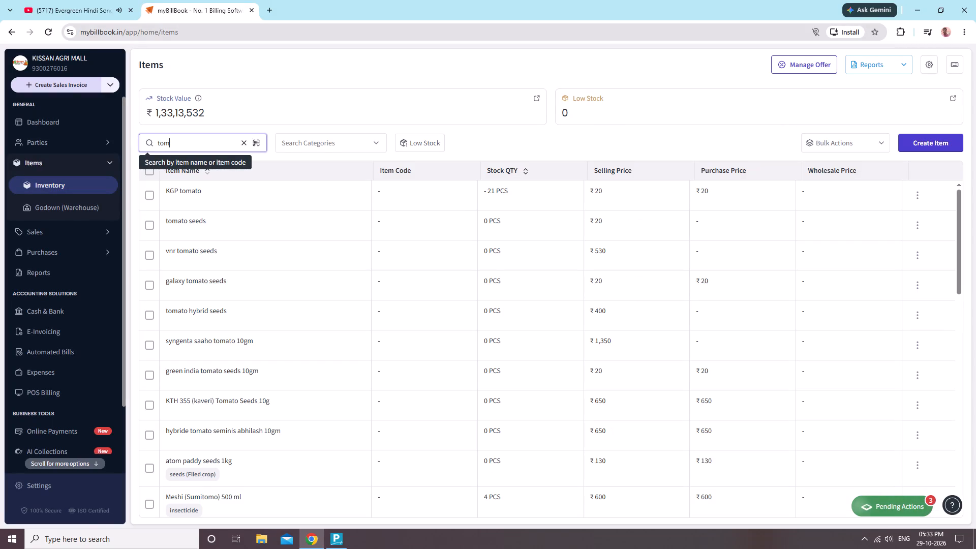
pyautogui.press('a')
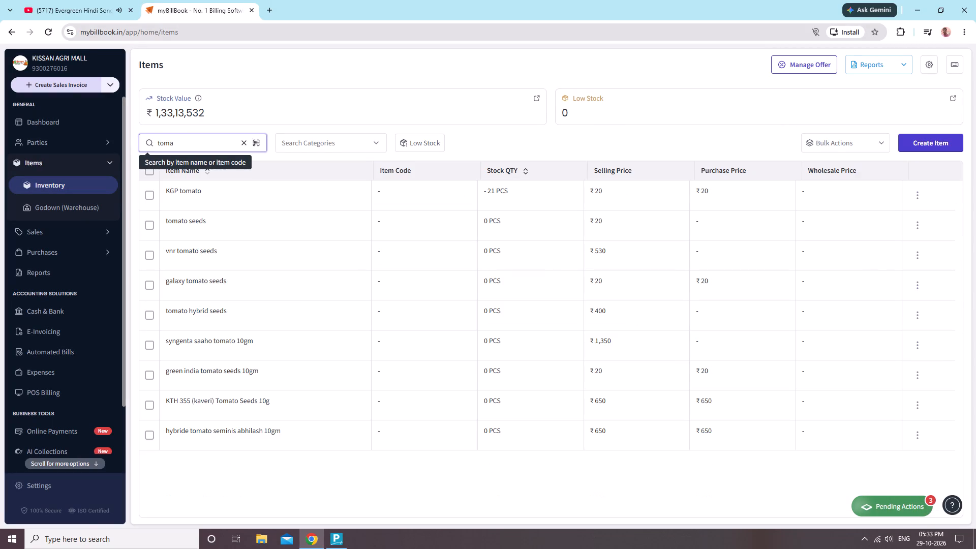
pyautogui.press('t')
pyautogui.press('BackSpace')
pyautogui.press('BackSpace')
pyautogui.press('BackSpace')
pyautogui.press('BackSpace')
pyautogui.press('BackSpace')
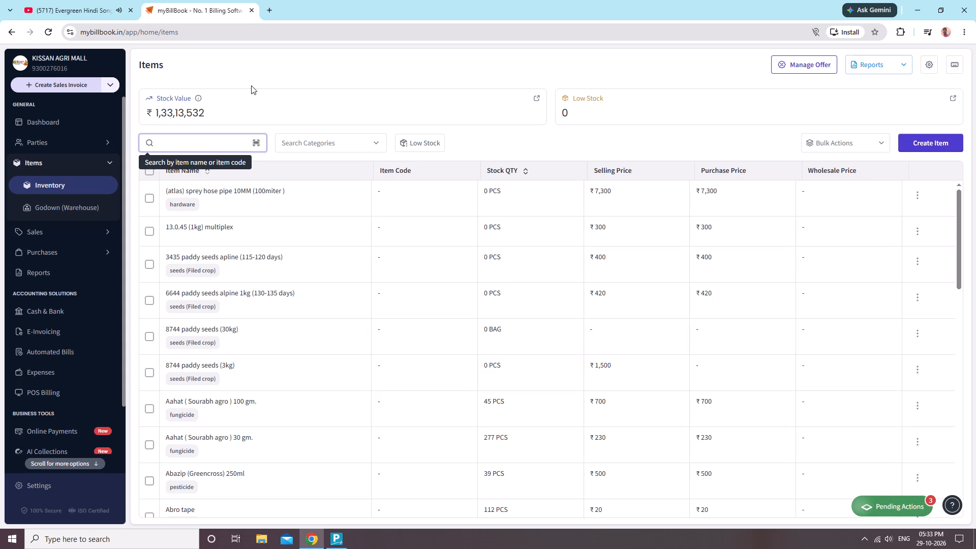
# Create a new item category named "vegitables seeds".
pyautogui.click(330, 148)
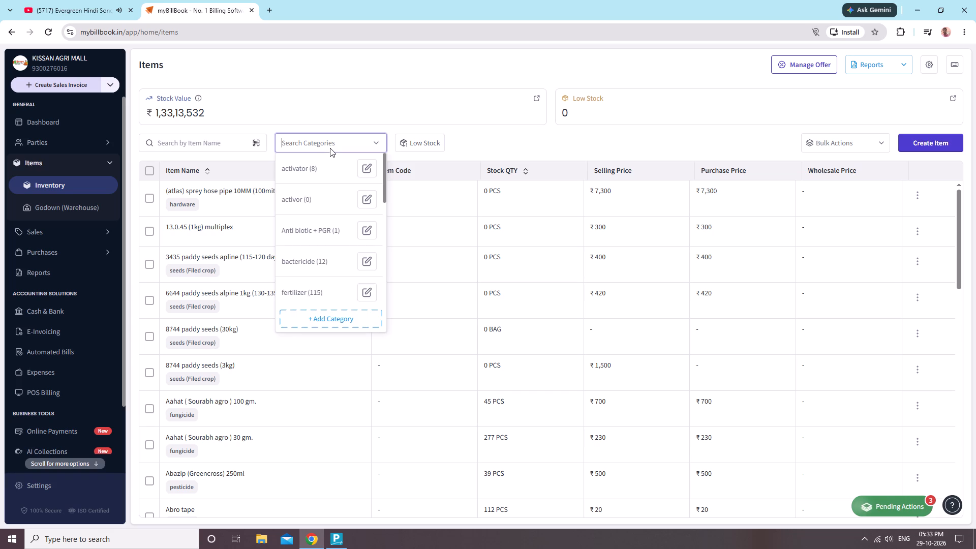
pyautogui.click(312, 313)
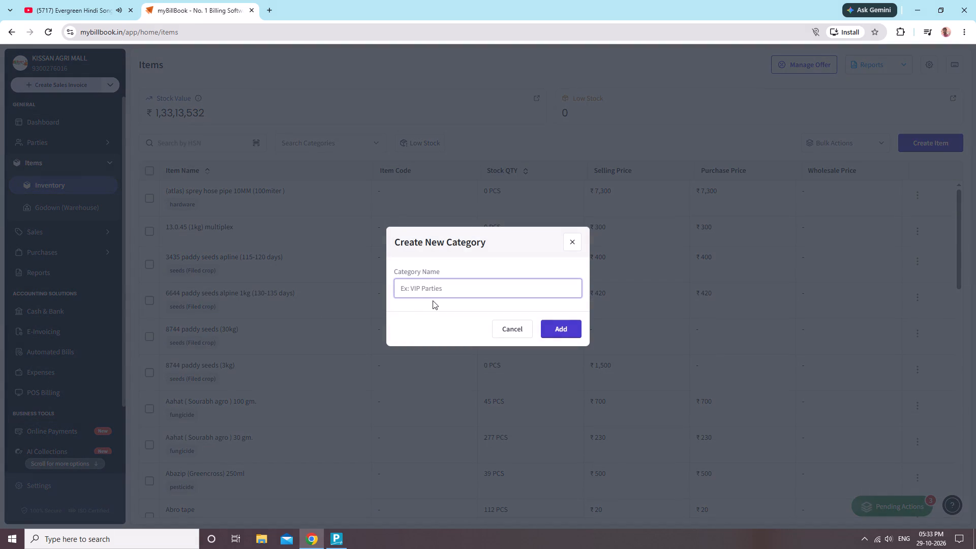
pyautogui.write('vegi')
pyautogui.write('tables')
pyautogui.press('space')
pyautogui.write('seeds')
pyautogui.press('space')
pyautogui.click(560, 325)
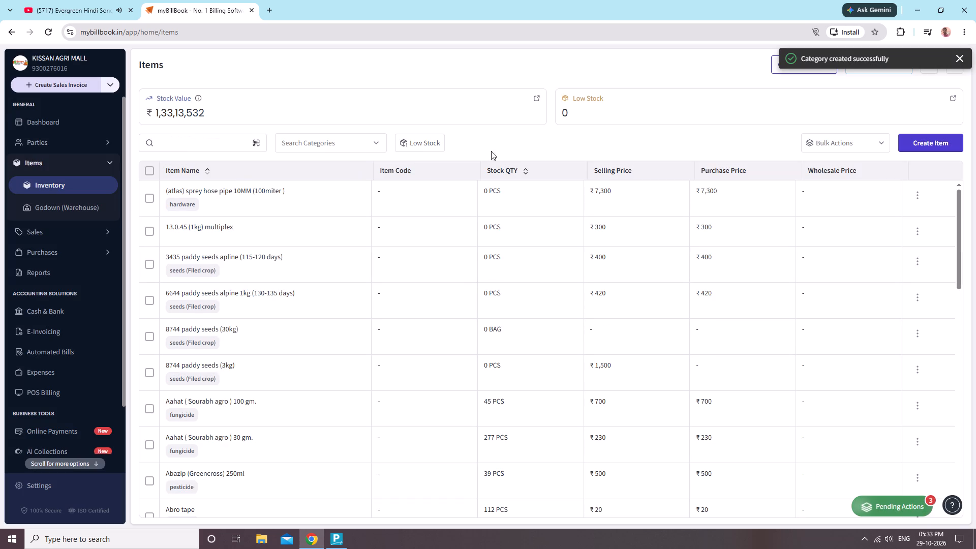
# Search the item categories for "ve" to check the vegetable seeds category.
pyautogui.click(343, 140)
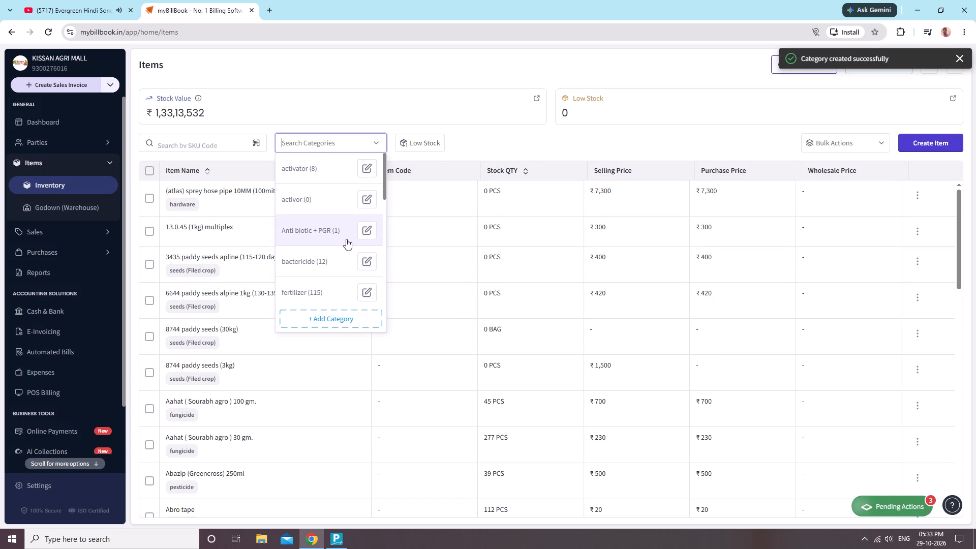
pyautogui.write('ve')
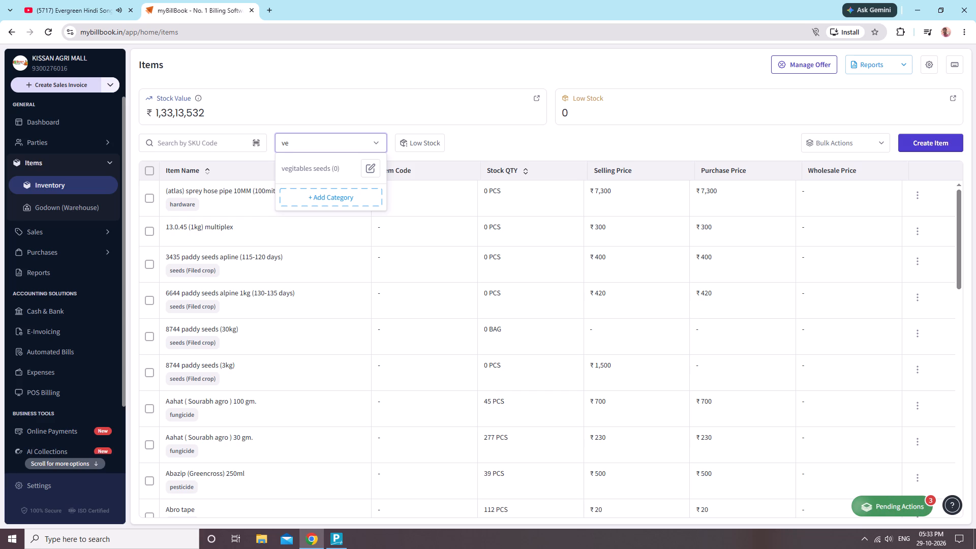
# Switch to TallyPrime and open the New Kisan Seeds & Agritech purchase voucher from the Day Book at its Wheat Seeds Gw-322 (40kg) line.
pyautogui.hotkey('alt', 'Tab')
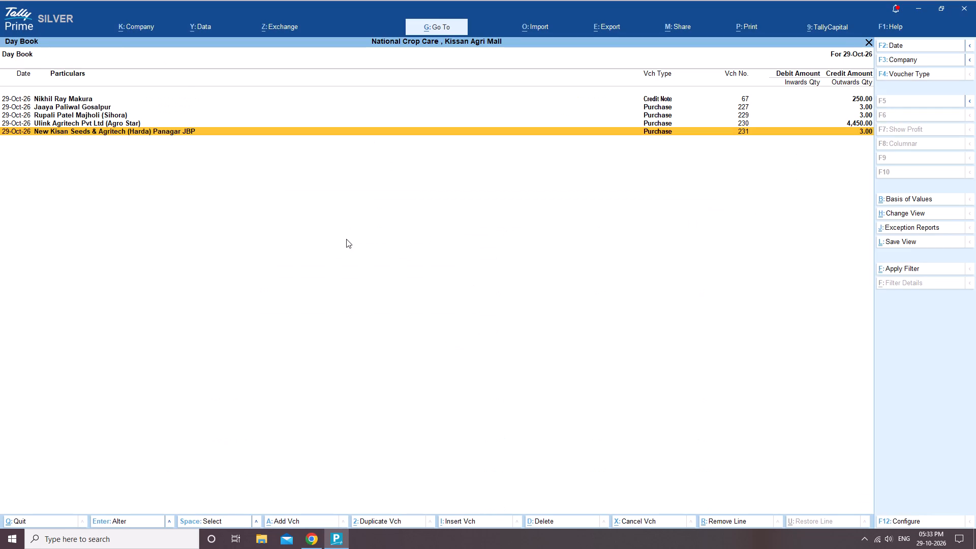
pyautogui.press('Return')
pyautogui.click(66, 147)
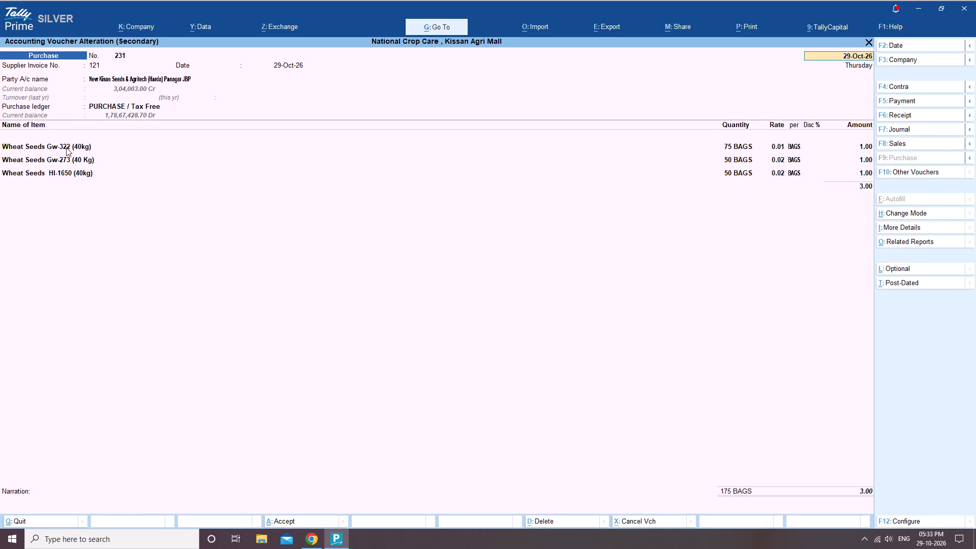
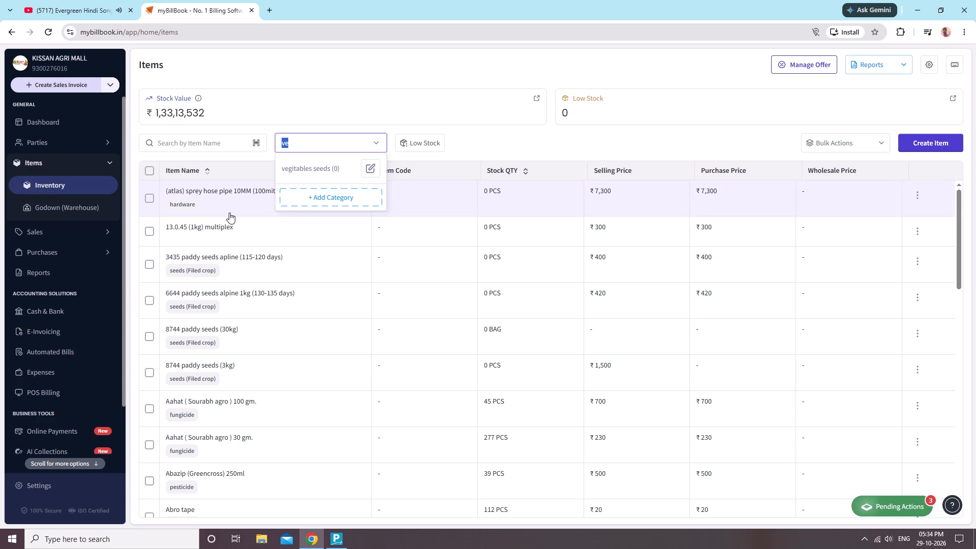
# Close the item category filter, start a new product item, and assign it to the "vegitables seeds" category.
pyautogui.click(236, 154)
pyautogui.click(329, 146)
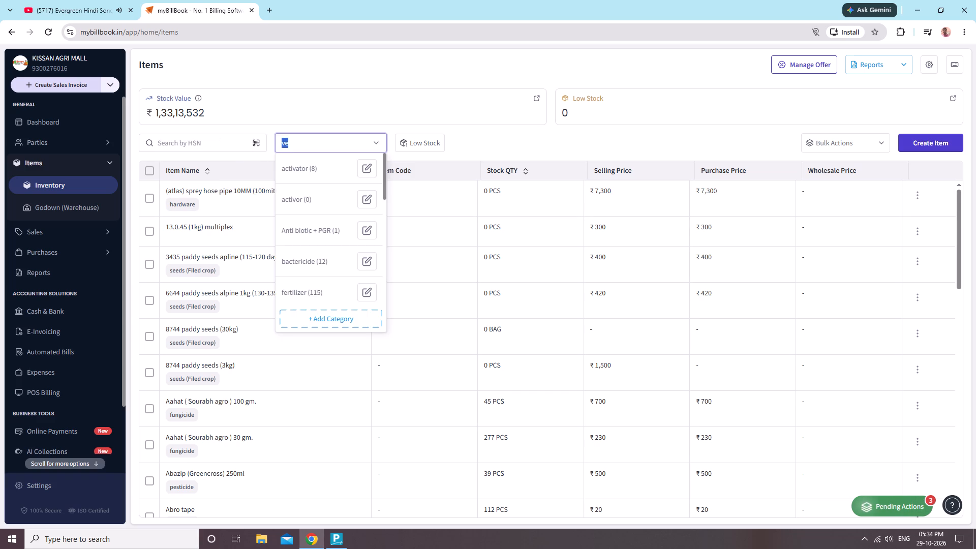
pyautogui.click(374, 142)
pyautogui.click(933, 146)
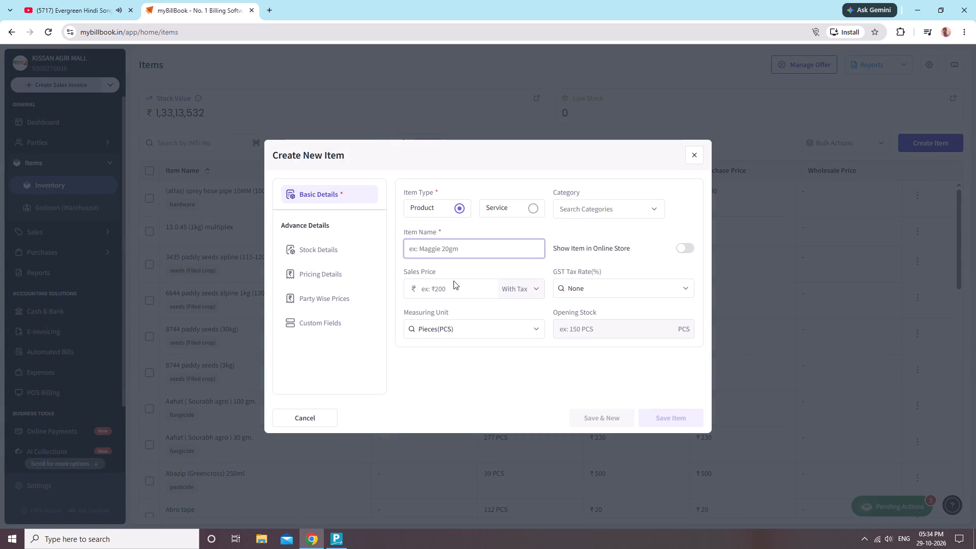
pyautogui.click(588, 208)
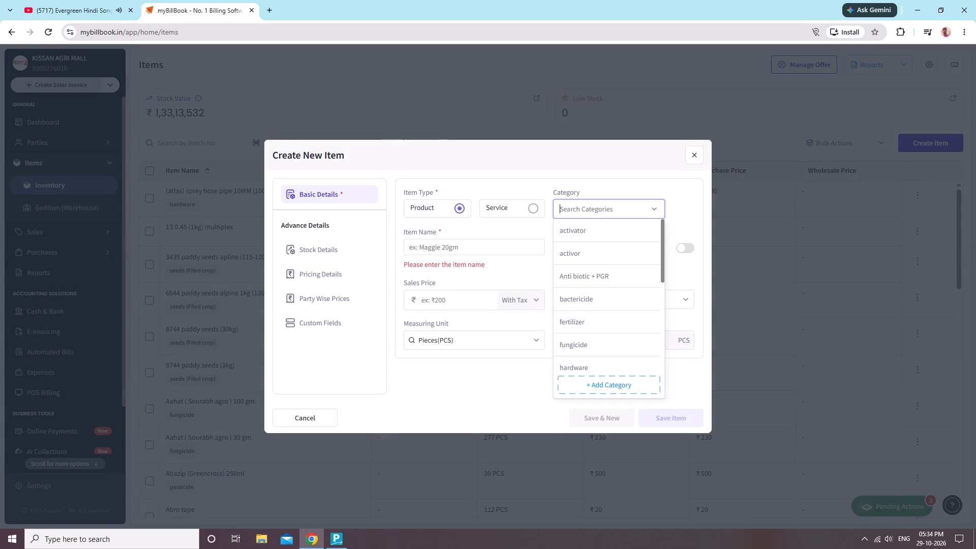
pyautogui.write('vegi')
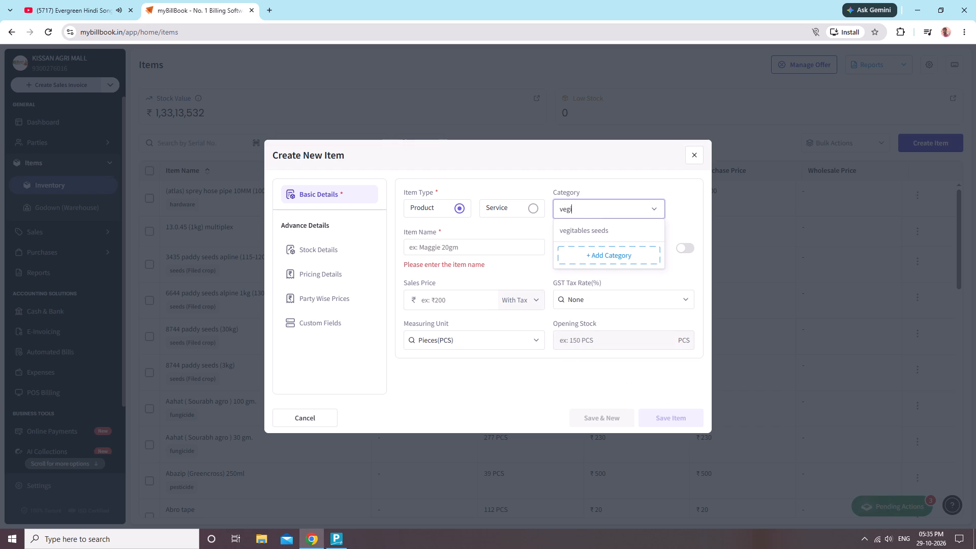
pyautogui.click(633, 226)
# Enter "Lalsag (sardar) 250" as the new item's name.
pyautogui.click(489, 245)
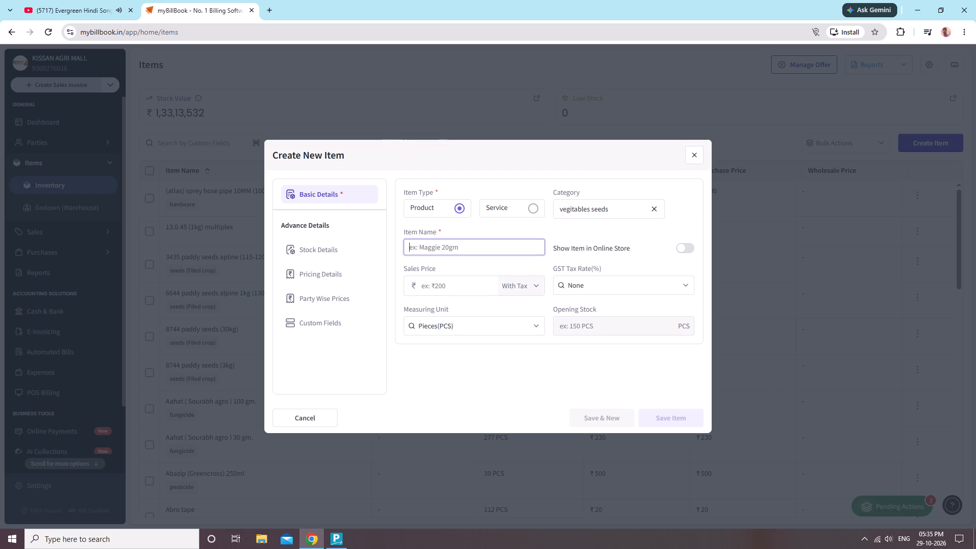
pyautogui.hotkey('shift', 'l')
pyautogui.write('al')
pyautogui.press('space')
pyautogui.press('BackSpace')
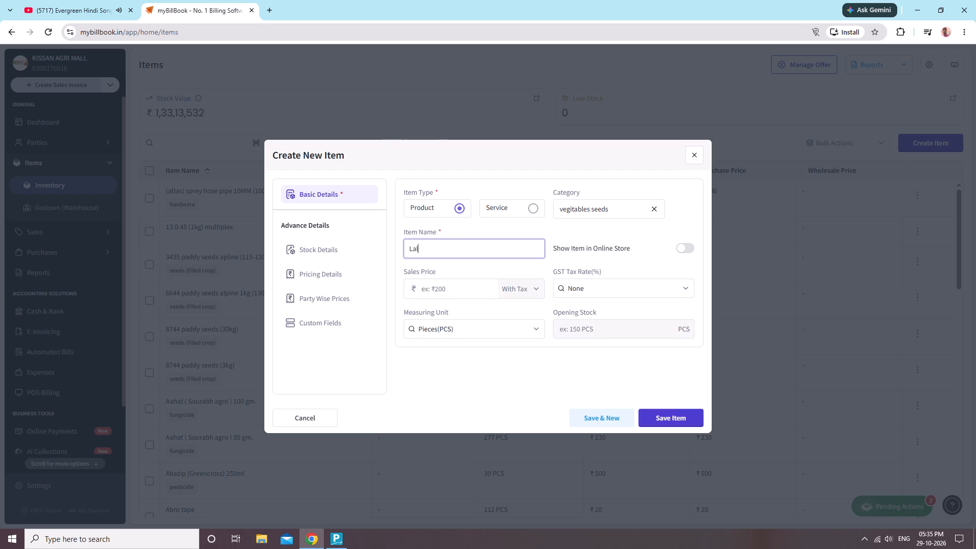
pyautogui.write('sag')
pyautogui.press('space')
pyautogui.hotkey('shift', '(')
pyautogui.write('sardar')
pyautogui.hotkey('shift', ')')
pyautogui.press('space')
pyautogui.write('250')
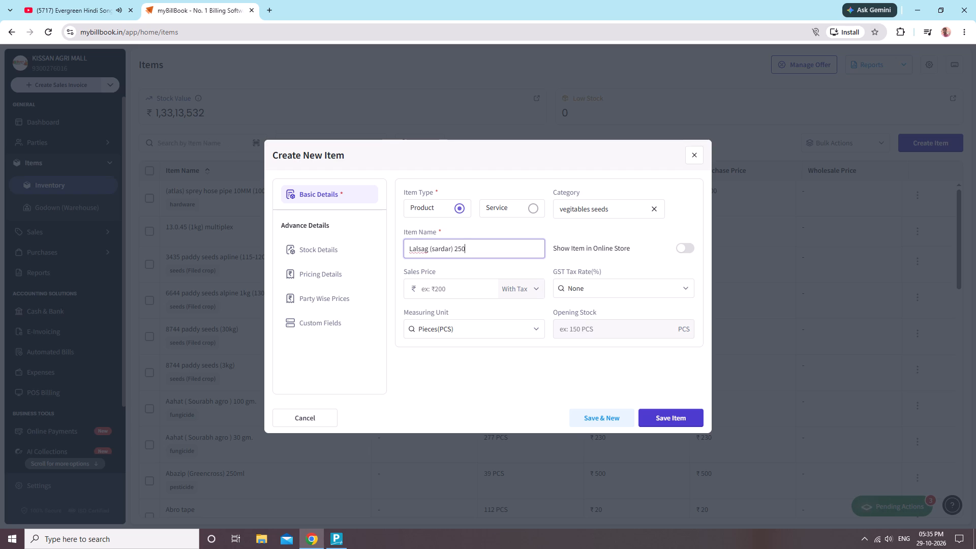
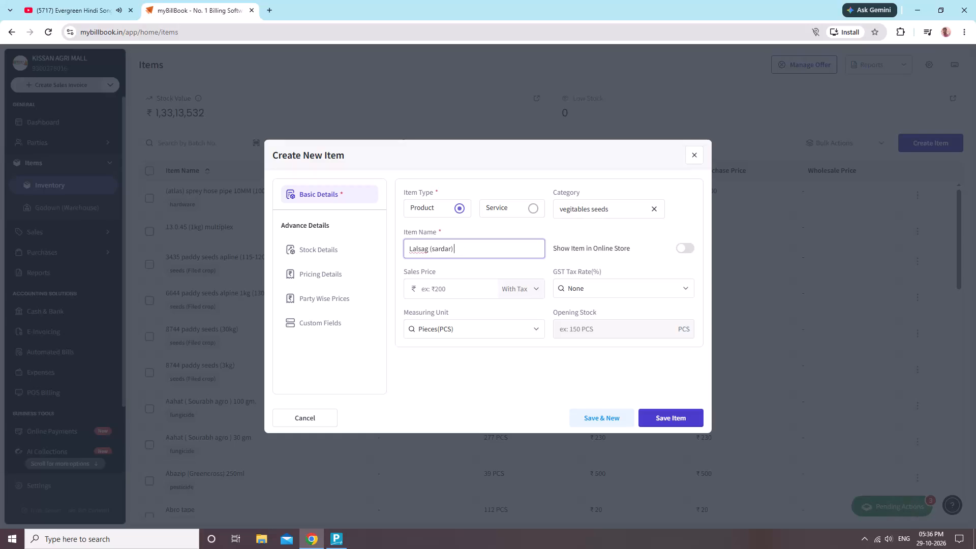
# Complete the new item's name as "Lalsag (sardar) 500 gm." with the 500 gm pack size.
pyautogui.write('500 gm')
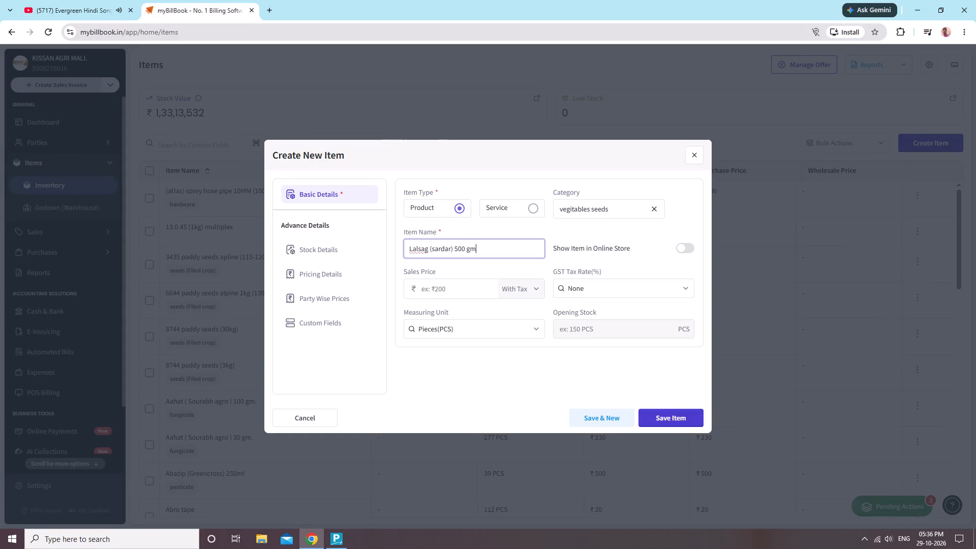
pyautogui.press('space')
pyautogui.press('BackSpace')
pyautogui.press('.')
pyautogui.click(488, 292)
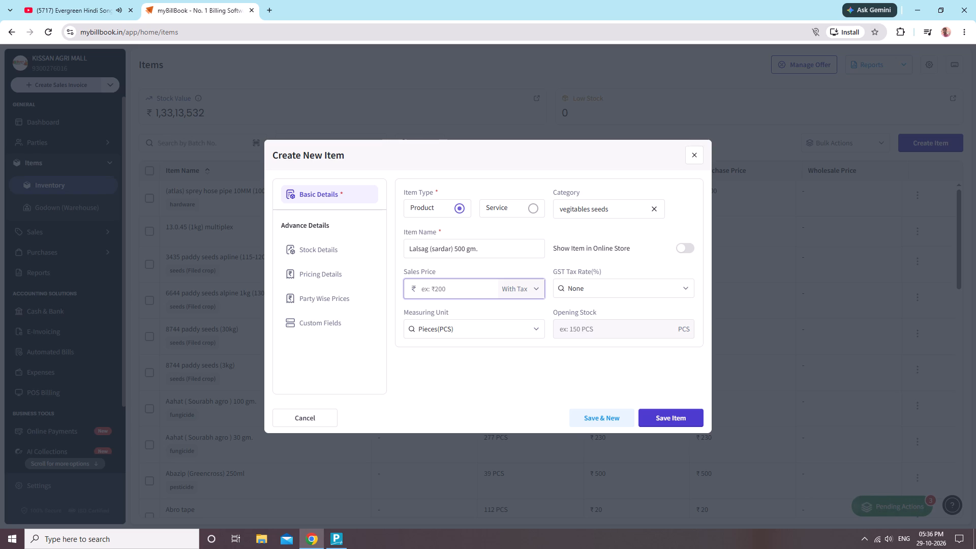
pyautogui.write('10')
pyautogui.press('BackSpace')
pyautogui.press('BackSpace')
# Set the item's opening stock to 5 PCS in the KISSAN AGRI MALL godown.
pyautogui.click(299, 255)
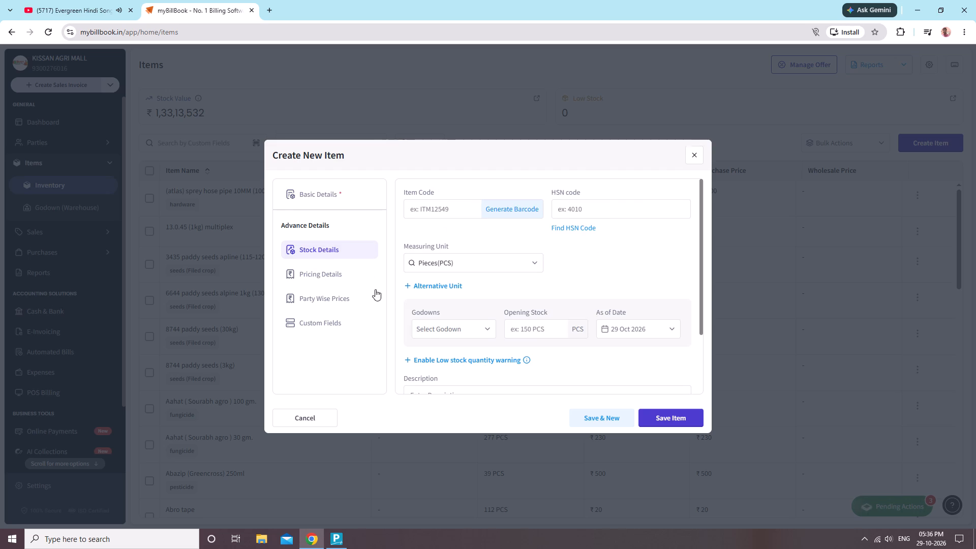
pyautogui.click(426, 332)
pyautogui.click(433, 348)
pyautogui.click(562, 326)
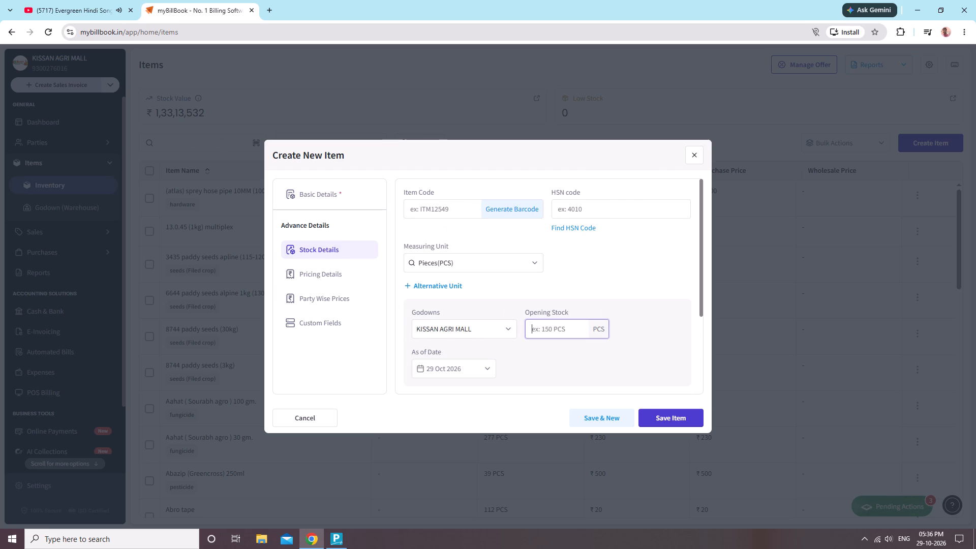
pyautogui.press('5')
# Set the Lalsag item's sales price to ₹150 and its purchase price to ₹100.
pyautogui.click(313, 187)
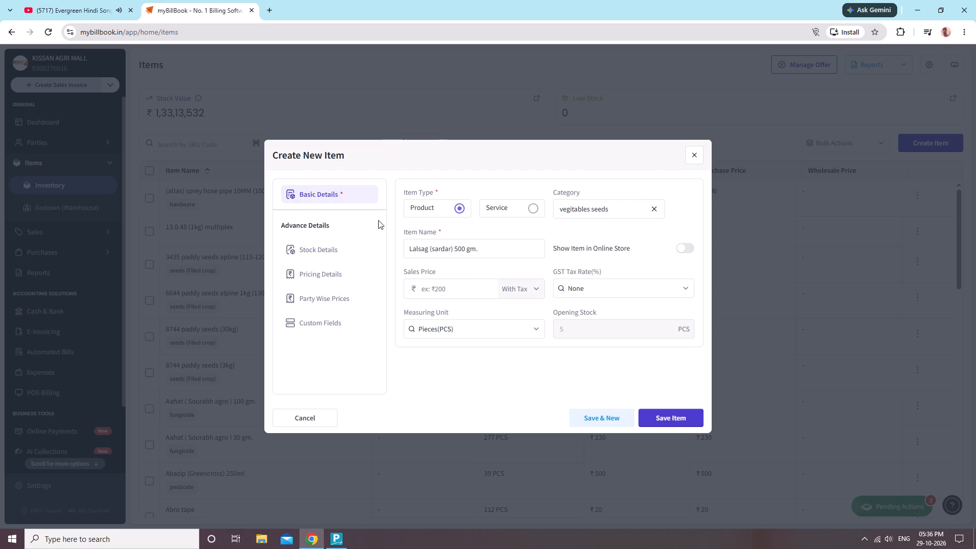
pyautogui.click(465, 282)
pyautogui.click(473, 287)
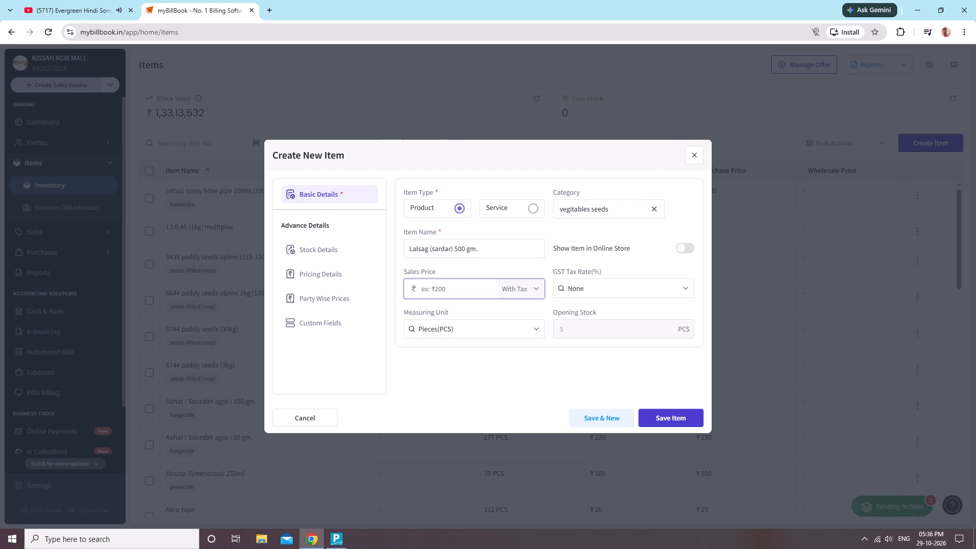
pyautogui.write('150')
pyautogui.click(309, 304)
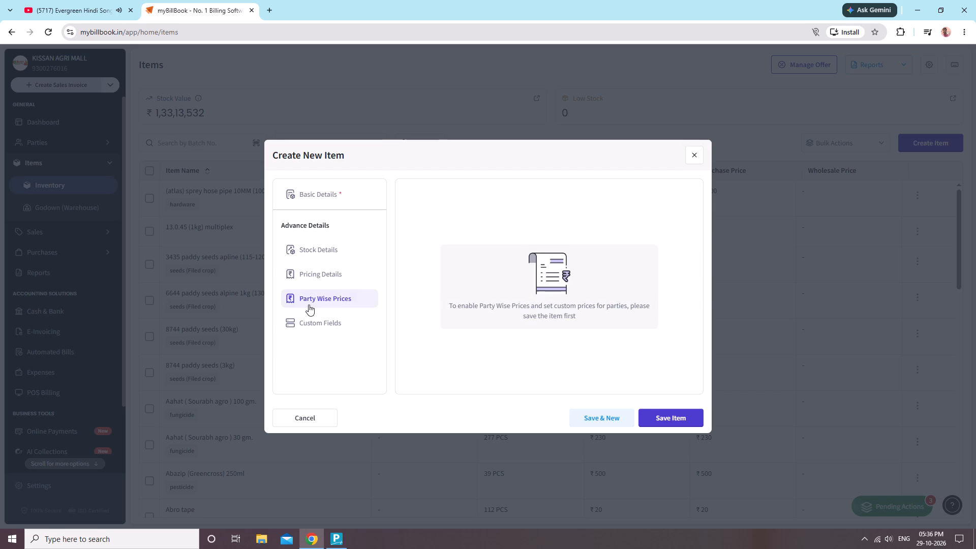
pyautogui.click(317, 274)
pyautogui.click(612, 206)
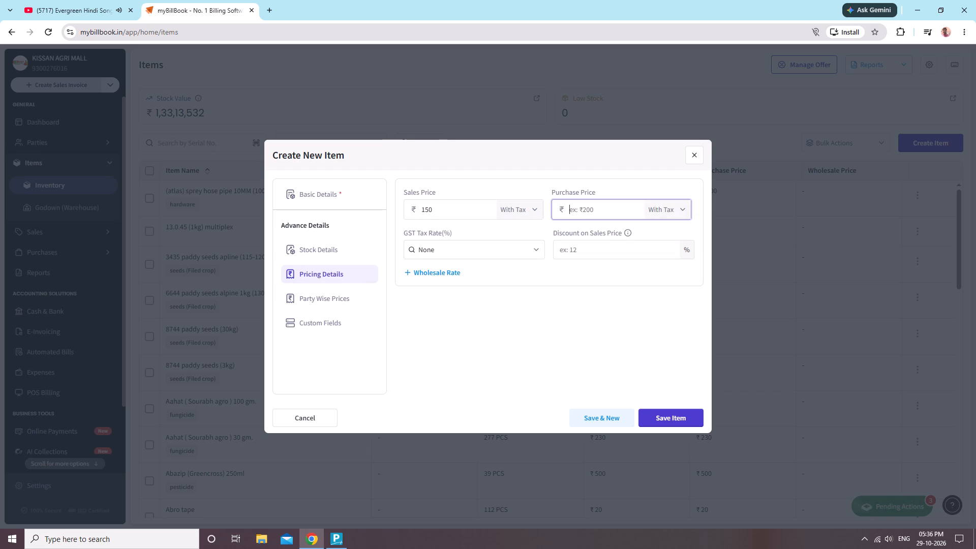
pyautogui.write('100')
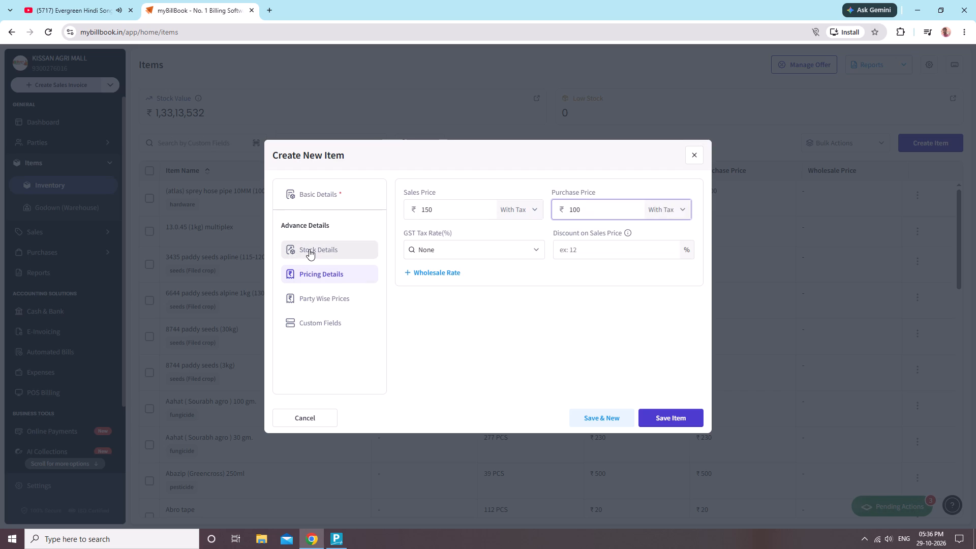
# Recheck the Lalsag item's stock, pricing and basic details and save the item.
pyautogui.click(309, 249)
pyautogui.click(314, 266)
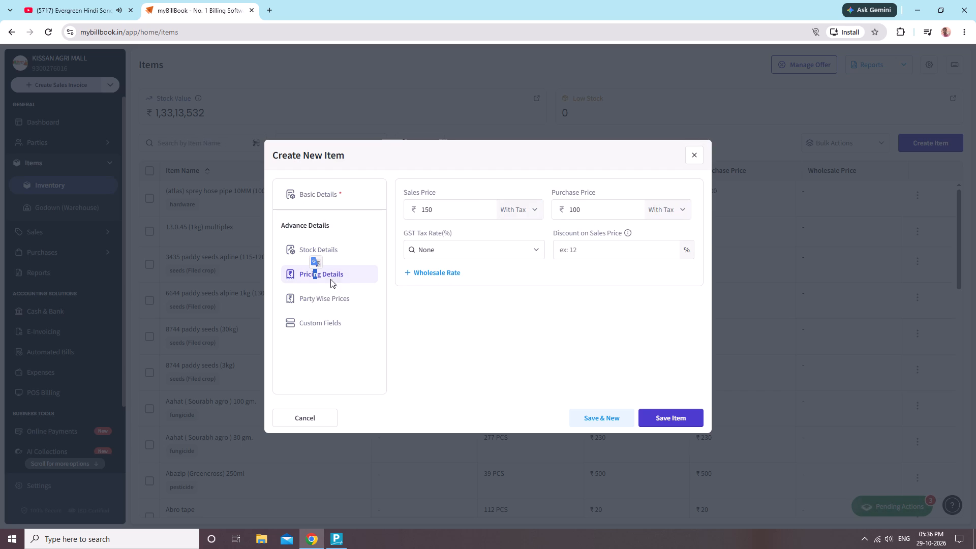
pyautogui.click(297, 257)
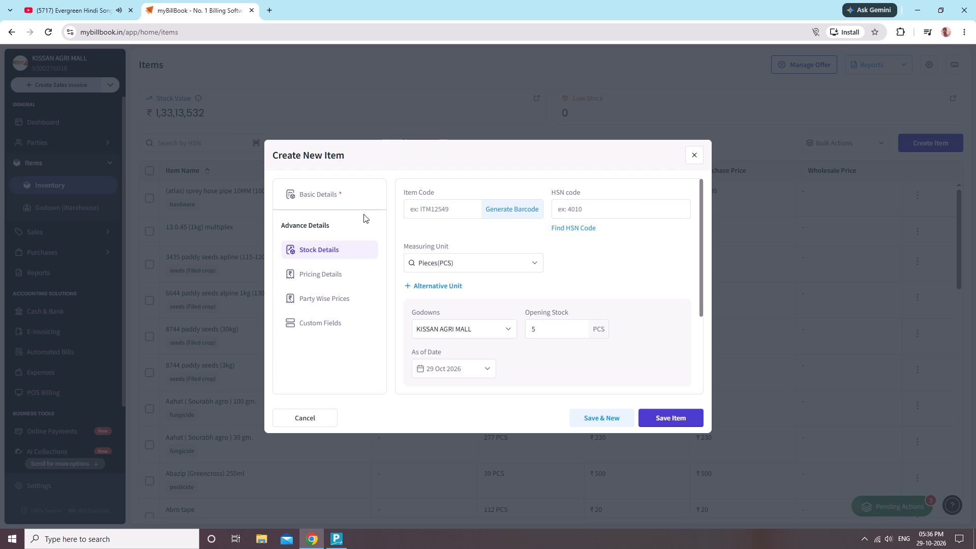
pyautogui.click(329, 198)
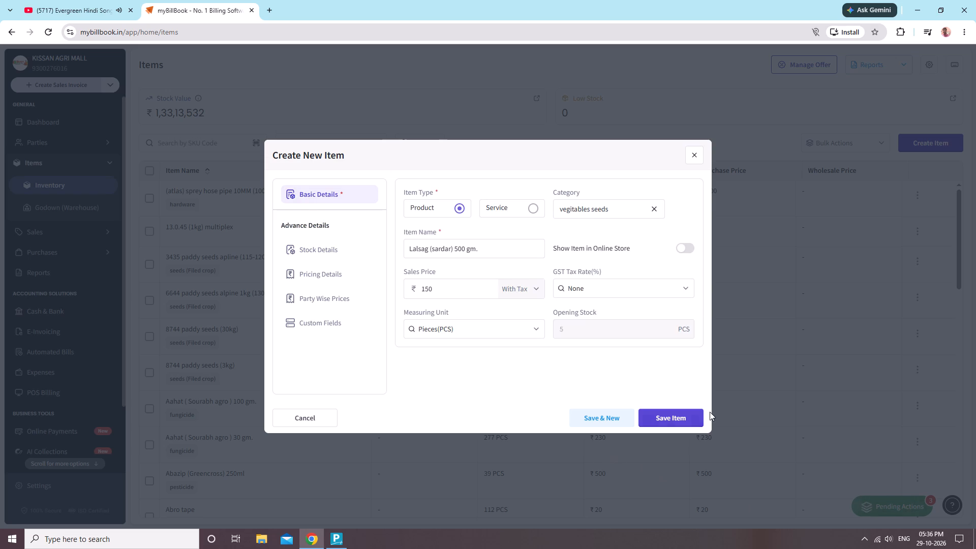
pyautogui.click(710, 411)
pyautogui.click(668, 415)
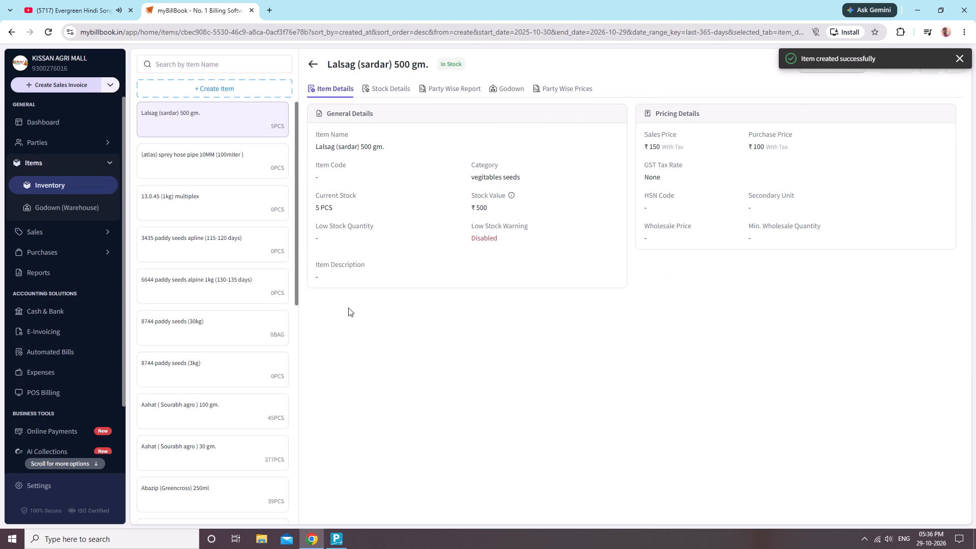
# Start another new product item and enter "Choulai" as its name, with a capital C.
pyautogui.click(252, 91)
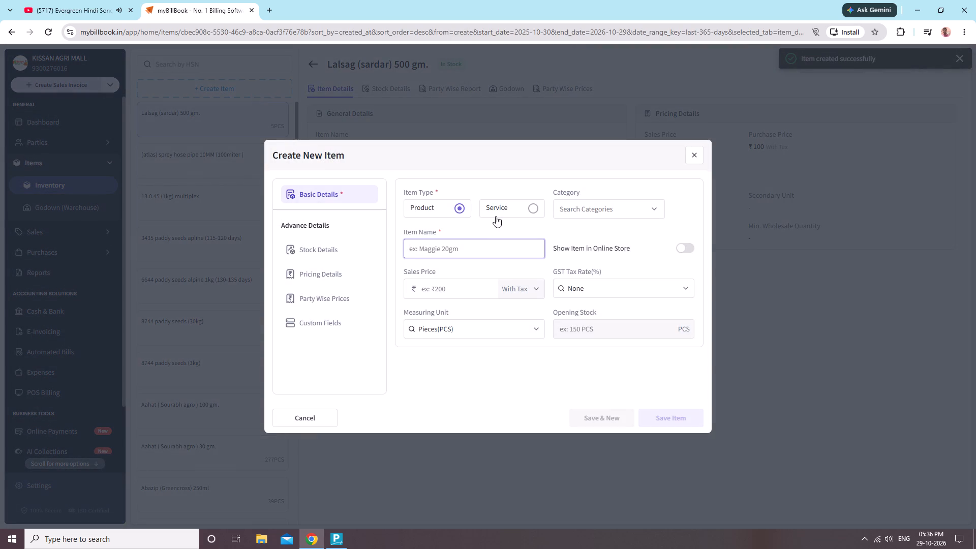
pyautogui.click(479, 248)
pyautogui.press('c')
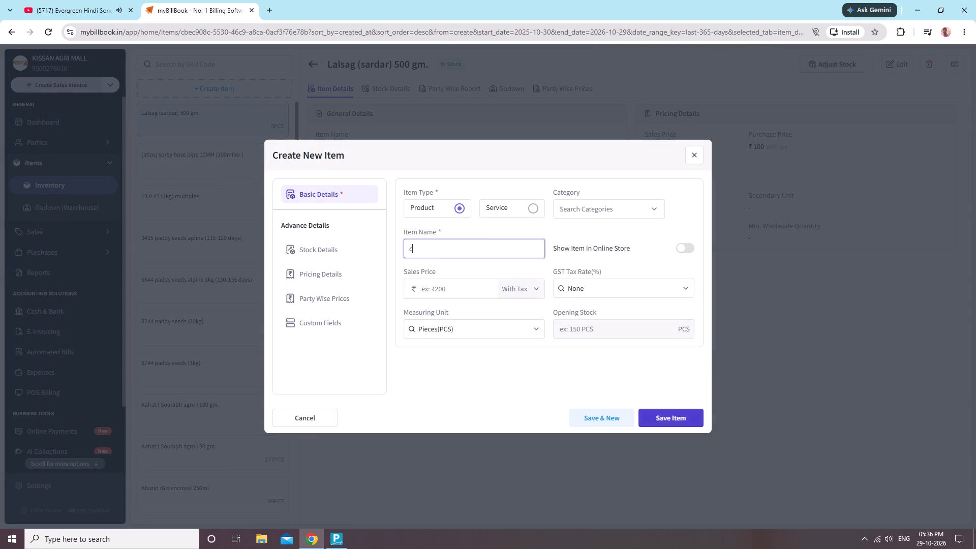
pyautogui.press('h')
pyautogui.press('o')
pyautogui.press('l')
pyautogui.press('BackSpace')
pyautogui.press('BackSpace')
pyautogui.press('u')
pyautogui.press('BackSpace')
pyautogui.press('o')
pyautogui.press('u')
pyautogui.write('lai')
pyautogui.press('l')
pyautogui.write('i')
pyautogui.press('space')
pyautogui.press('BackSpace')
pyautogui.press('BackSpace')
pyautogui.press('BackSpace')
pyautogui.click(412, 249)
pyautogui.press('BackSpace')
pyautogui.hotkey('shift', 'c')
pyautogui.click(437, 252)
# Complete the new item's name as "Choulai (Sardar) 250 gm.".
pyautogui.press('space')
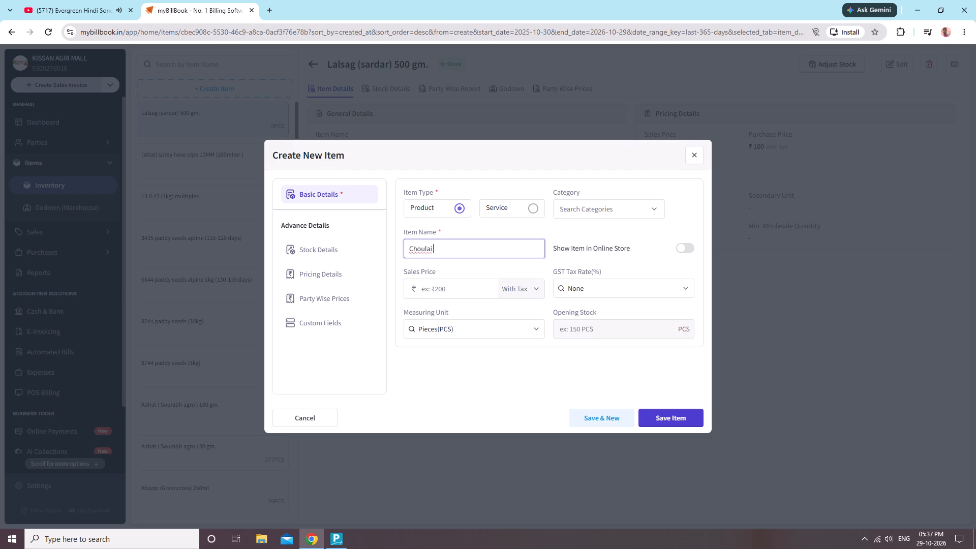
pyautogui.hotkey('shift', '(')
pyautogui.write('Sardar')
pyautogui.hotkey('shift', ')')
pyautogui.press('space')
pyautogui.write('250 gm')
pyautogui.press('.')
# Assign the Choulai item to the "vegitables seeds" category.
pyautogui.click(623, 210)
pyautogui.write('veg')
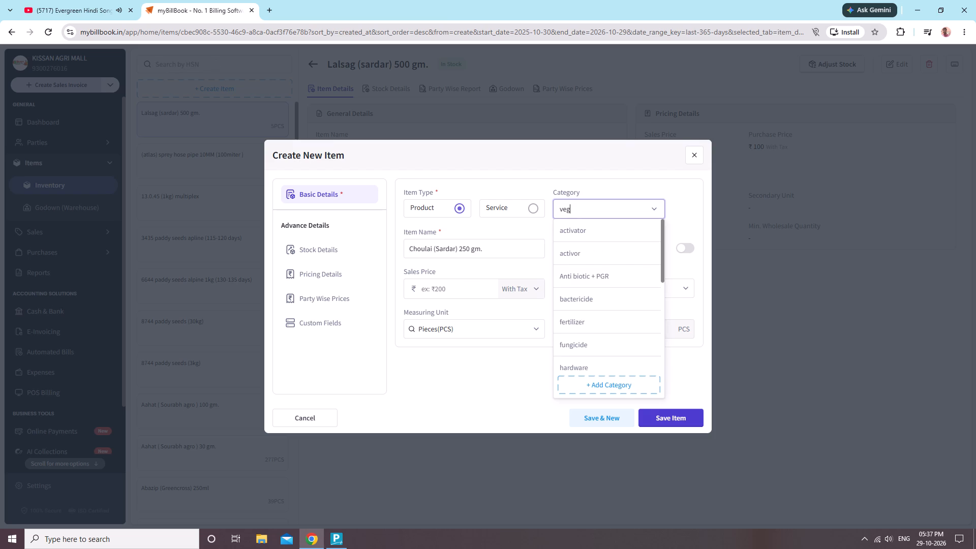
pyautogui.click(623, 231)
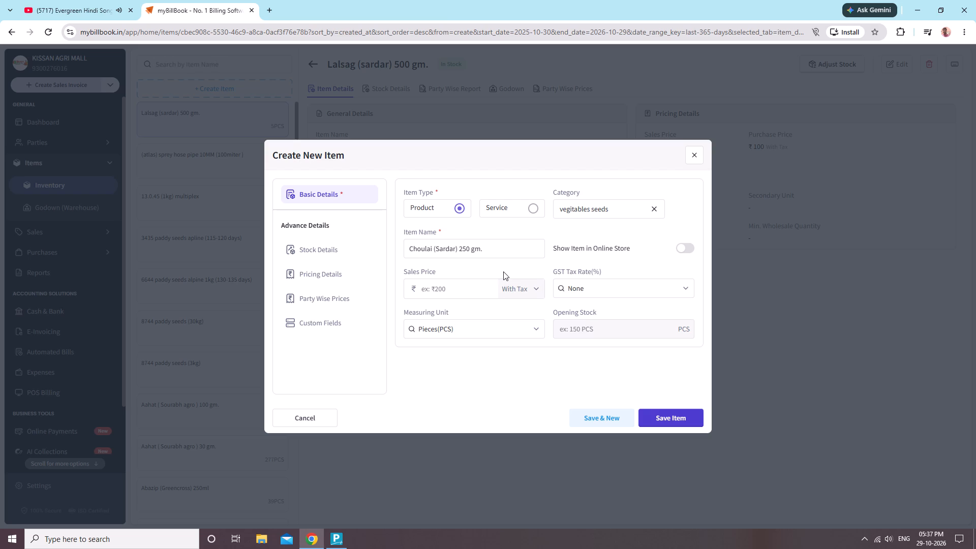
# Set the Choulai item's opening stock to 5 PCS in the KISSAN AGRI MALL godown.
pyautogui.click(323, 251)
pyautogui.click(454, 336)
pyautogui.click(456, 350)
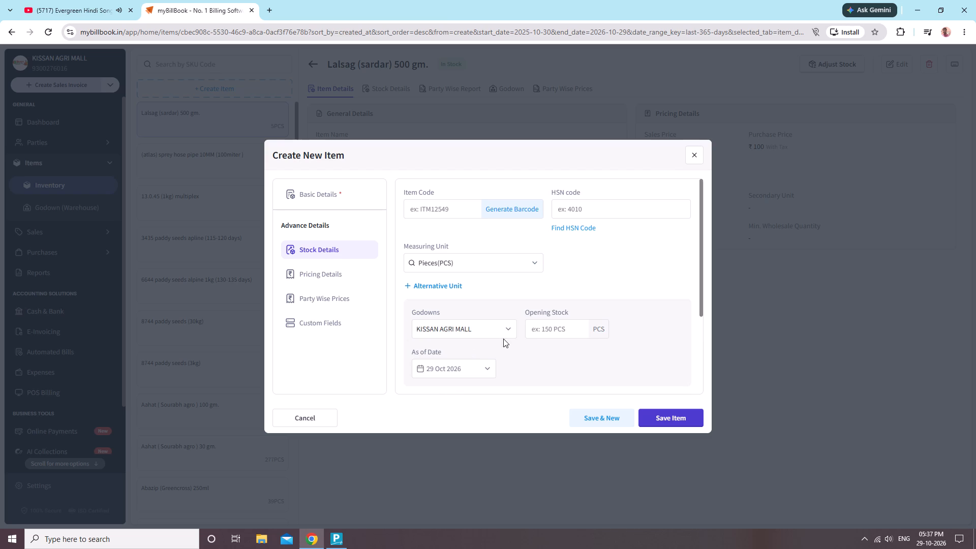
pyautogui.click(576, 340)
pyautogui.click(572, 331)
pyautogui.press('5')
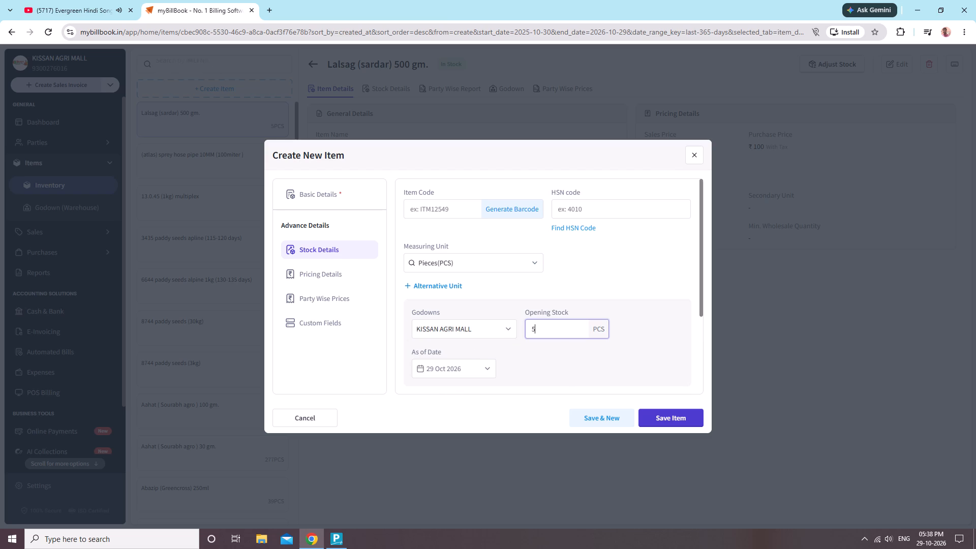
# Recheck the Choulai item's pricing, stock and basic details, and open its sales price for entry.
pyautogui.click(284, 275)
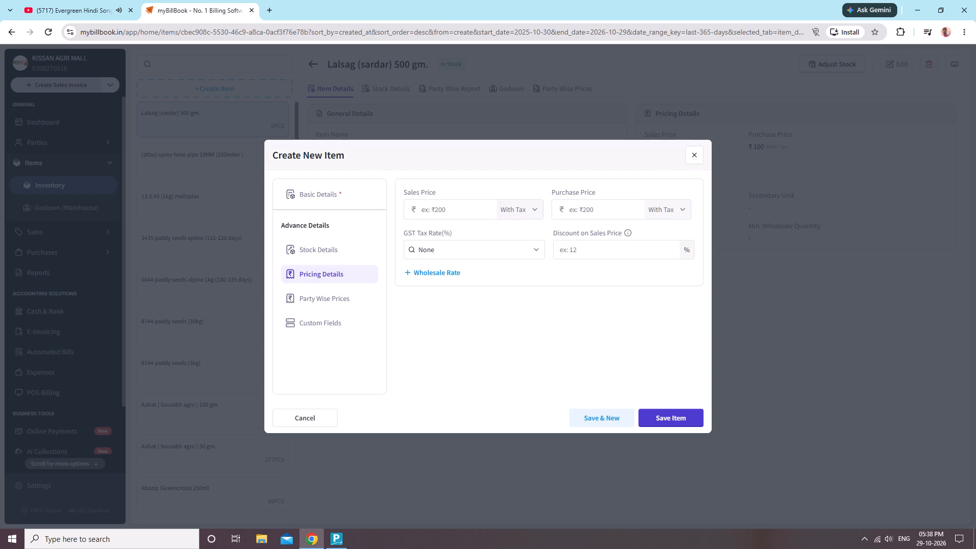
pyautogui.click(481, 208)
pyautogui.click(316, 189)
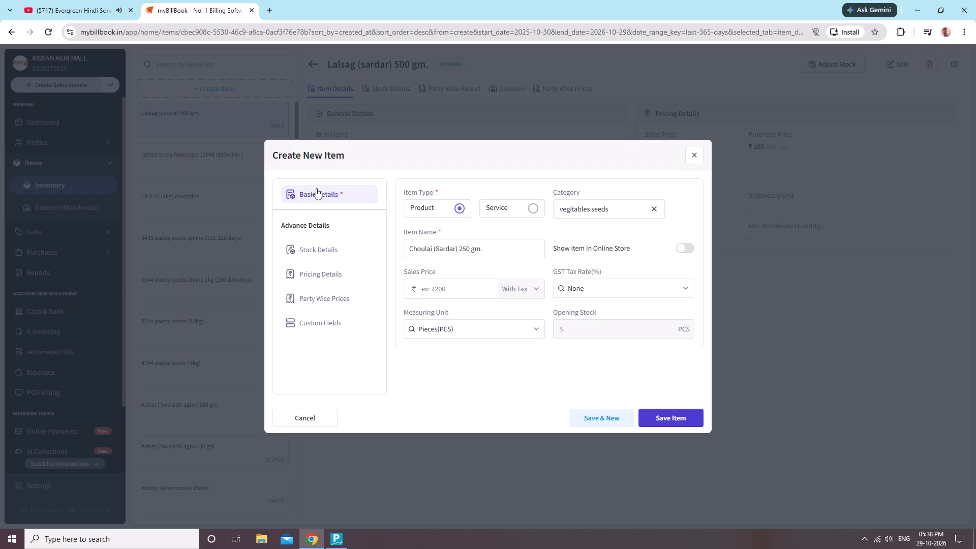
pyautogui.click(297, 247)
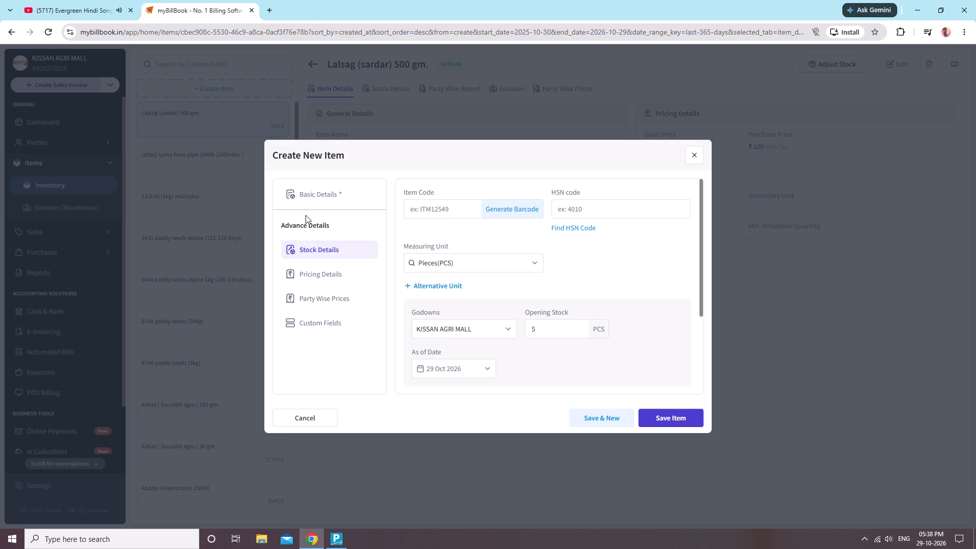
pyautogui.click(312, 195)
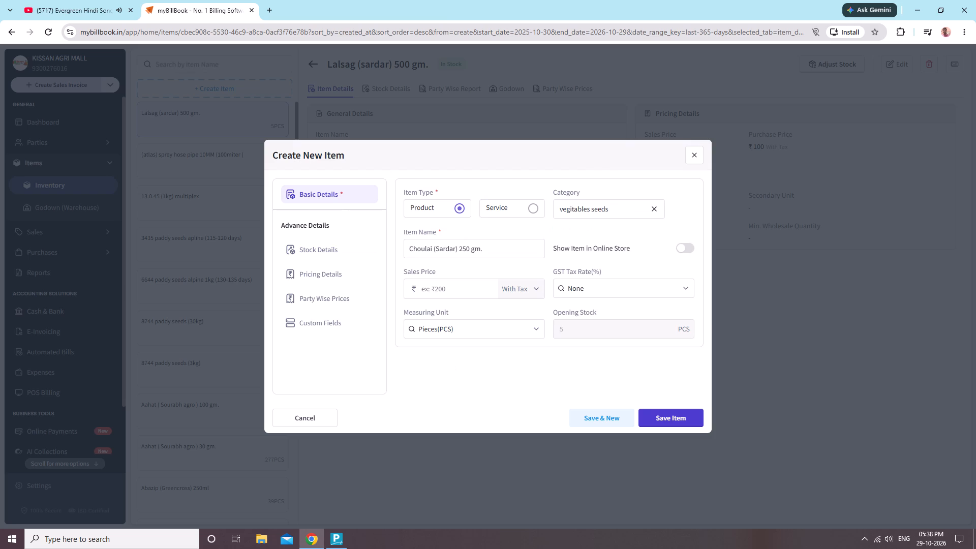
pyautogui.click(447, 289)
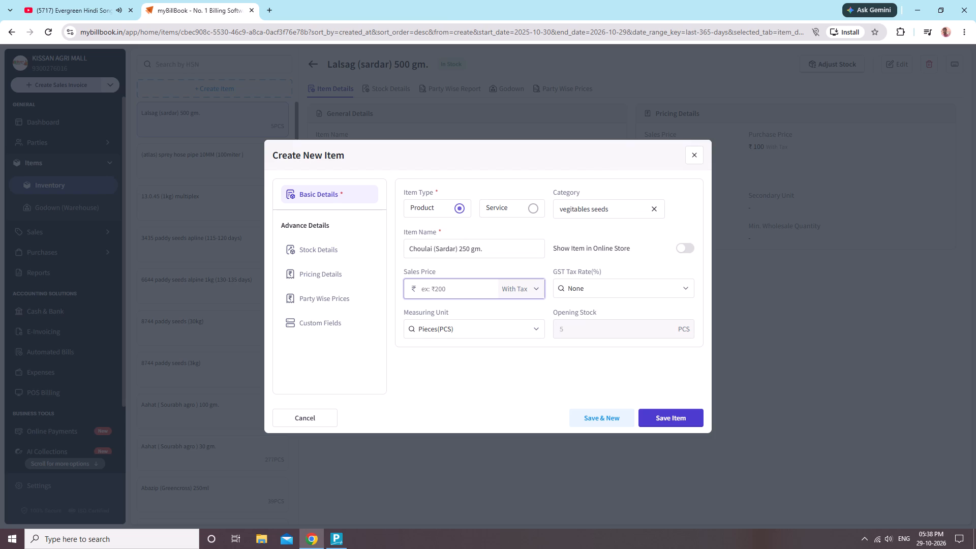
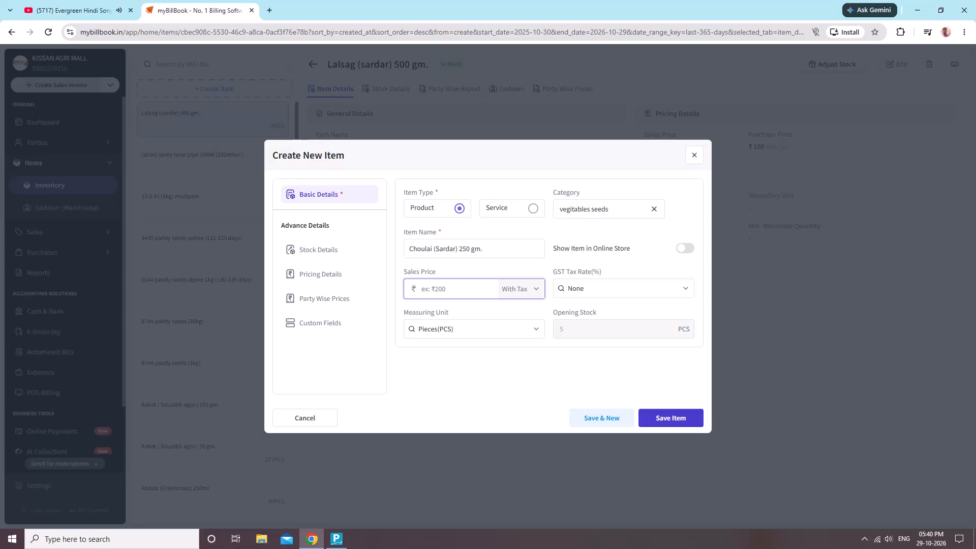
# Open the Choulai item's sales price for entry.
pyautogui.click(462, 291)
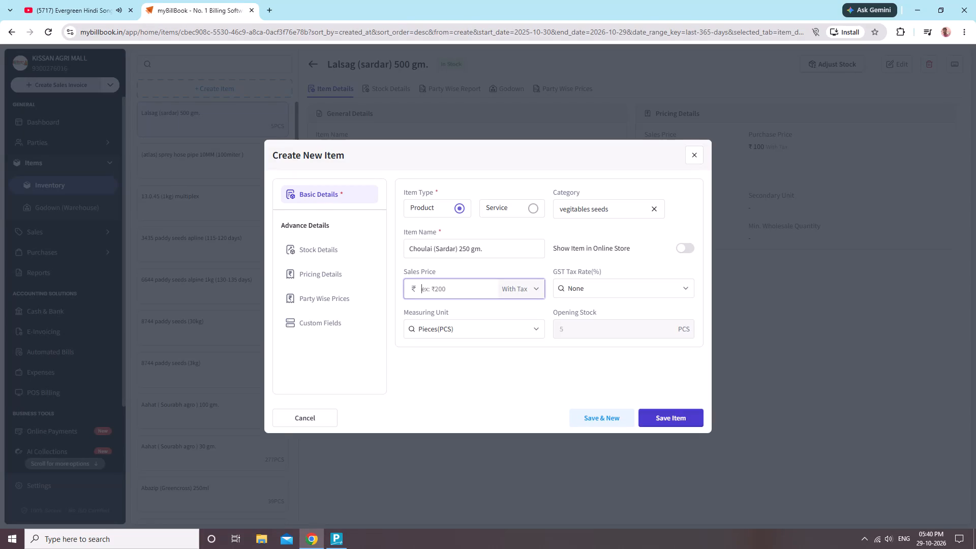
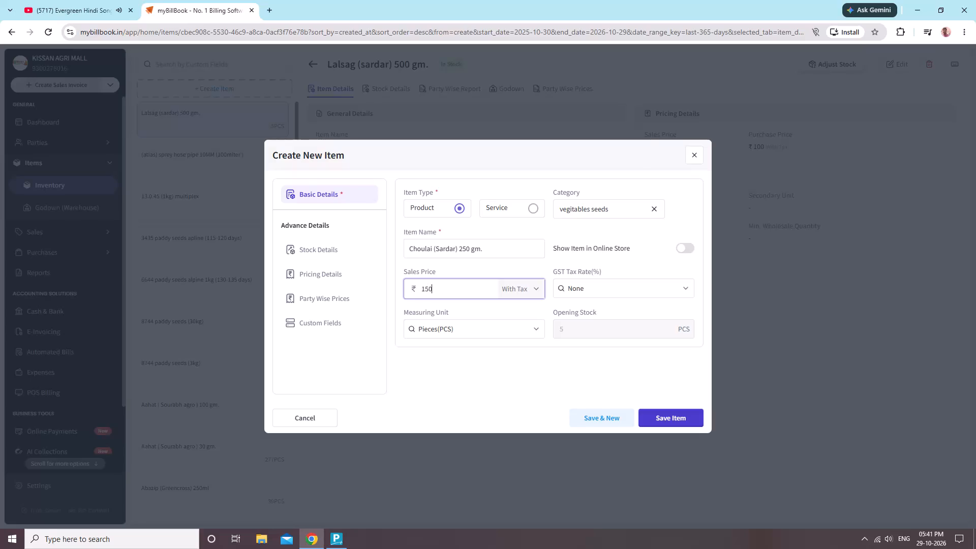
# Set the purchase price of Choulai (Sardar) 250 gm. to 100 and save the new item.
pyautogui.click(326, 251)
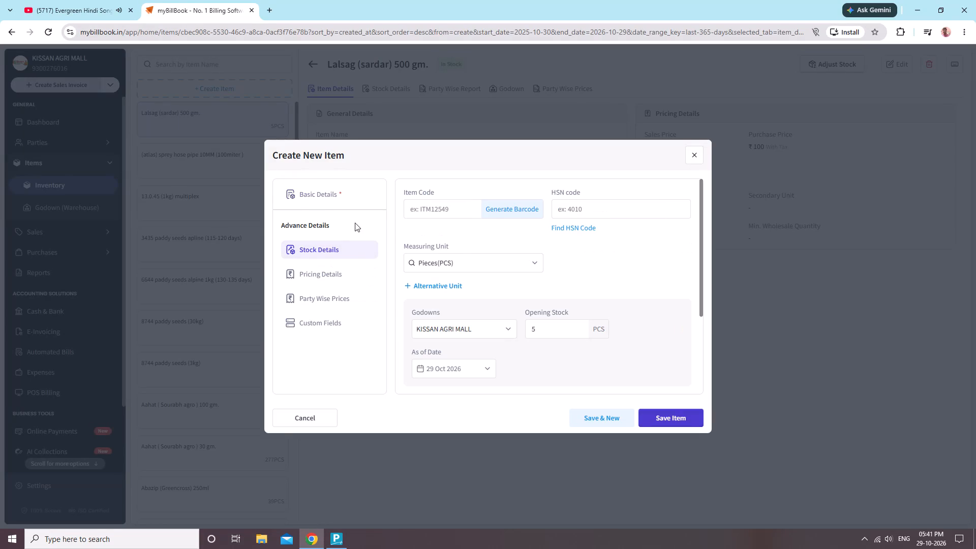
pyautogui.click(303, 272)
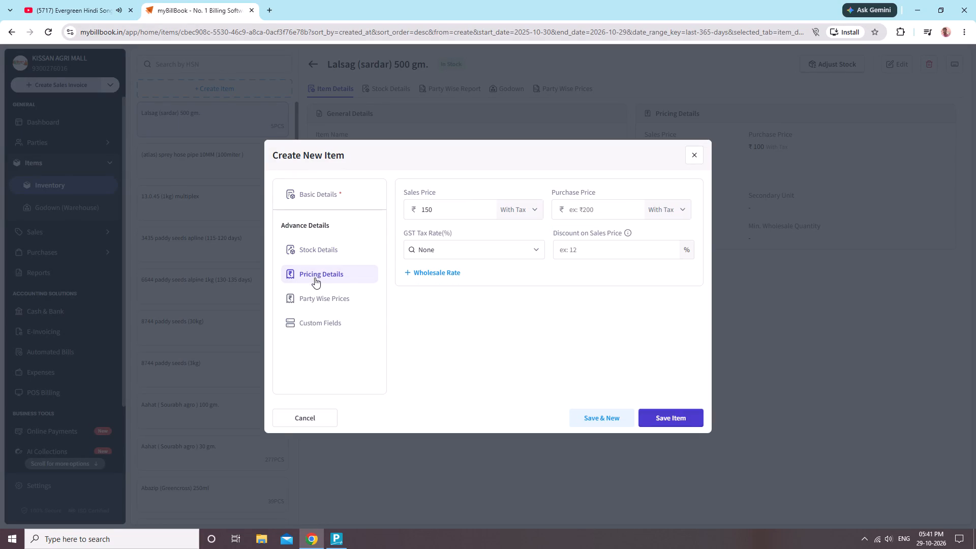
pyautogui.click(616, 196)
pyautogui.write('100')
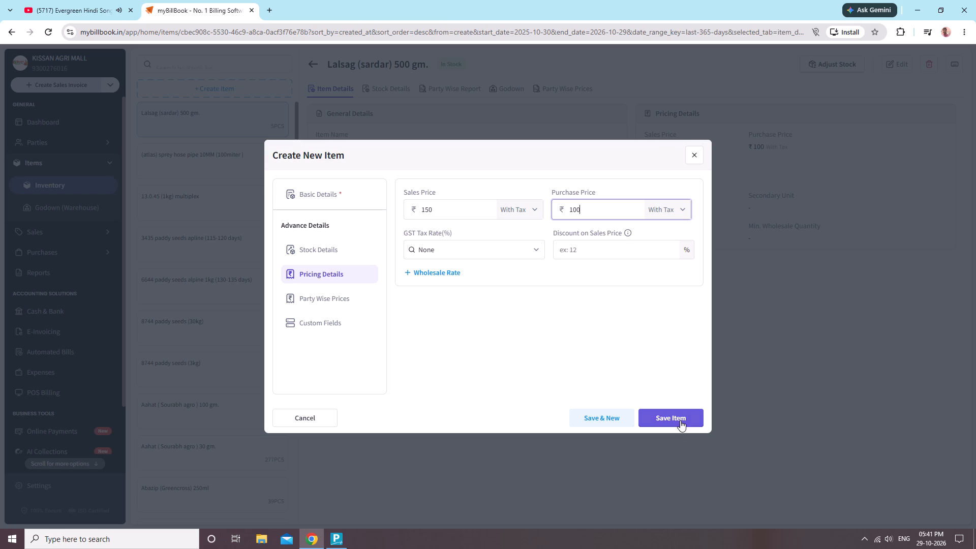
pyautogui.click(336, 248)
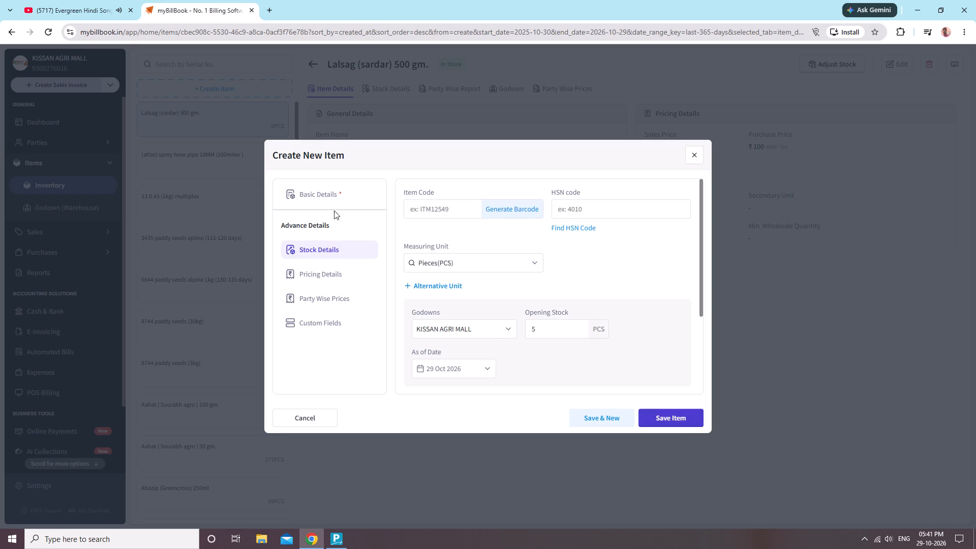
pyautogui.click(329, 193)
pyautogui.click(460, 291)
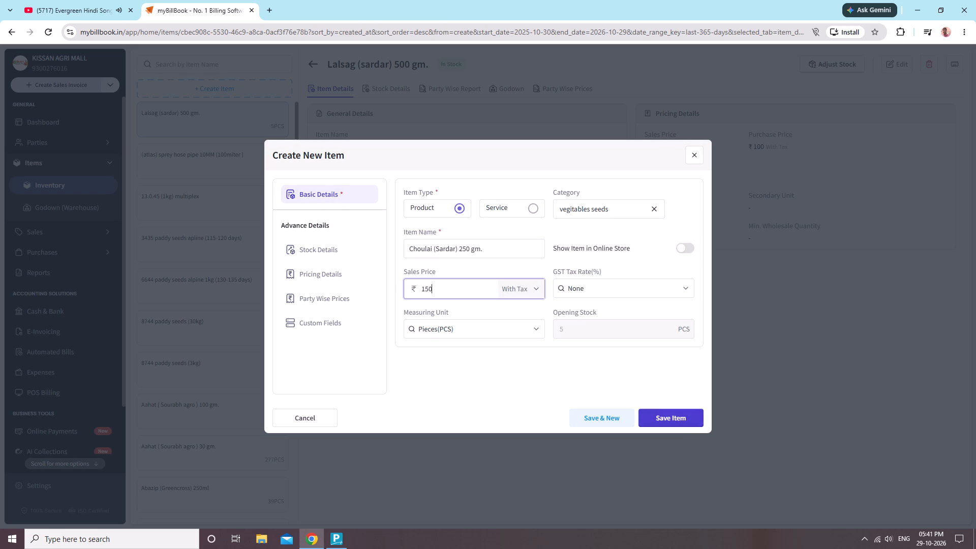
pyautogui.click(684, 422)
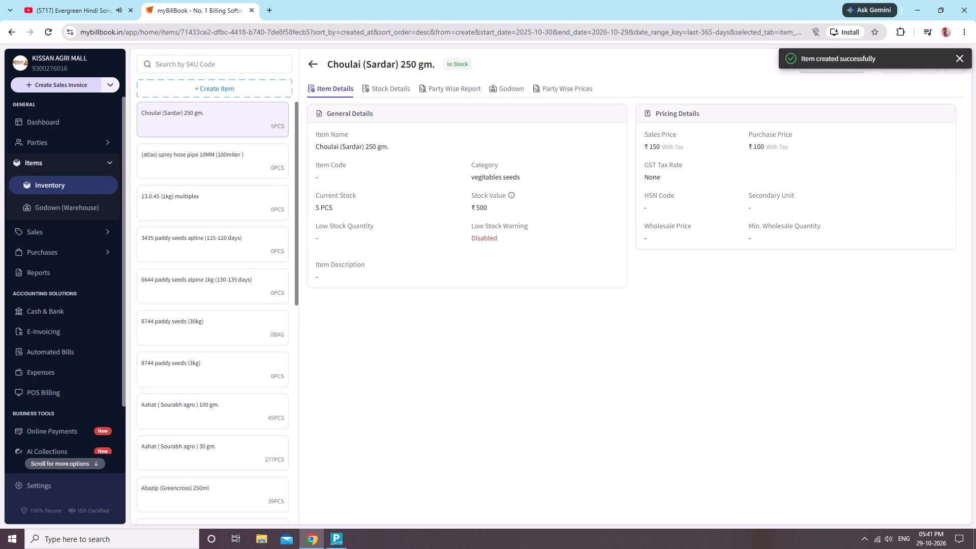
# Find the Lalsag (sardar) 500 gm. item by searching for Lalsa and set its sales price to 300.
pyautogui.click(245, 63)
pyautogui.hotkey('shift', 'l')
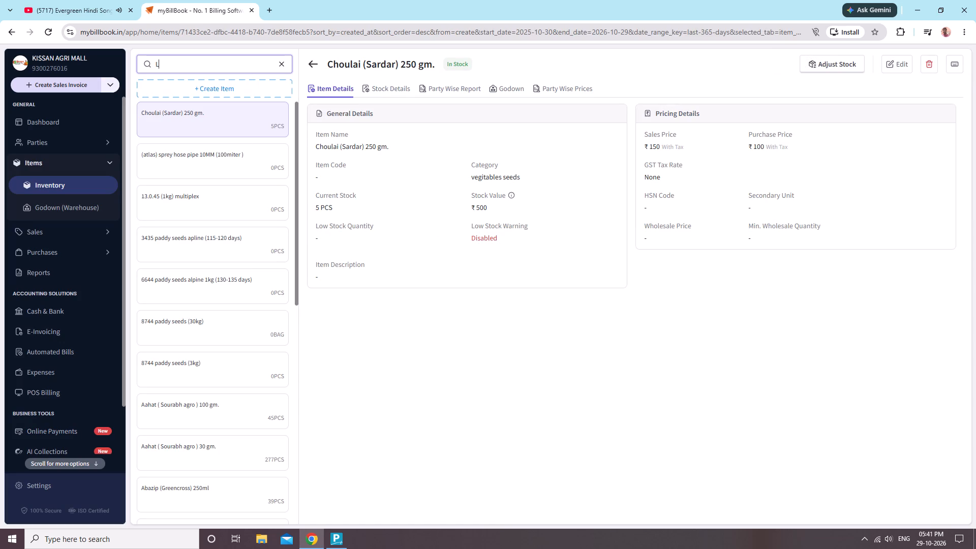
pyautogui.press('a')
pyautogui.press('l')
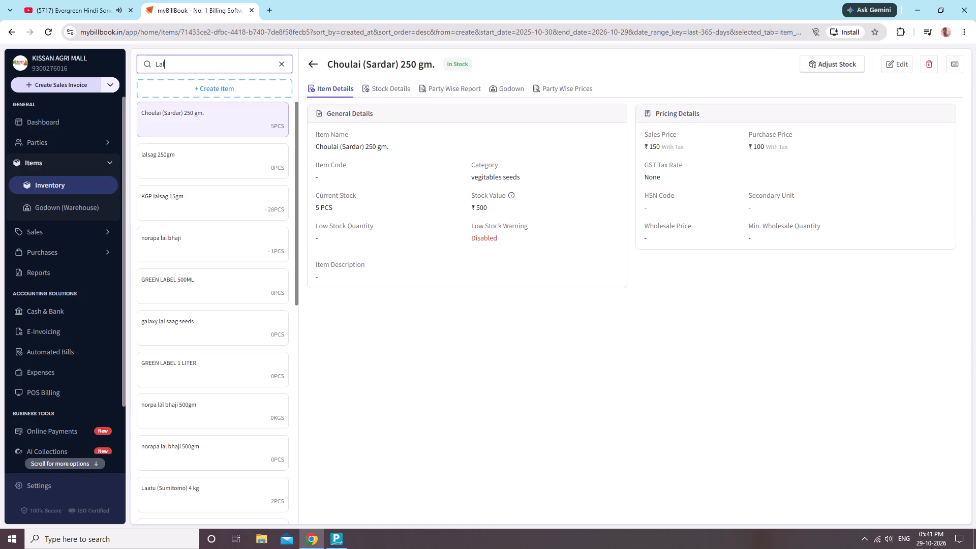
pyautogui.write('sa')
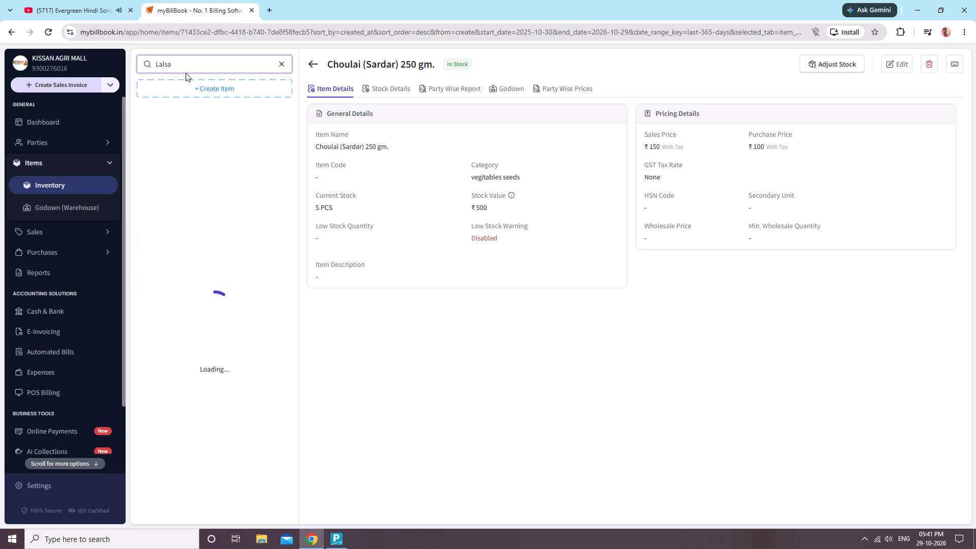
pyautogui.click(168, 253)
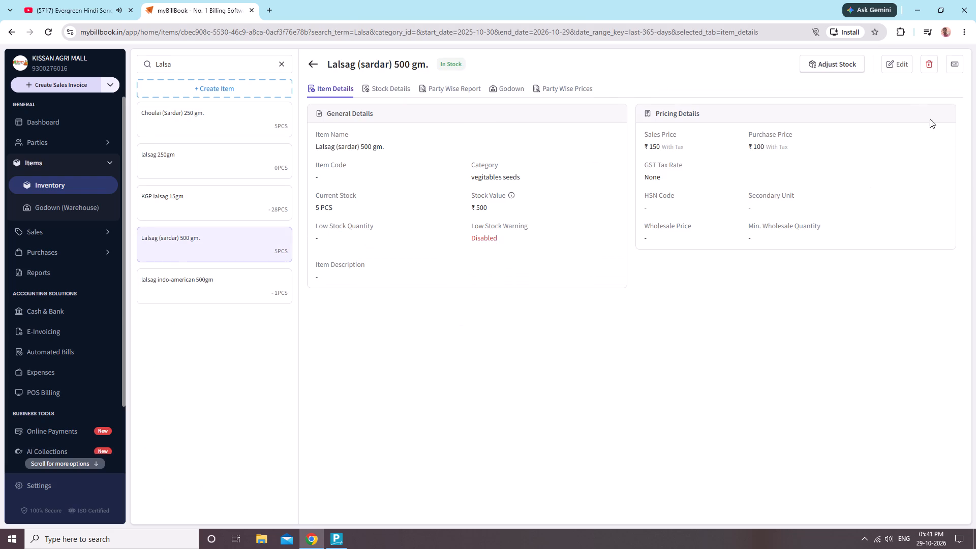
pyautogui.click(893, 59)
pyautogui.click(445, 286)
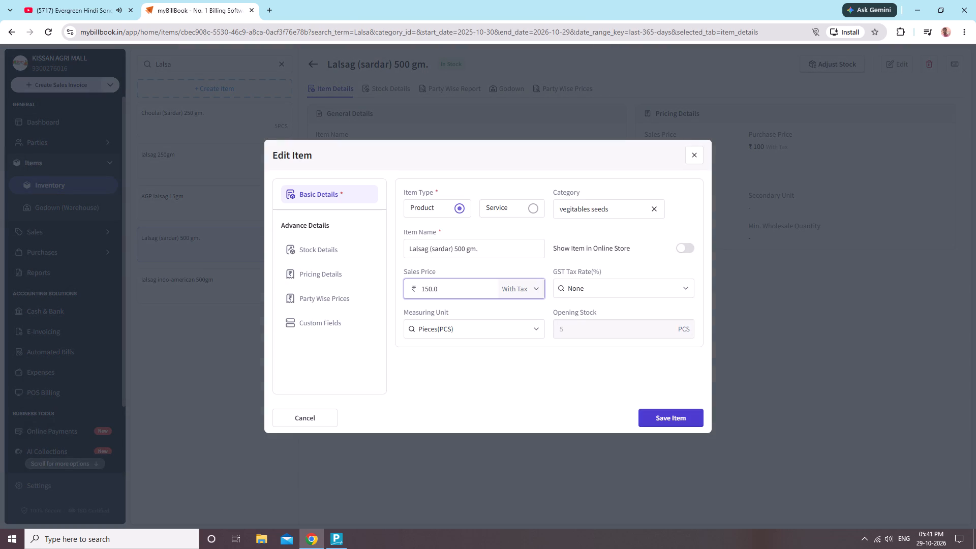
pyautogui.press('BackSpace')
pyautogui.press('BackSpace')
pyautogui.press('BackSpace')
pyautogui.press('BackSpace')
pyautogui.press('BackSpace')
pyautogui.write('300')
# Set the Lalsag (sardar) 500 gm. purchase price to 200 and save the item.
pyautogui.click(340, 251)
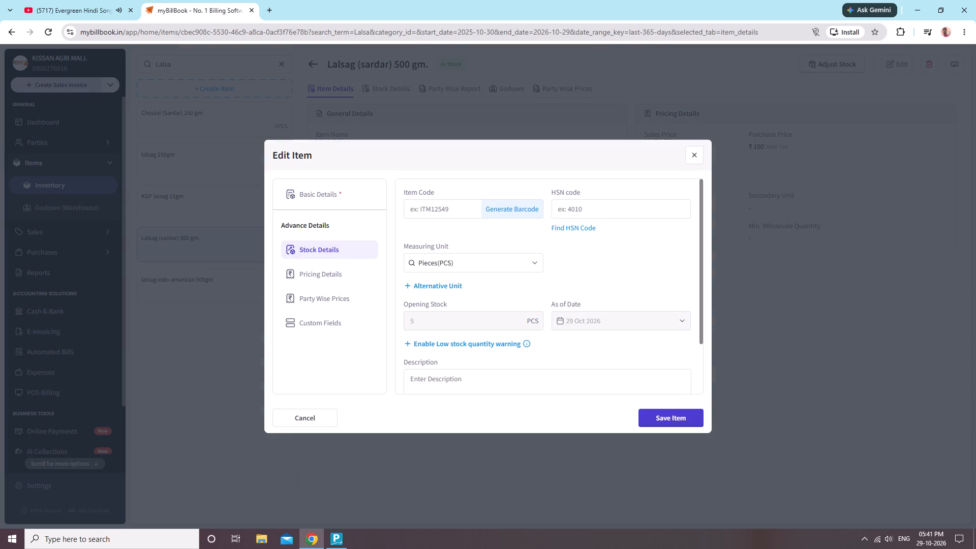
pyautogui.click(318, 276)
pyautogui.moveTo(576, 201); pyautogui.dragTo(585, 205)
pyautogui.click(595, 206)
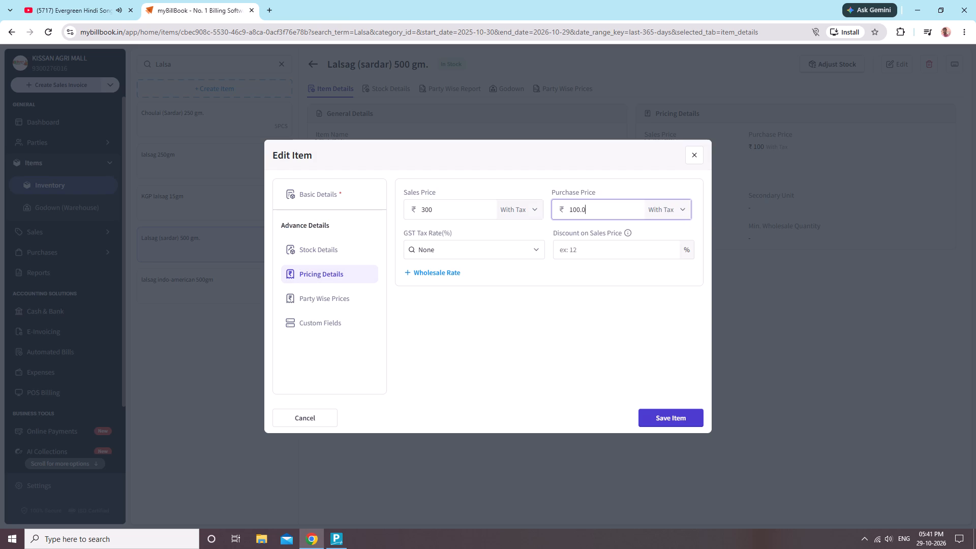
pyautogui.press('BackSpace')
pyautogui.press('BackSpace')
pyautogui.press('BackSpace')
pyautogui.press('BackSpace')
pyautogui.press('BackSpace')
pyautogui.write('200')
pyautogui.click(655, 410)
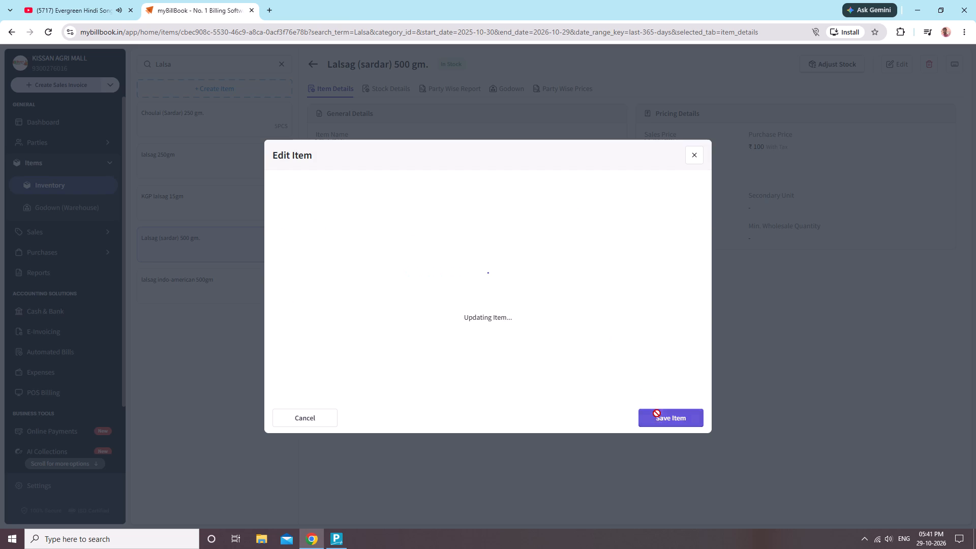
pyautogui.click(297, 259)
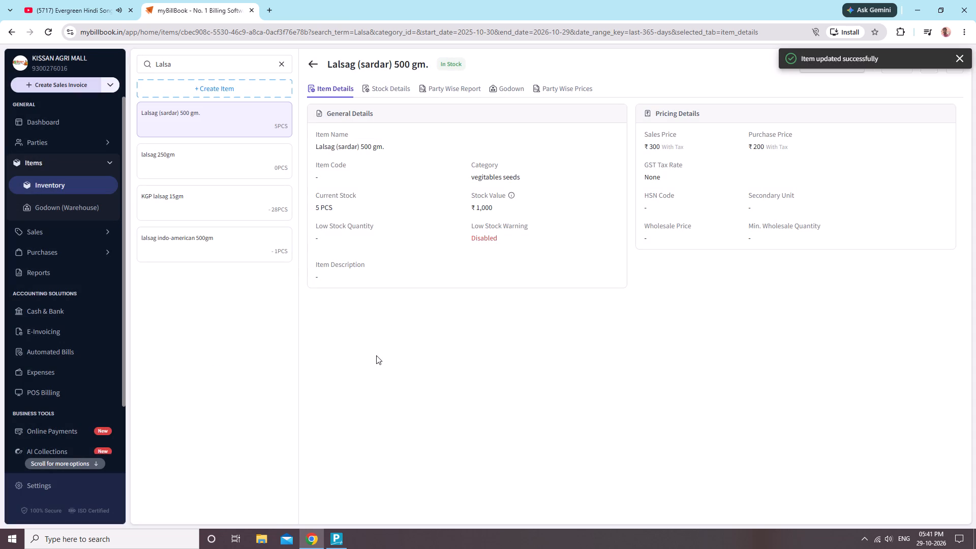
pyautogui.click(376, 355)
# Find RAHUL PUMP SPREY 1 LITER by searching for rahul and save a stock adjustment adding 20 PCS.
pyautogui.click(236, 88)
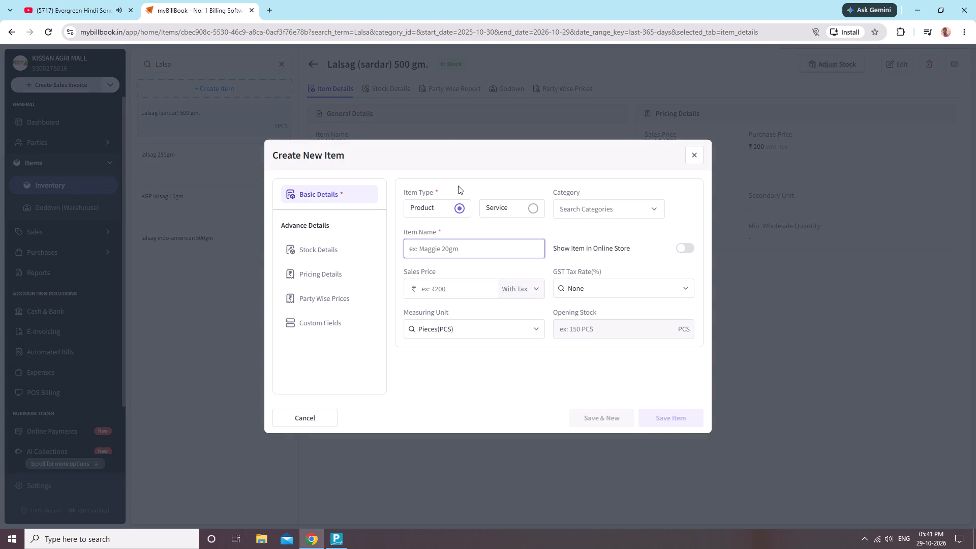
pyautogui.click(695, 158)
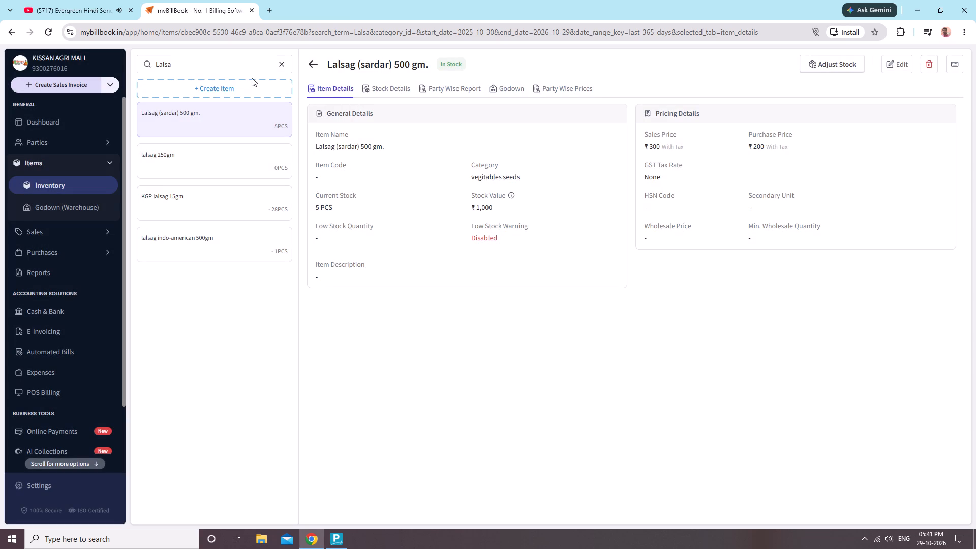
pyautogui.click(288, 60)
pyautogui.click(279, 62)
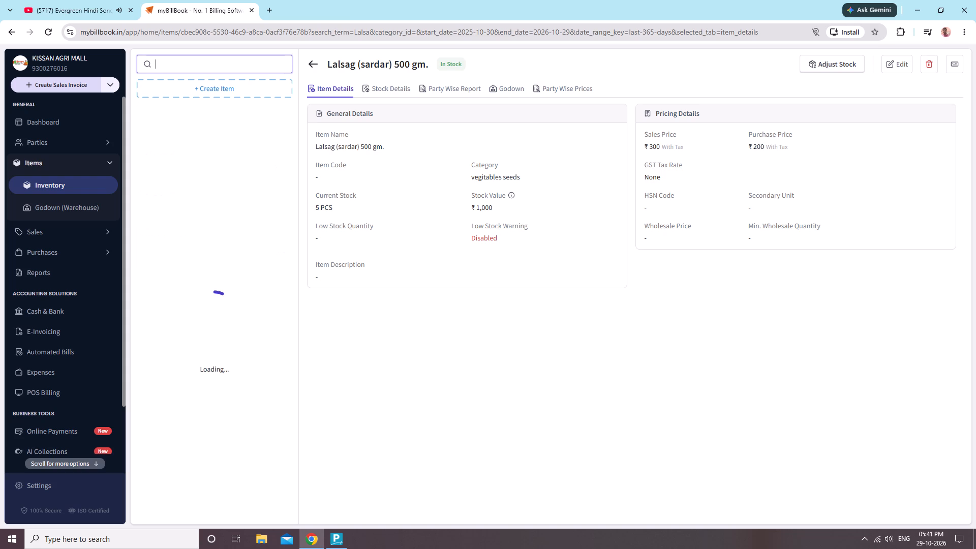
pyautogui.press('a')
pyautogui.press('BackSpace')
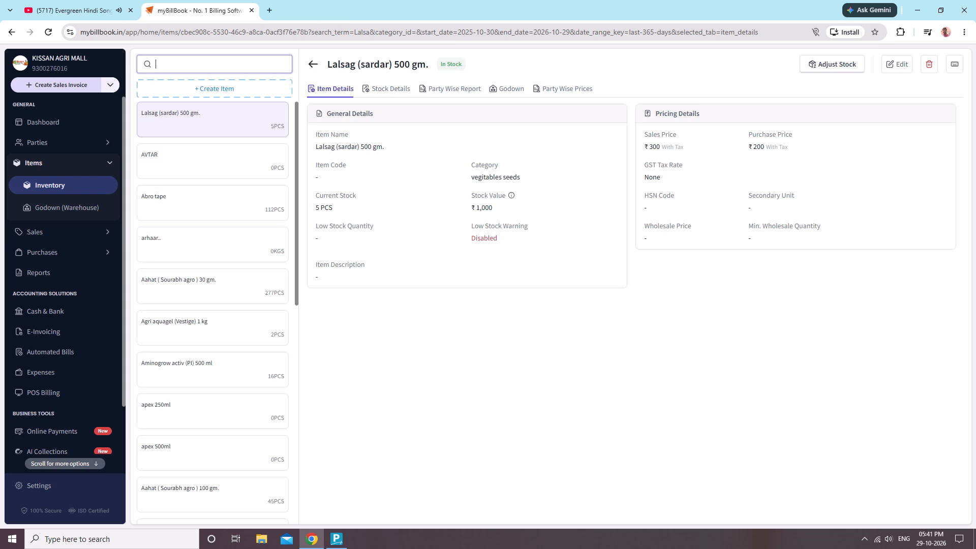
pyautogui.write('rahu')
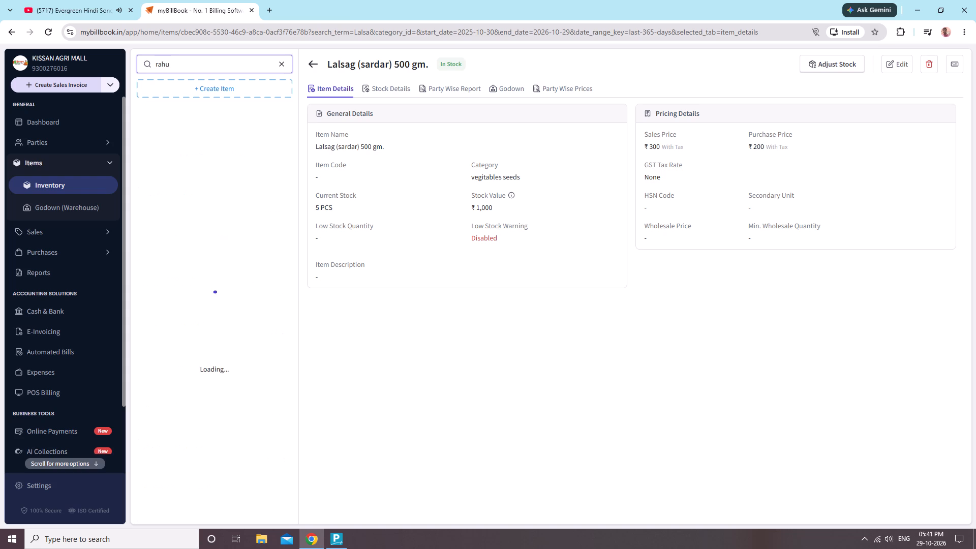
pyautogui.press('l')
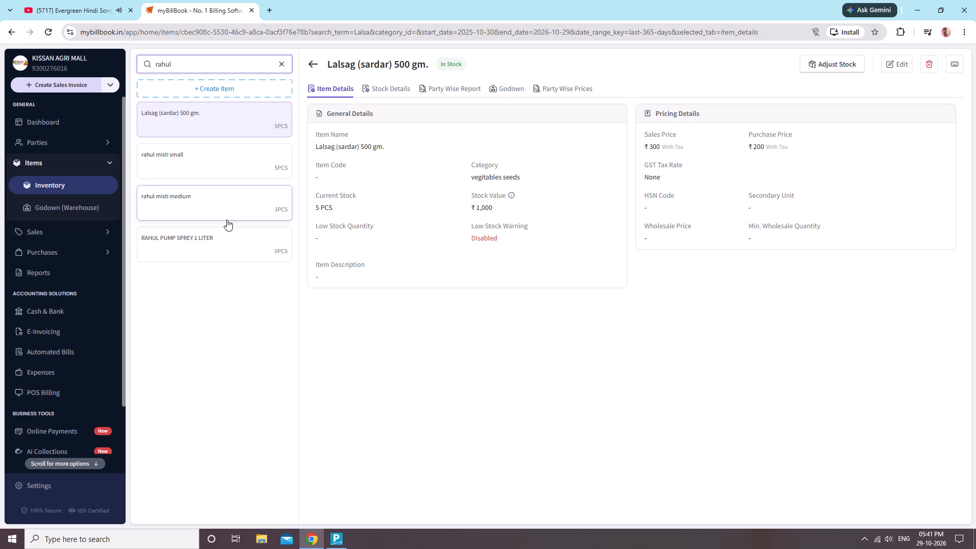
pyautogui.click(205, 242)
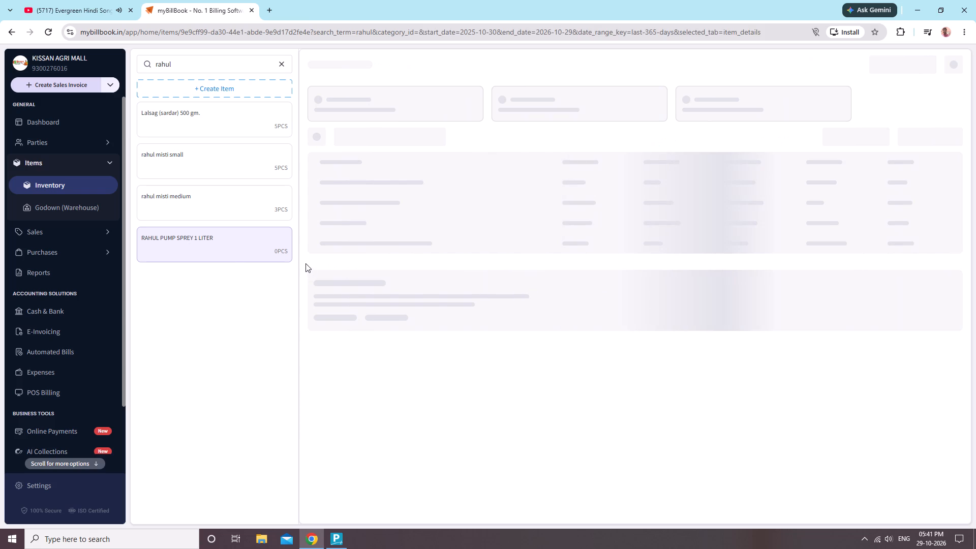
pyautogui.click(892, 65)
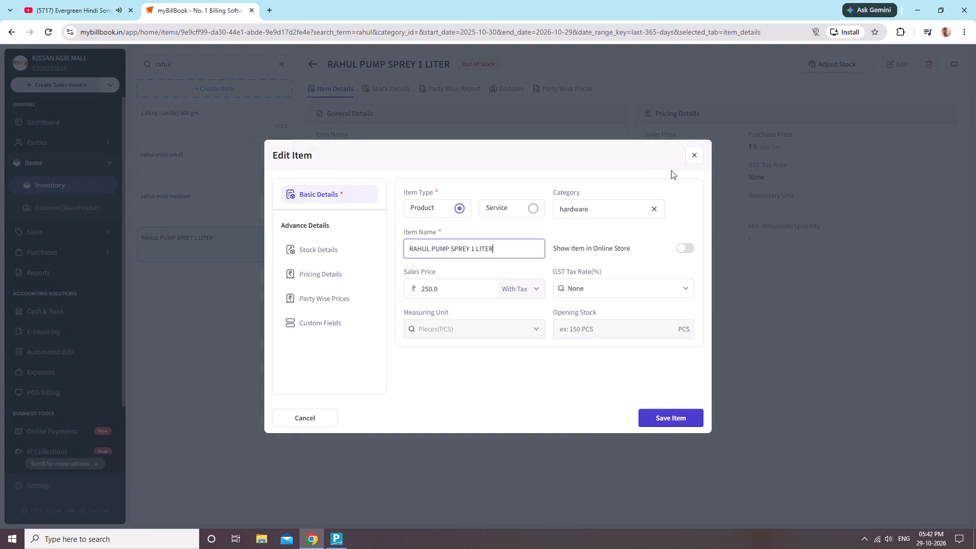
pyautogui.click(688, 162)
pyautogui.click(839, 70)
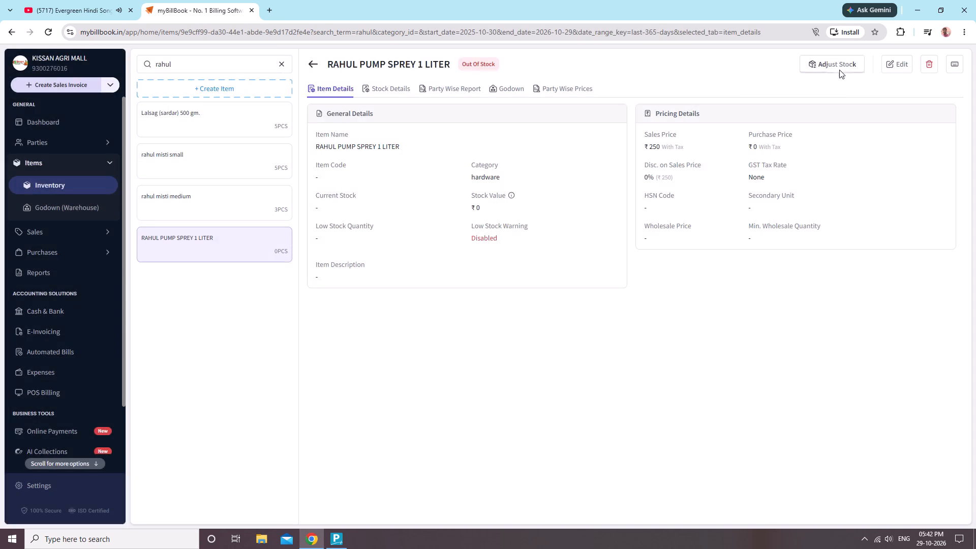
pyautogui.click(375, 255)
pyautogui.click(354, 274)
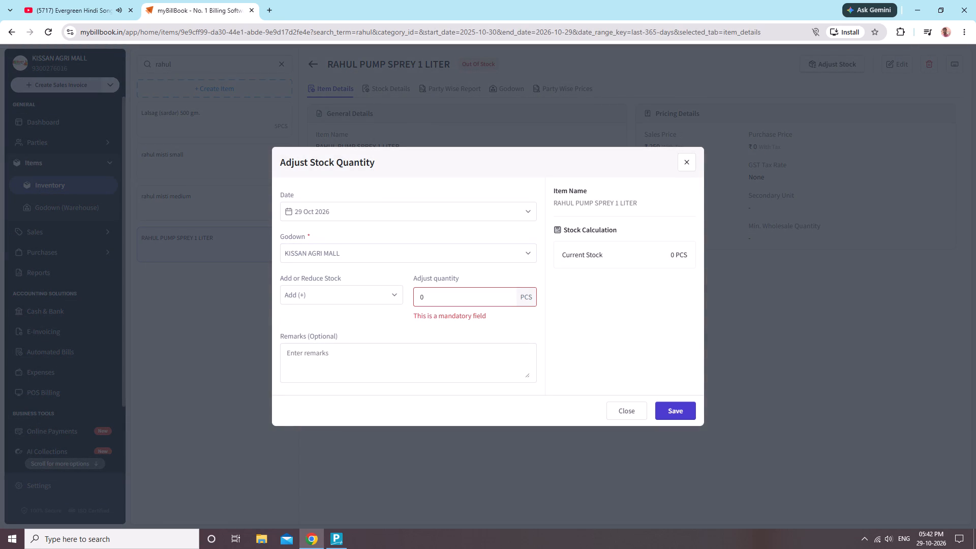
pyautogui.click(449, 295)
pyautogui.write('20')
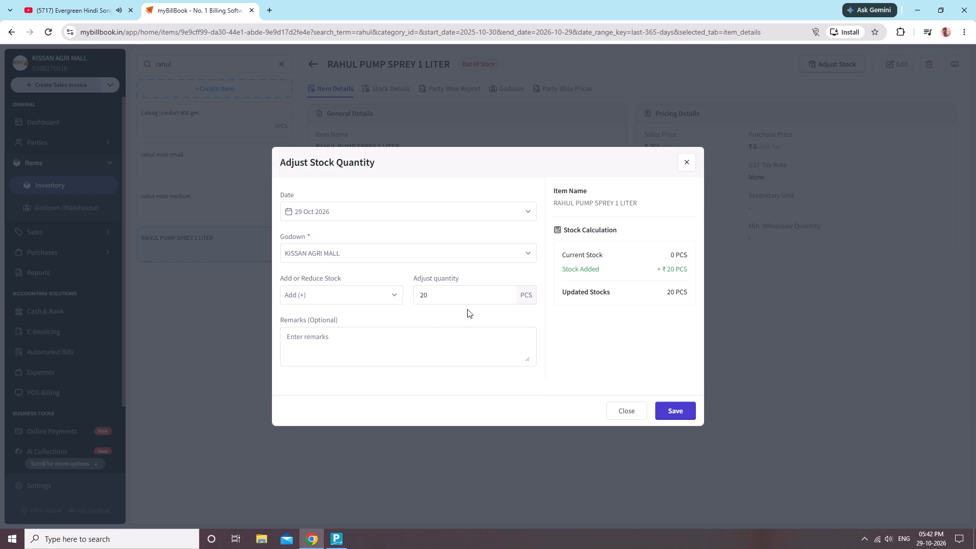
pyautogui.click(667, 411)
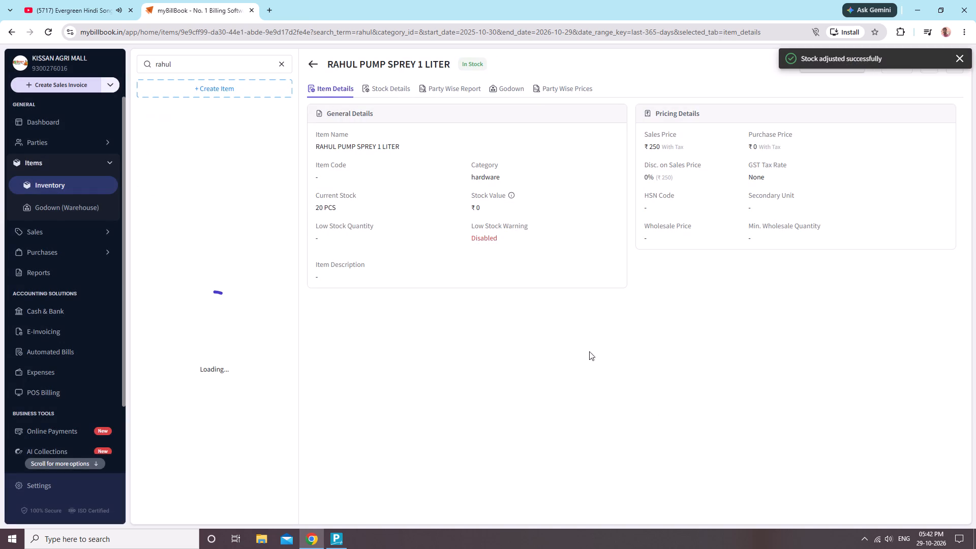
pyautogui.click(644, 338)
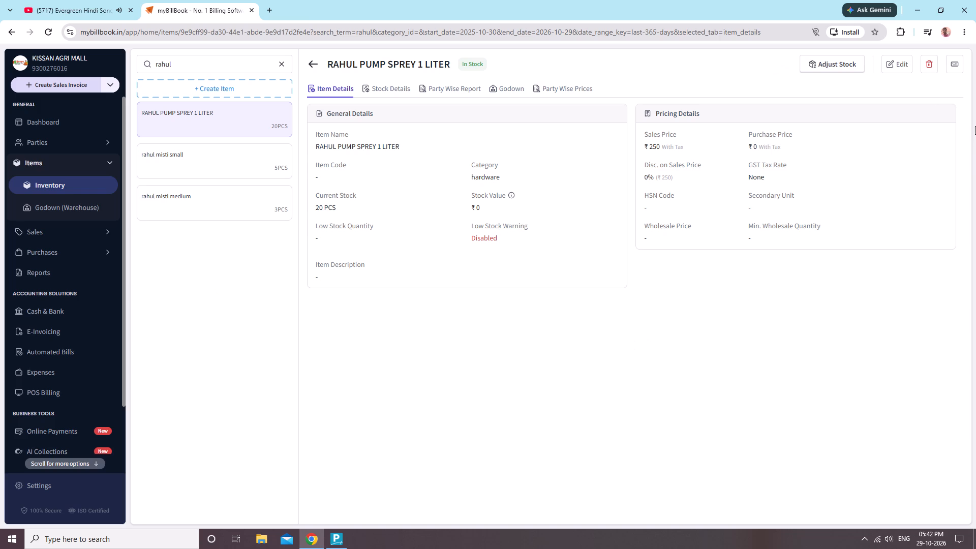
# Edit the RAHUL PUMP SPREY 1 LITER item and change its name to Rahul spray pump 2 liter.
pyautogui.click(911, 42)
pyautogui.click(902, 70)
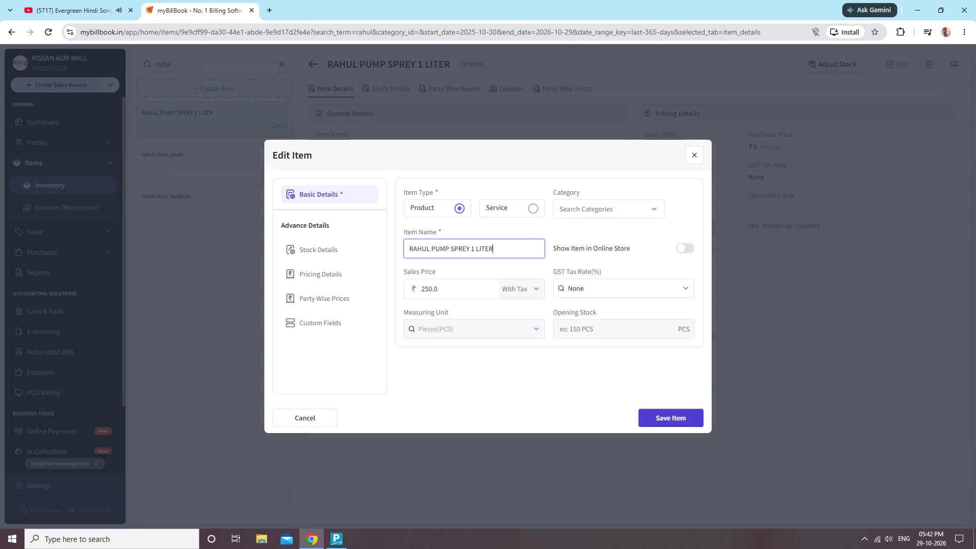
pyautogui.press('BackSpace')
pyautogui.press('BackSpace')
pyautogui.press('BackSpace')
pyautogui.press('BackSpace')
pyautogui.press('BackSpace')
pyautogui.press('BackSpace')
pyautogui.press('BackSpace')
pyautogui.press('BackSpace')
pyautogui.press('BackSpace')
pyautogui.press('BackSpace')
pyautogui.press('BackSpace')
pyautogui.press('BackSpace')
pyautogui.press('BackSpace')
pyautogui.press('BackSpace')
pyautogui.press('BackSpace')
pyautogui.press('BackSpace')
pyautogui.press('BackSpace')
pyautogui.press('BackSpace')
pyautogui.press('BackSpace')
pyautogui.press('BackSpace')
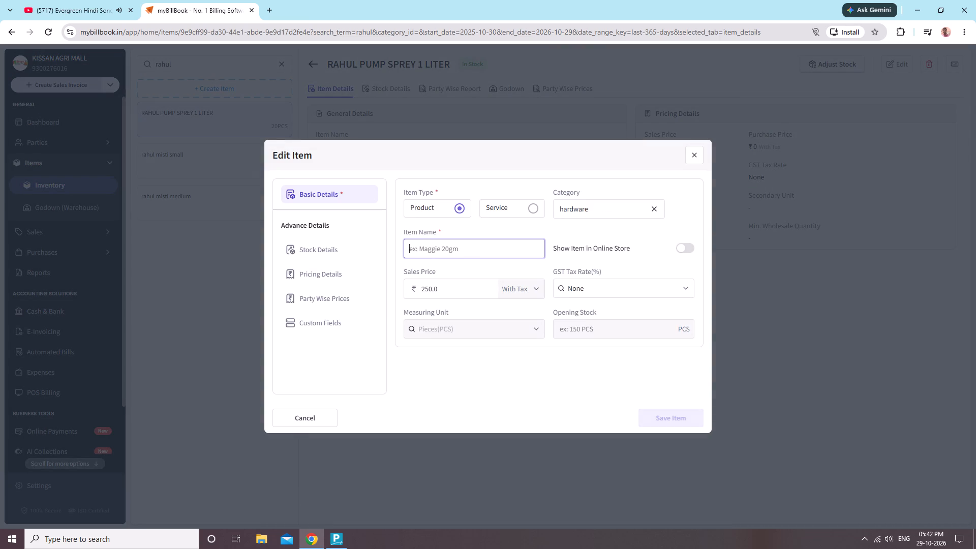
pyautogui.write('Rahul')
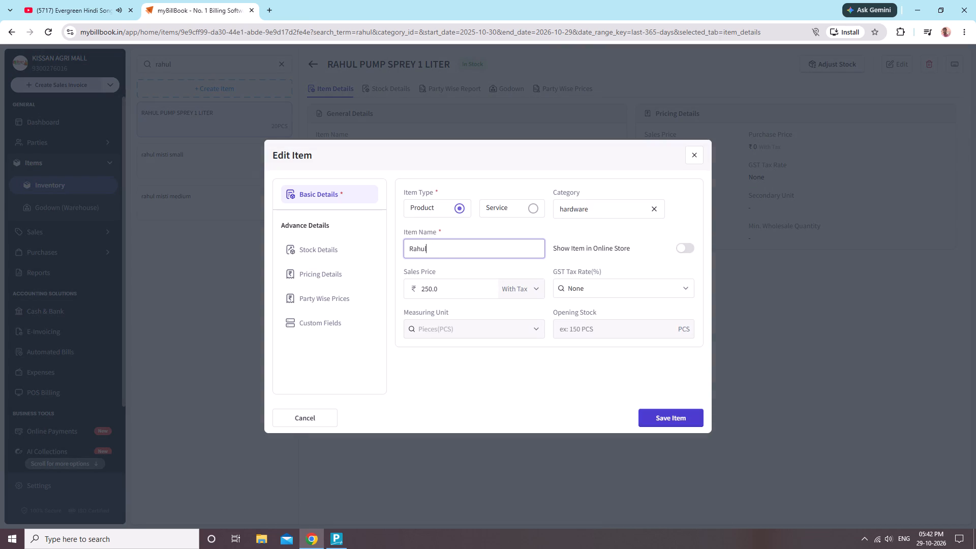
pyautogui.press('space')
pyautogui.write('spray')
pyautogui.press('space')
pyautogui.write('pum')
pyautogui.write('p')
pyautogui.press('space')
pyautogui.write('2 liter')
# Open the Rahul spray pump's sales price for editing.
pyautogui.click(463, 291)
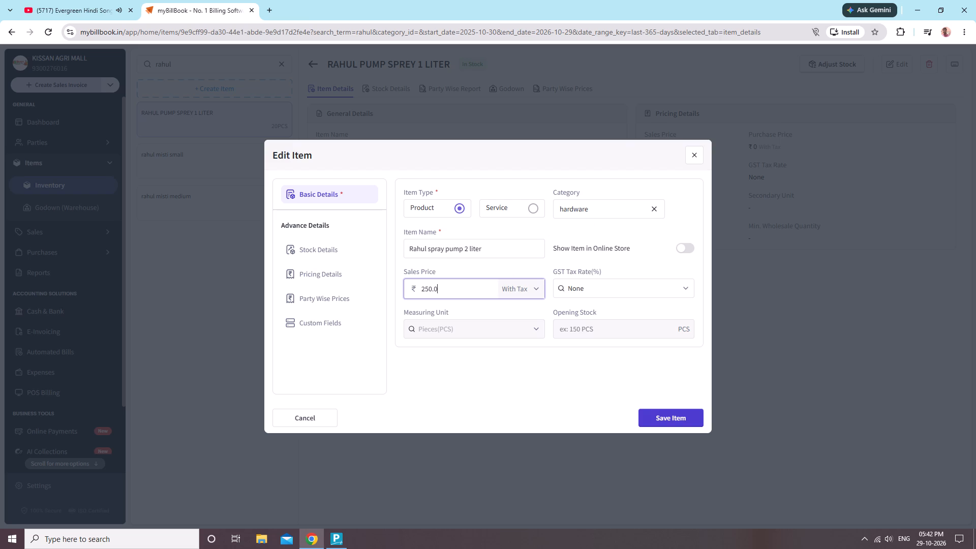
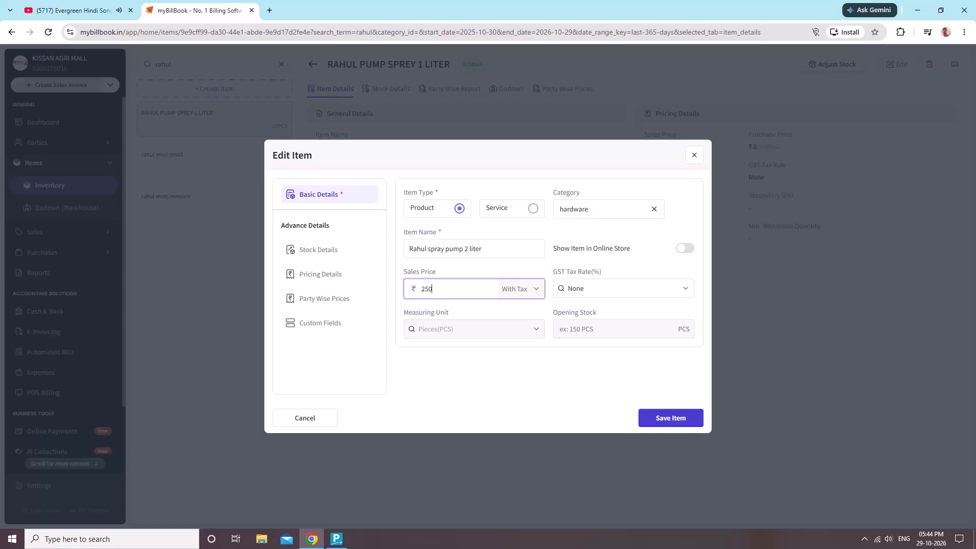
# Set the Rahul spray pump's sales price to 250 and purchase price to 180, and save the item.
pyautogui.press('BackSpace')
pyautogui.press('BackSpace')
pyautogui.click(349, 258)
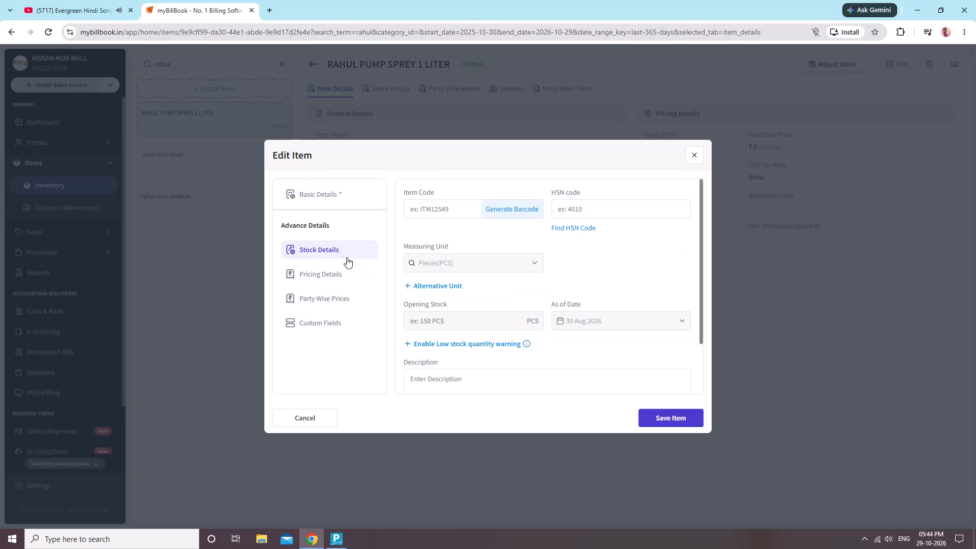
pyautogui.click(341, 279)
pyautogui.click(455, 214)
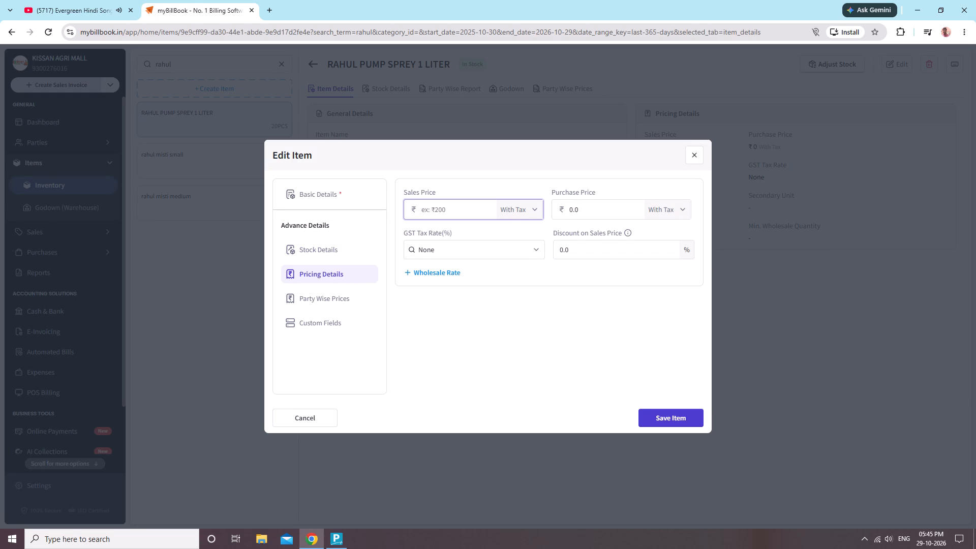
pyautogui.write('250')
pyautogui.click(627, 205)
pyautogui.press('BackSpace')
pyautogui.press('BackSpace')
pyautogui.press('BackSpace')
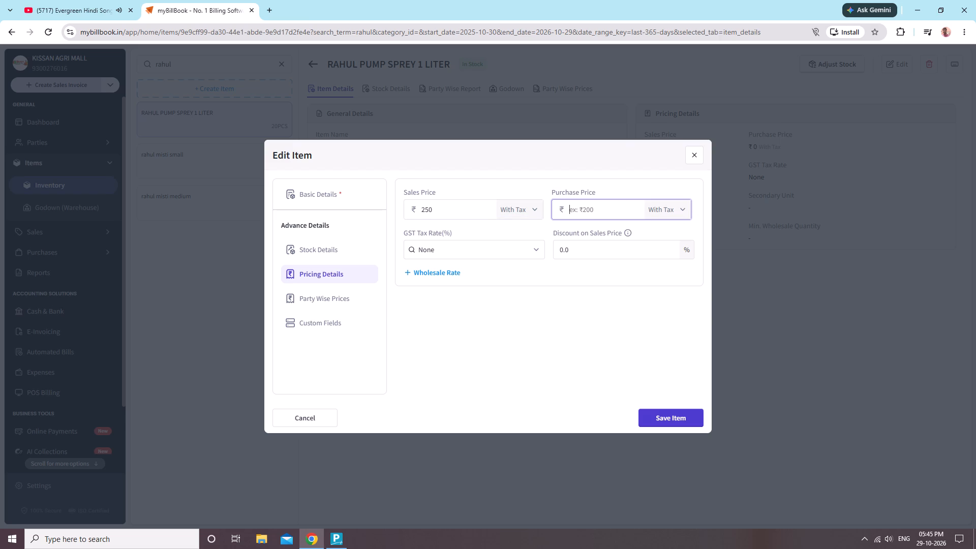
pyautogui.write('180')
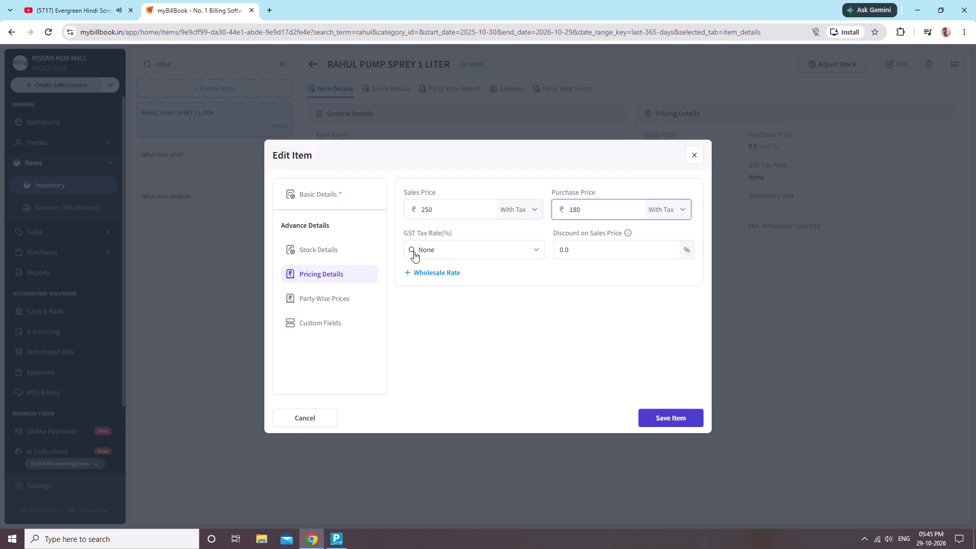
pyautogui.click(663, 419)
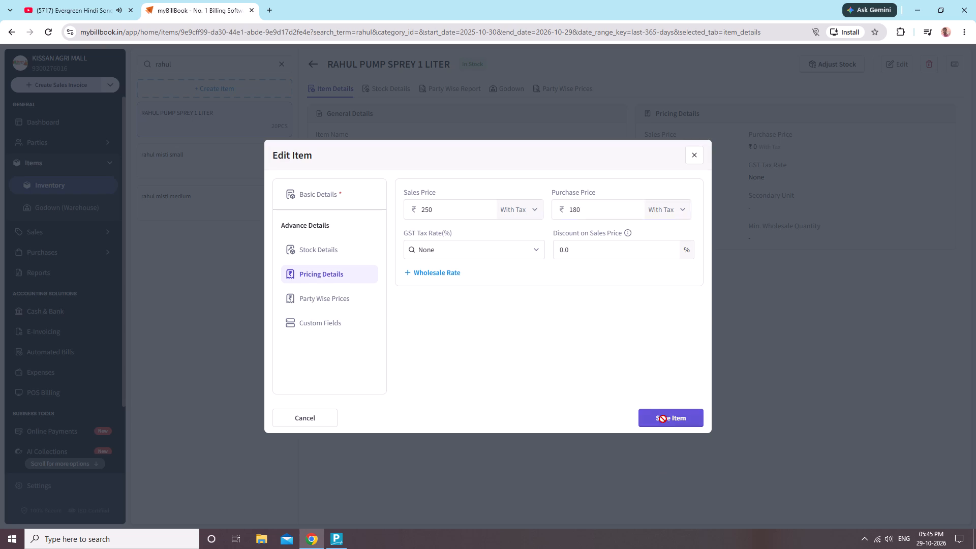
pyautogui.click(521, 350)
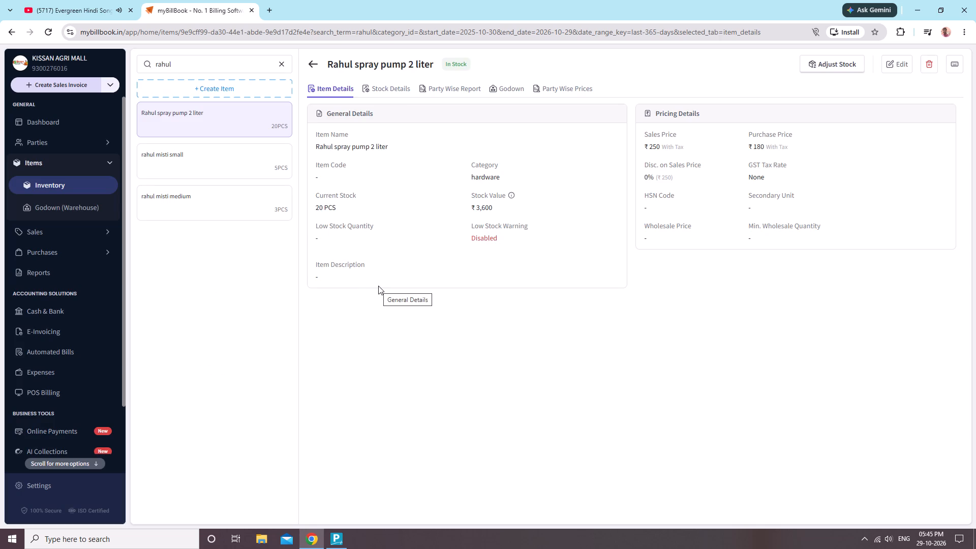
# Search the inventory items for barseem.
pyautogui.click(279, 68)
pyautogui.write('bar')
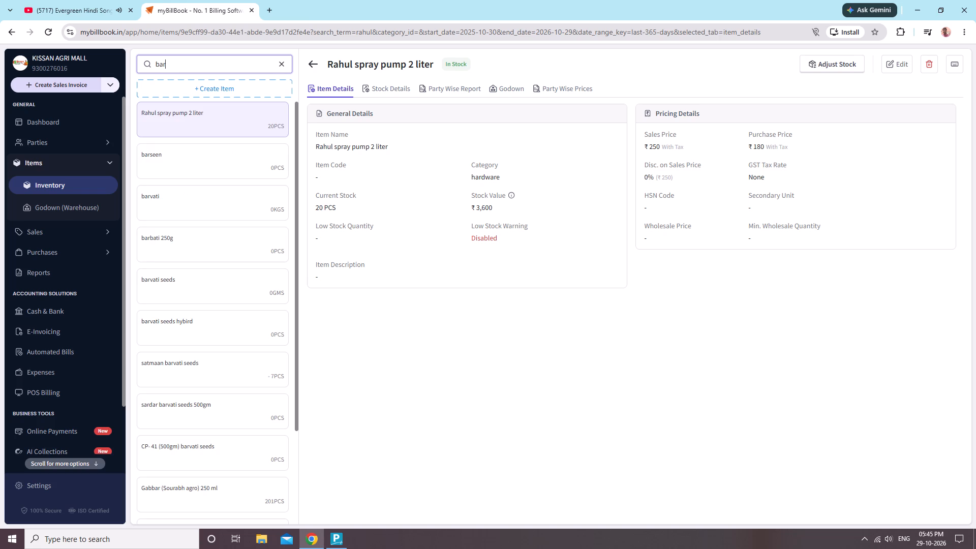
pyautogui.write('see')
pyautogui.press('m')
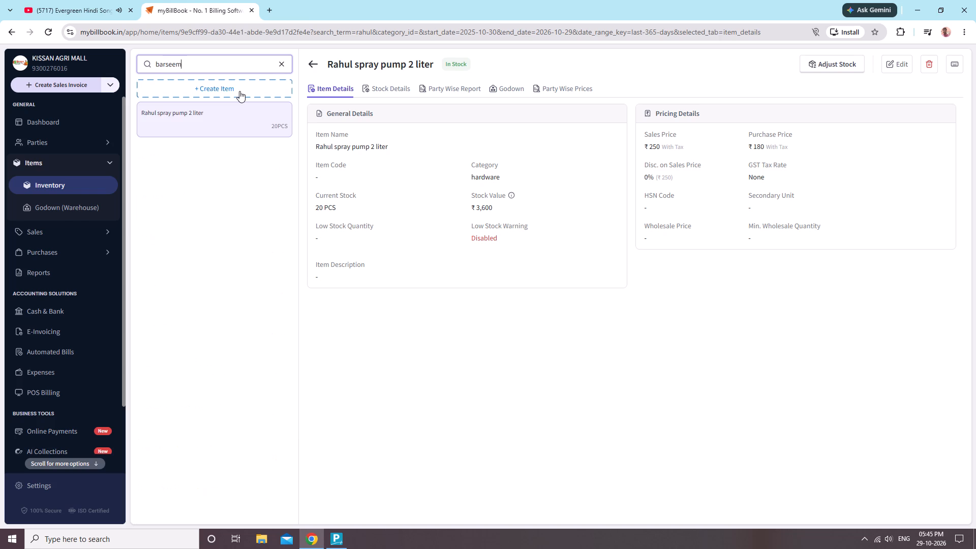
# Start a new product item named Barseem 1kg in the seeds (Filed crop) category.
pyautogui.click(239, 91)
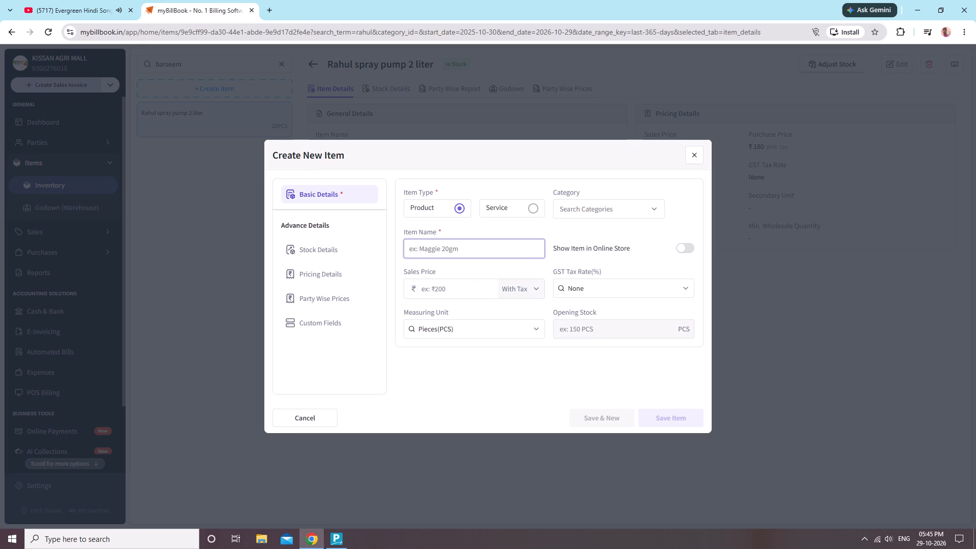
pyautogui.write('Barseem')
pyautogui.press('space')
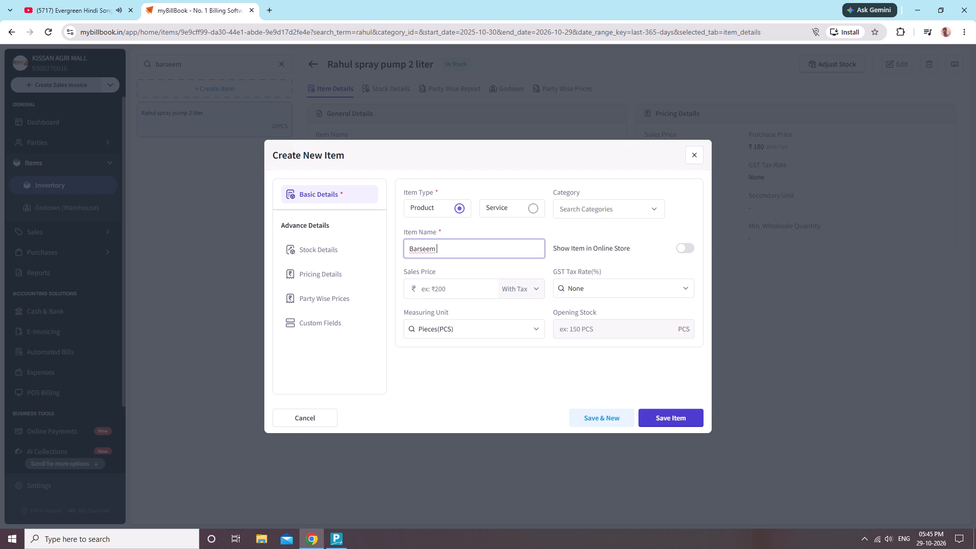
pyautogui.click(607, 211)
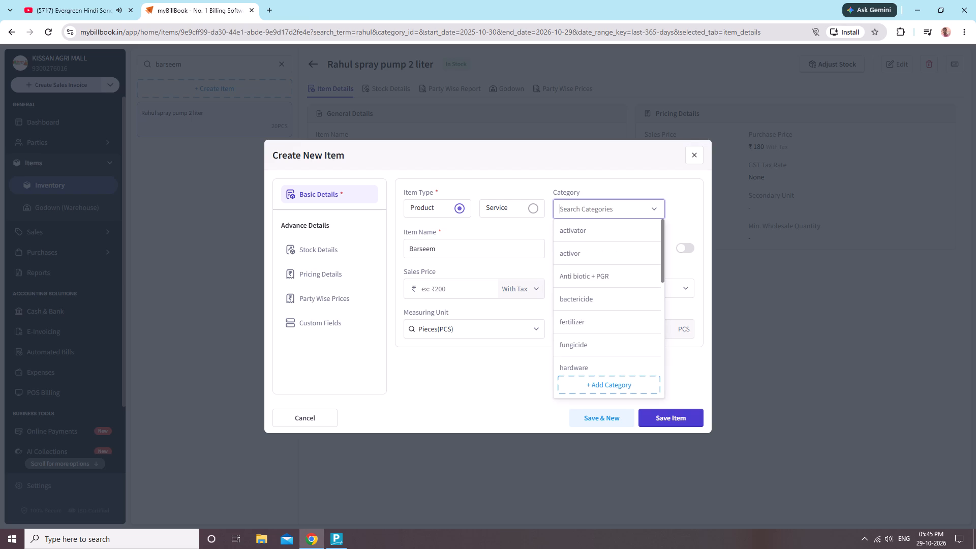
pyautogui.write('seeds')
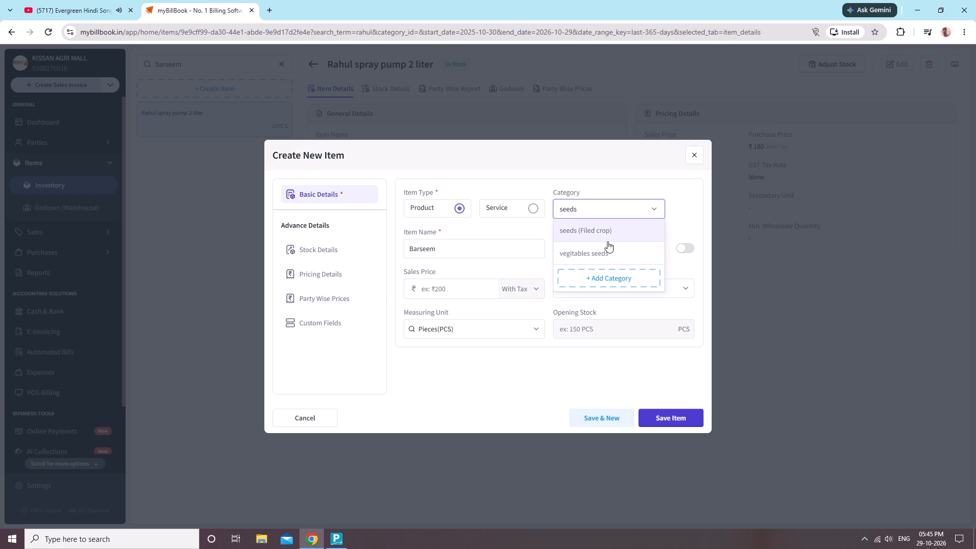
pyautogui.click(614, 236)
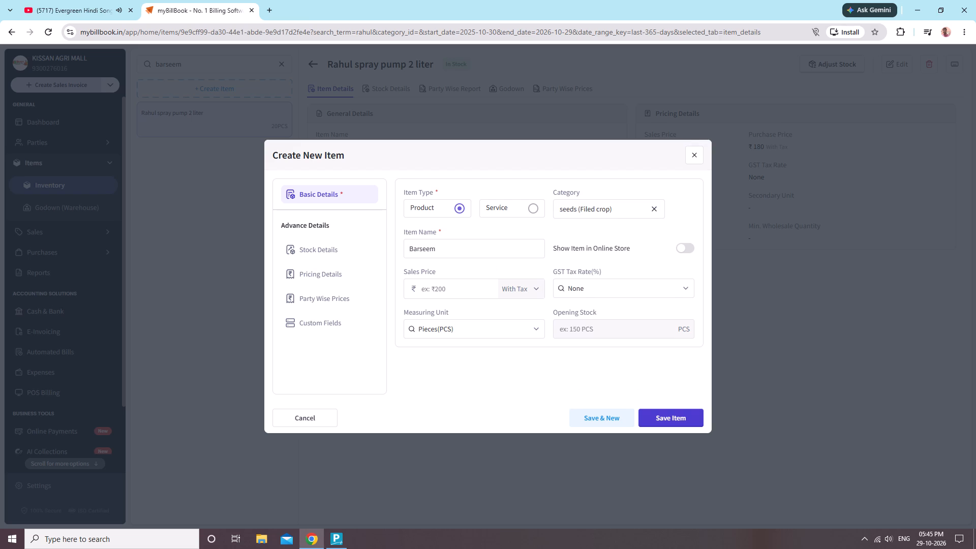
pyautogui.click(476, 256)
pyautogui.click(481, 253)
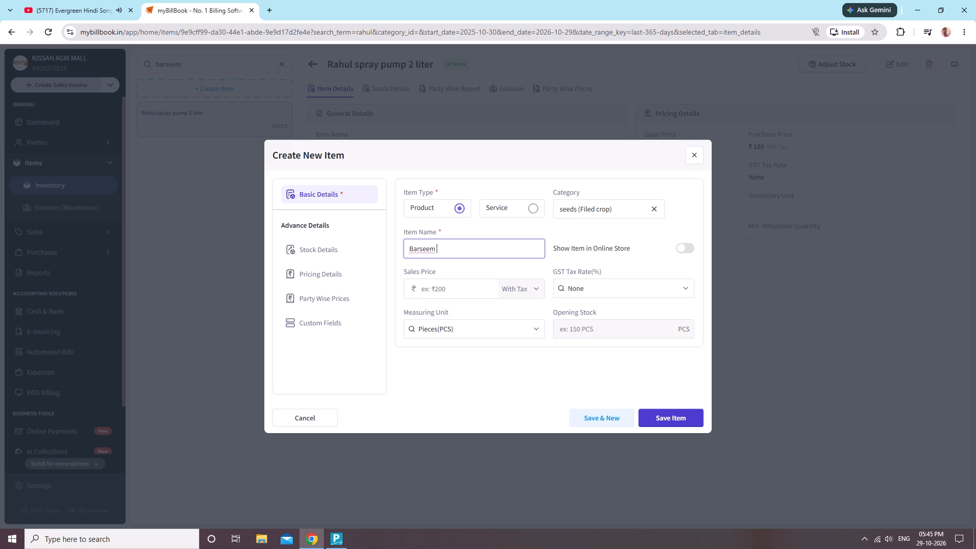
pyautogui.hotkey('shift', '(')
pyautogui.press('BackSpace')
pyautogui.write('1k')
pyautogui.write('g')
pyautogui.press('space')
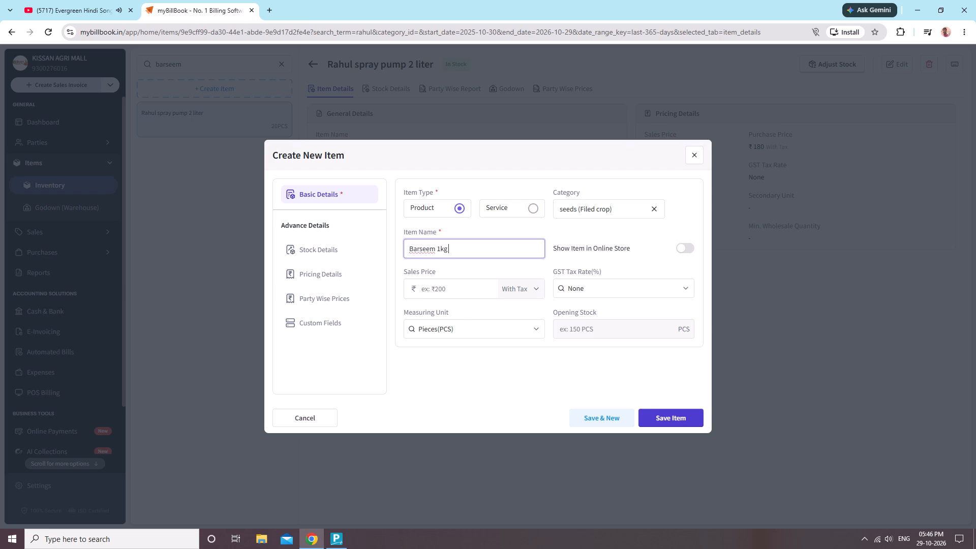
# Set the new Barseem item's purchase price to 190 and its sales price to 250.
pyautogui.click(467, 292)
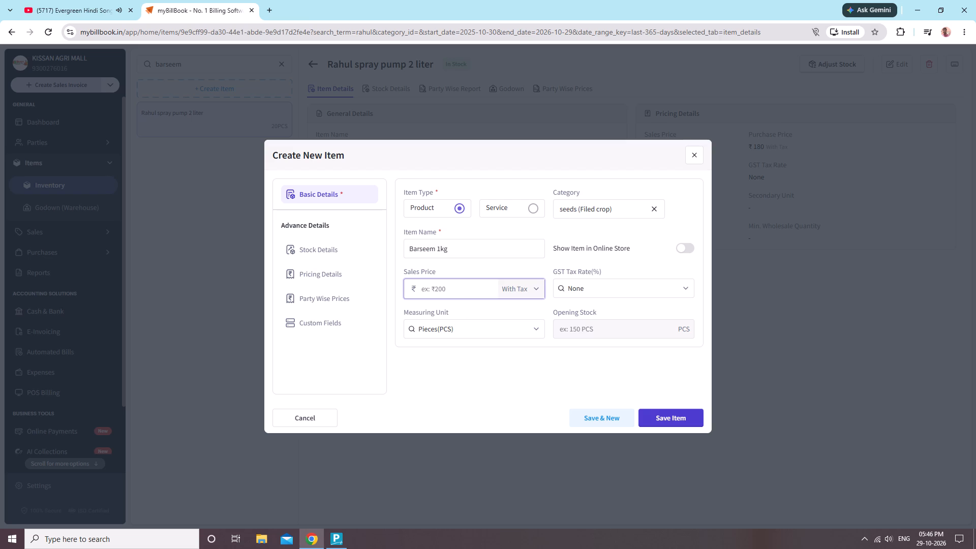
pyautogui.click(309, 271)
pyautogui.click(597, 200)
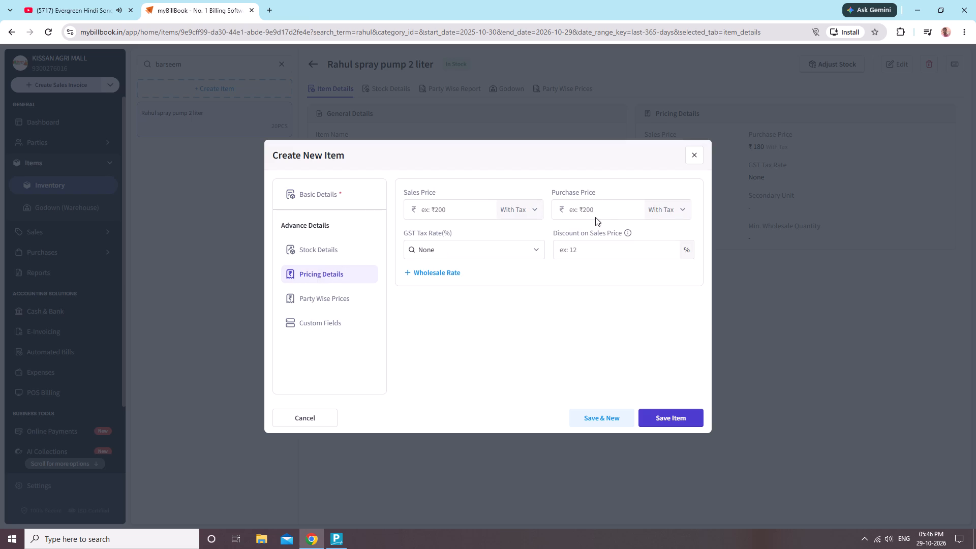
pyautogui.click(595, 217)
pyautogui.click(601, 215)
pyautogui.click(605, 211)
pyautogui.write('19')
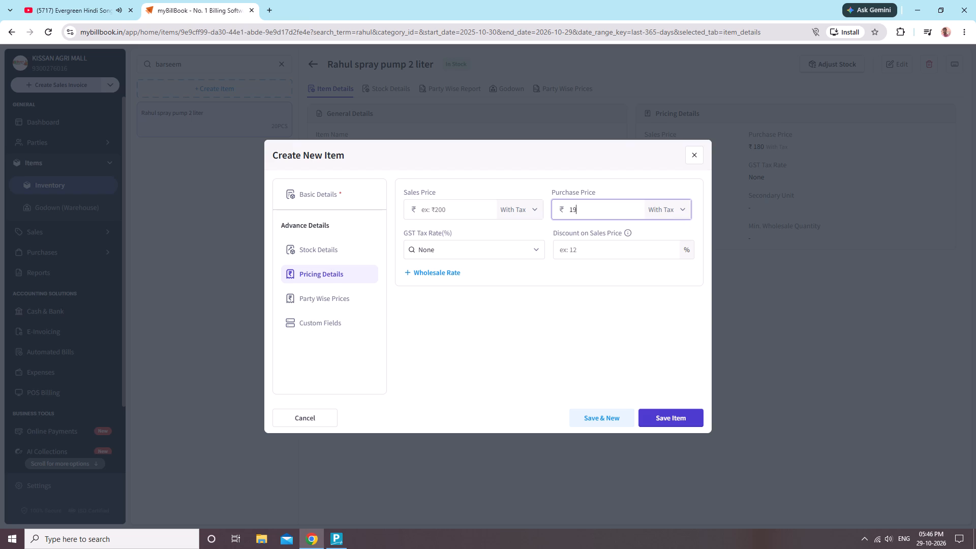
pyautogui.press('0')
pyautogui.click(456, 229)
pyautogui.click(461, 215)
pyautogui.click(470, 205)
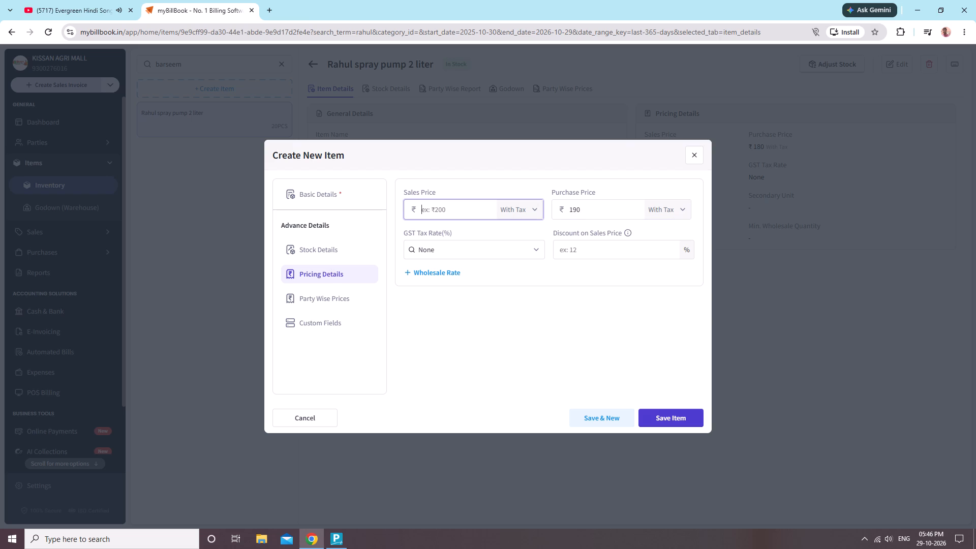
pyautogui.write('250')
# Give the Barseem item an opening stock of 19 PCS in the KISSAN AGRI MALL godown and save it.
pyautogui.click(348, 252)
pyautogui.click(461, 331)
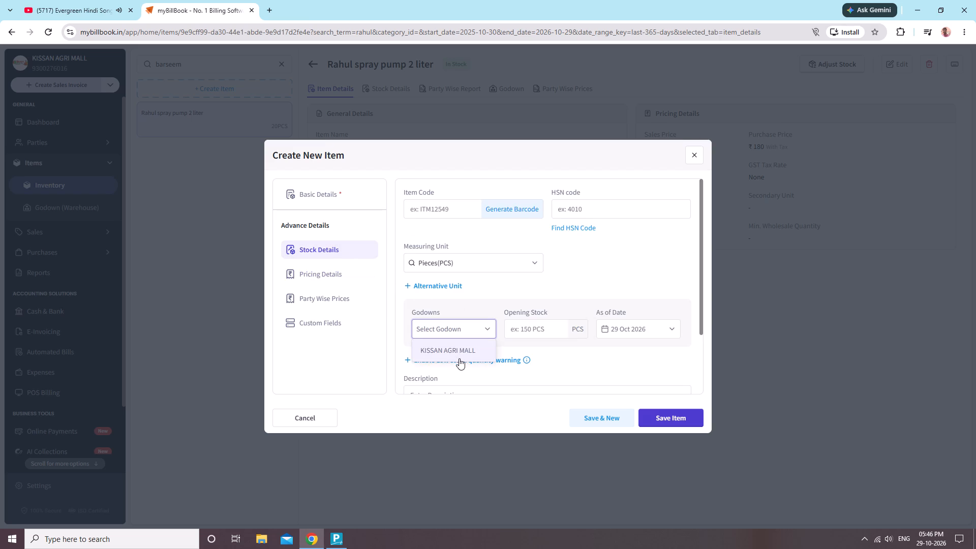
pyautogui.click(463, 352)
pyautogui.click(538, 330)
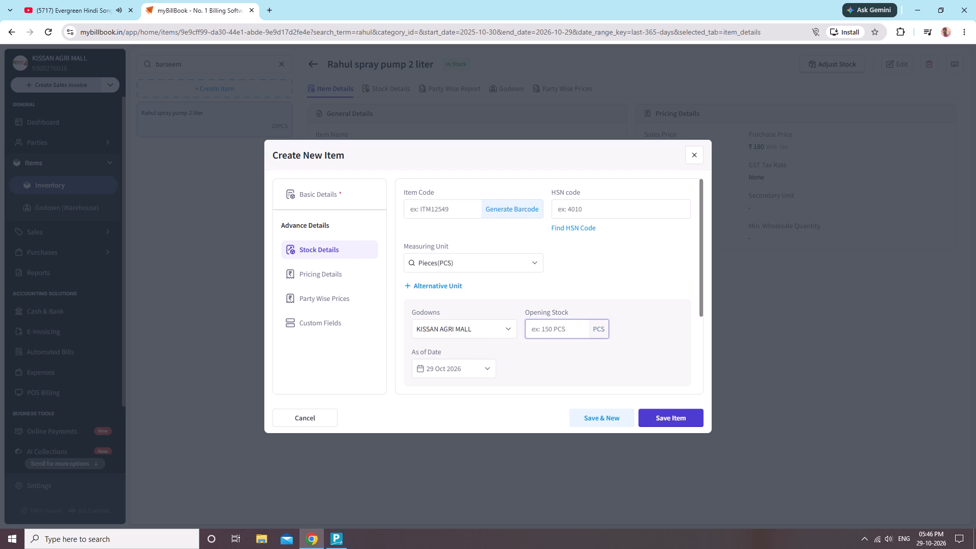
pyautogui.write('19')
pyautogui.scroll(-3, 612, 362)
pyautogui.click(673, 417)
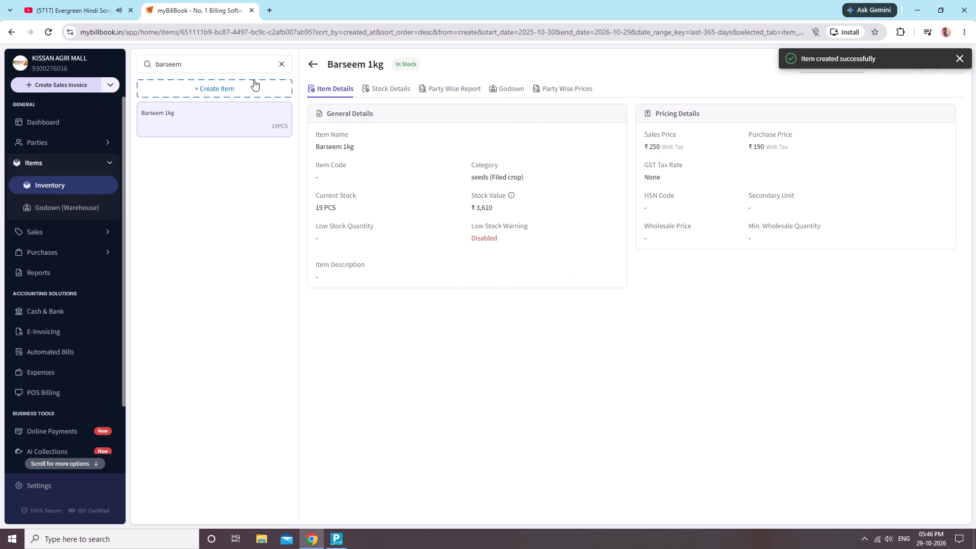
# Search the inventory items for cho and open the choulai green india bhaji 25gm item.
pyautogui.click(281, 67)
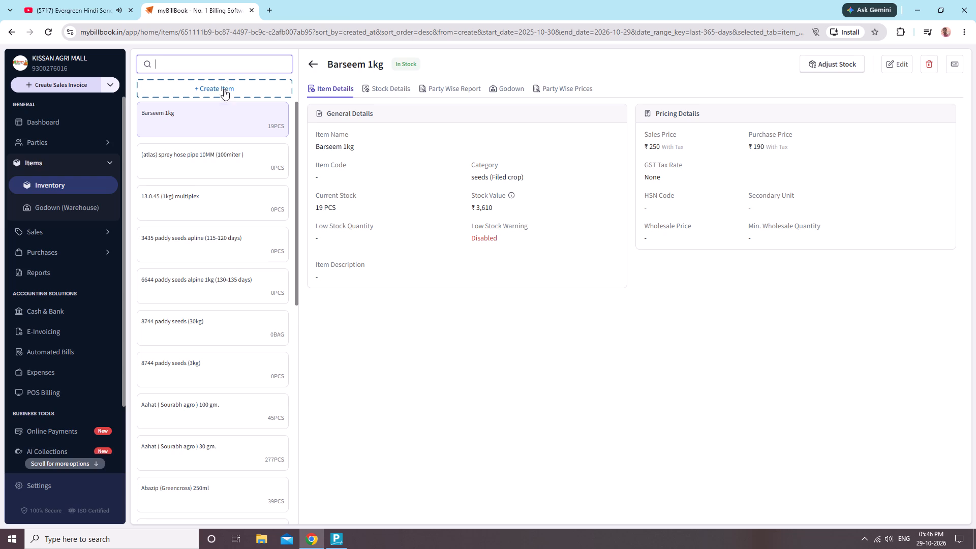
pyautogui.write('ch')
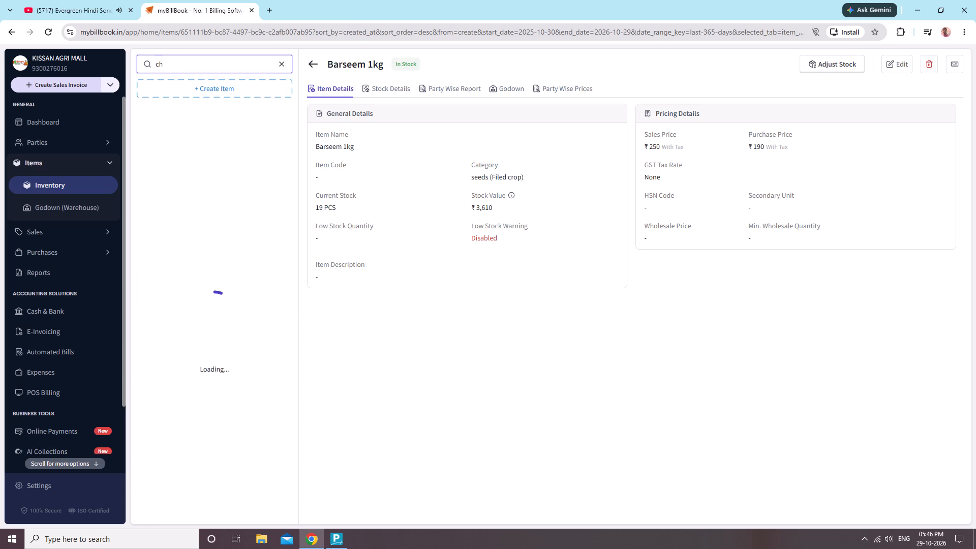
pyautogui.press('o')
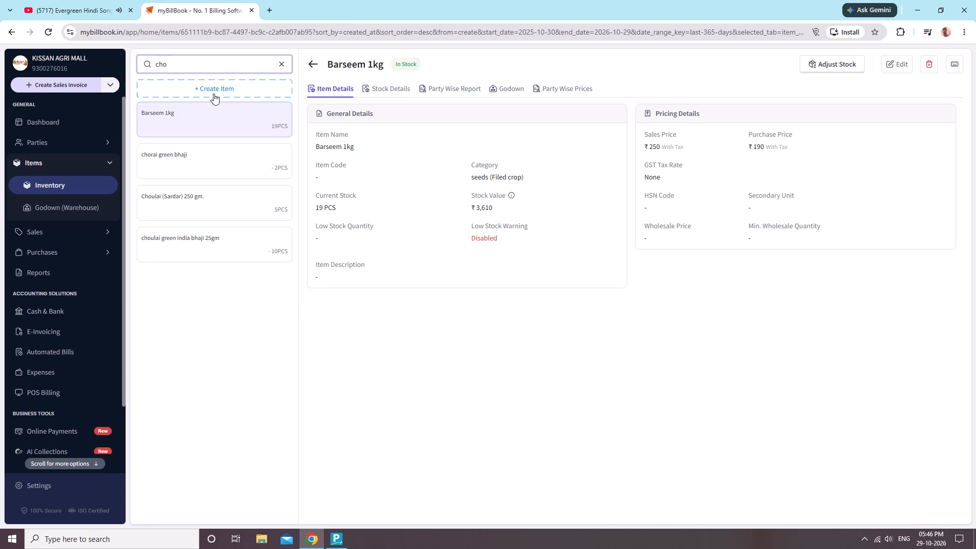
pyautogui.click(200, 243)
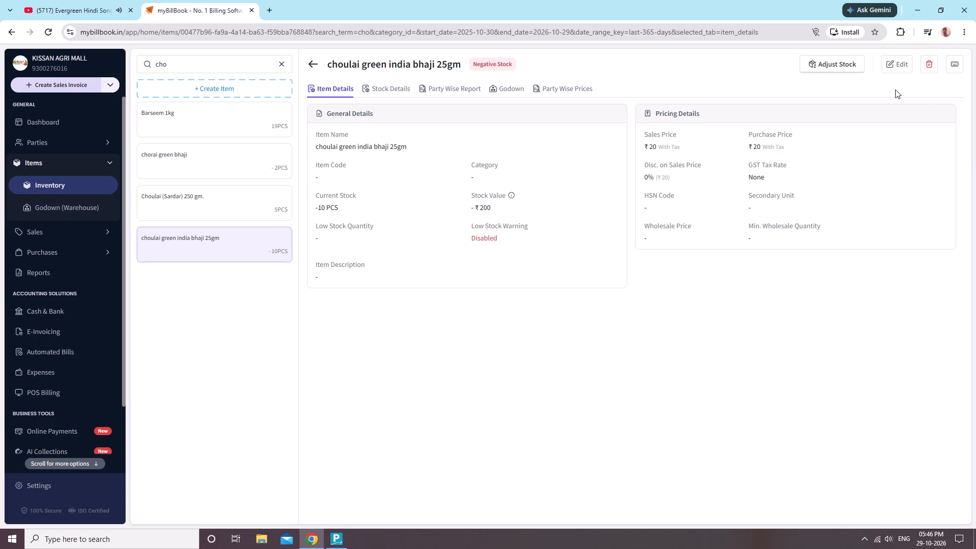
# Edit the choulai green india bhaji item and rename it Choulai (Satmaan)25gm.
pyautogui.click(903, 63)
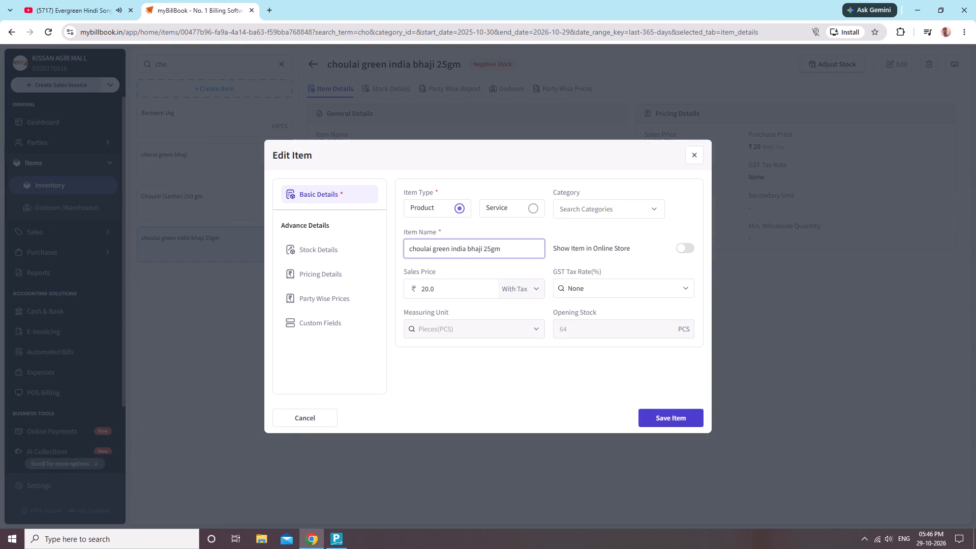
pyautogui.click(476, 252)
pyautogui.click(484, 249)
pyautogui.press('BackSpace')
pyautogui.press('BackSpace')
pyautogui.press('BackSpace')
pyautogui.press('BackSpace')
pyautogui.press('BackSpace')
pyautogui.press('BackSpace')
pyautogui.press('BackSpace')
pyautogui.press('BackSpace')
pyautogui.press('BackSpace')
pyautogui.press('BackSpace')
pyautogui.press('BackSpace')
pyautogui.press('BackSpace')
pyautogui.press('BackSpace')
pyautogui.press('BackSpace')
pyautogui.press('BackSpace')
pyautogui.press('BackSpace')
pyautogui.press('BackSpace')
pyautogui.press('BackSpace')
pyautogui.write('sat')
pyautogui.write('maan')
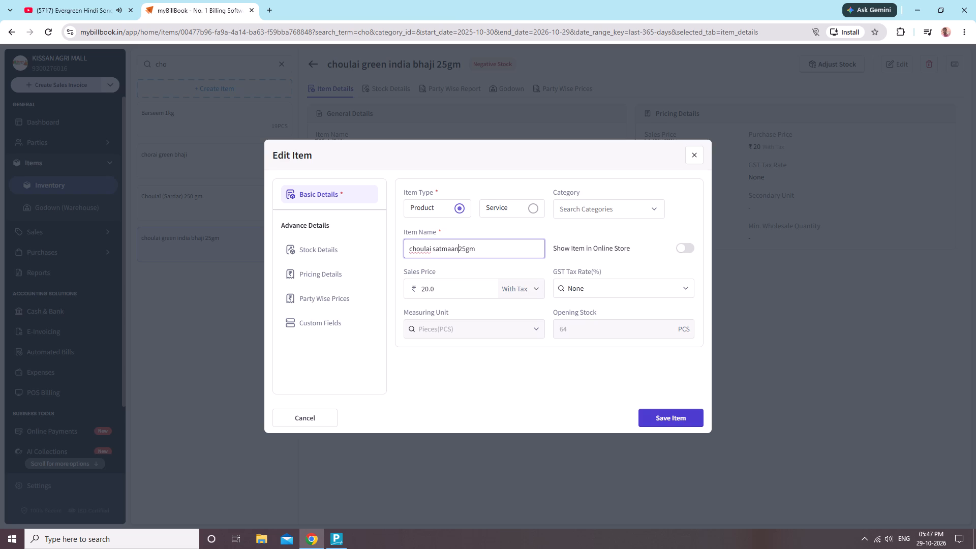
pyautogui.hotkey('shift', ')')
pyautogui.click(434, 251)
pyautogui.hotkey('shift', '(')
pyautogui.click(412, 251)
pyautogui.press('BackSpace')
pyautogui.hotkey('shift', 'c')
pyautogui.click(438, 251)
pyautogui.press('BackSpace')
pyautogui.hotkey('shift', 's')
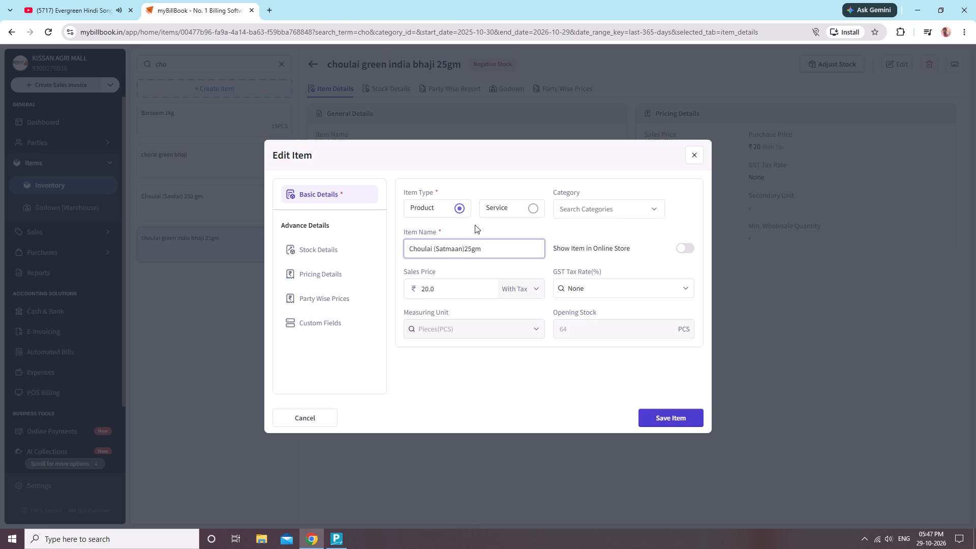
# Assign the Choulai item to the vegitables seeds category.
pyautogui.click(618, 216)
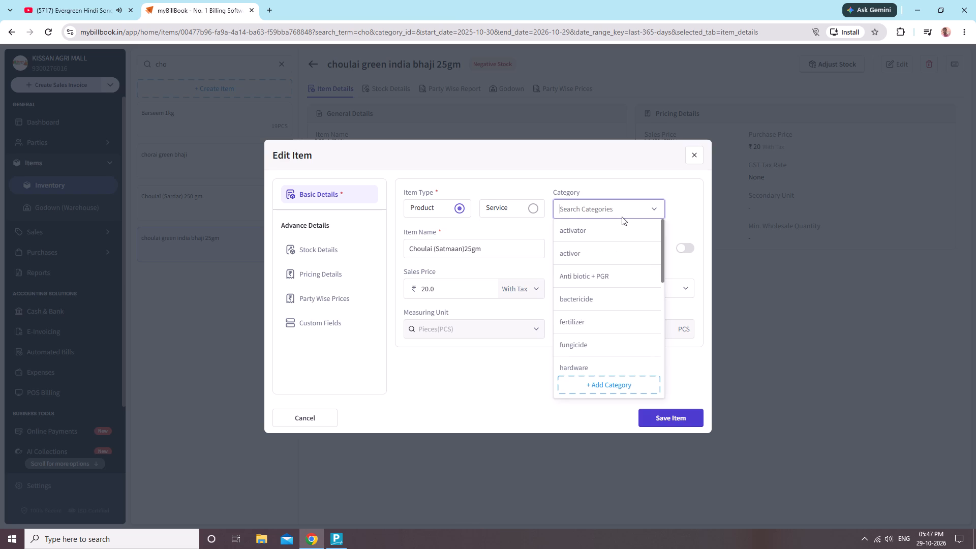
pyautogui.write('veg')
pyautogui.click(647, 225)
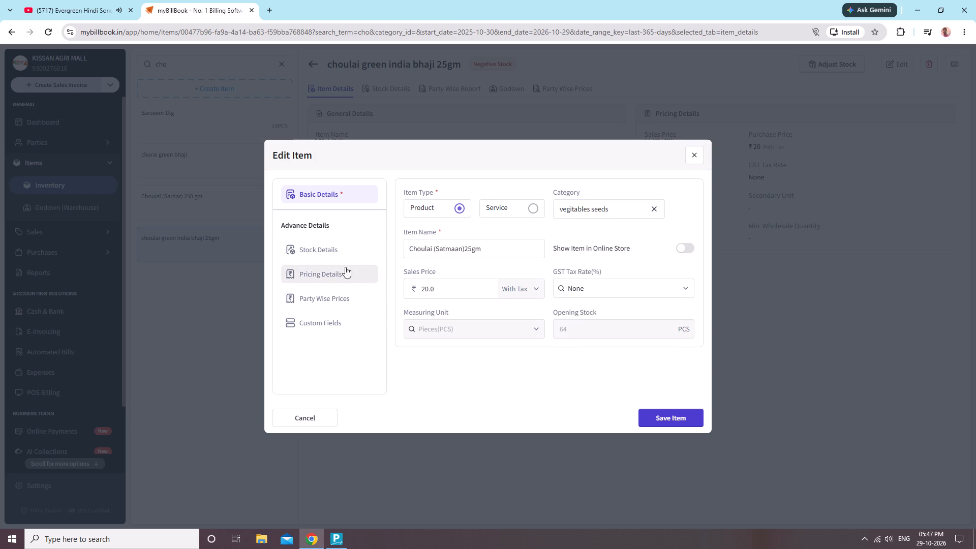
# Set the Choulai item's purchase price to 15 and save the item.
pyautogui.click(327, 250)
pyautogui.click(307, 271)
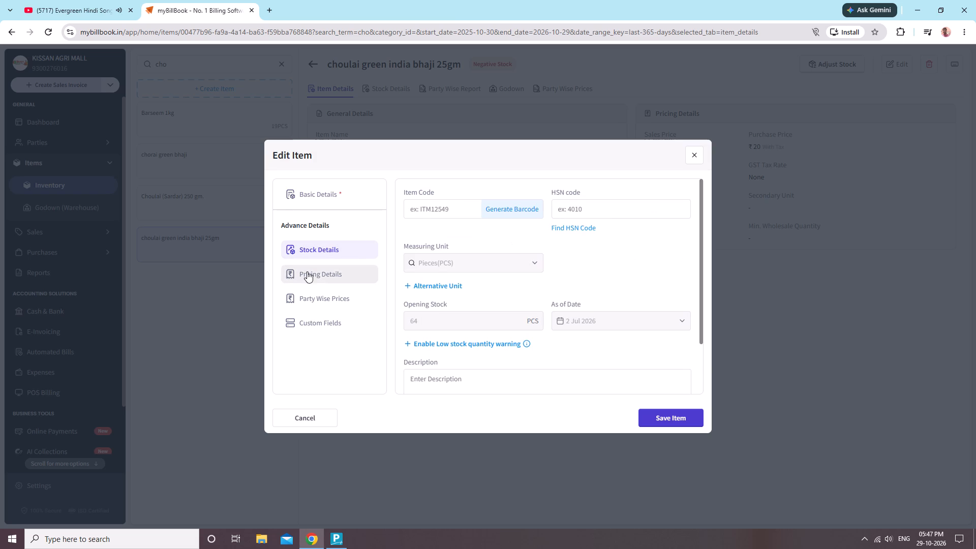
pyautogui.click(605, 208)
pyautogui.press('BackSpace')
pyautogui.press('BackSpace')
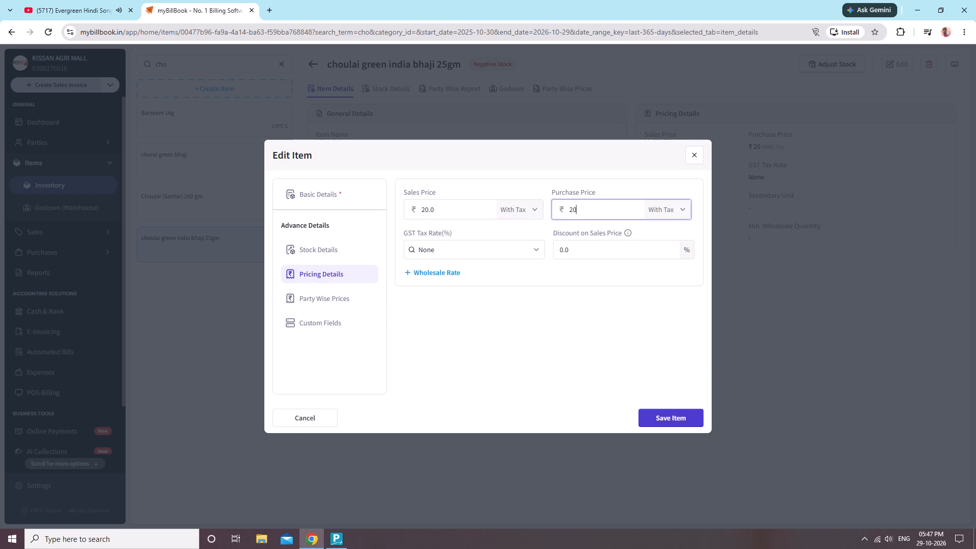
pyautogui.press('BackSpace')
pyautogui.press('BackSpace')
pyautogui.write('15')
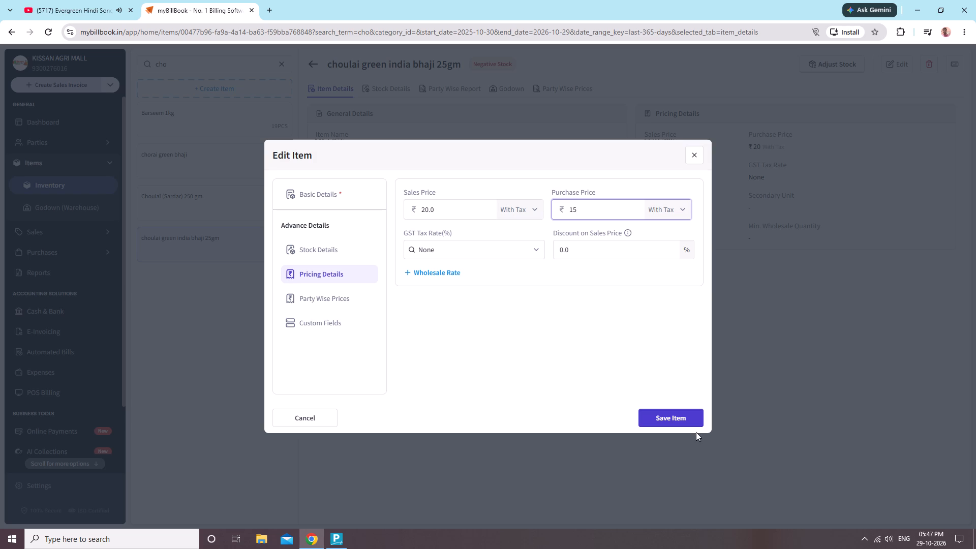
pyautogui.click(690, 423)
pyautogui.click(584, 353)
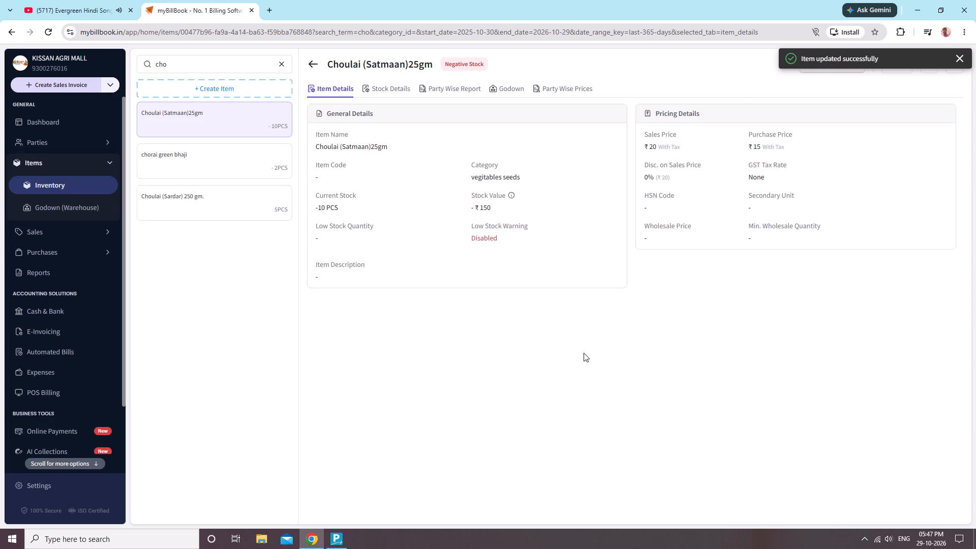
# Adjust the Choulai (Satmaan) stock by adding 10 PCS in the KISSAN AGRI MALL godown and save.
pyautogui.click(735, 85)
pyautogui.click(834, 67)
pyautogui.click(352, 253)
pyautogui.click(348, 273)
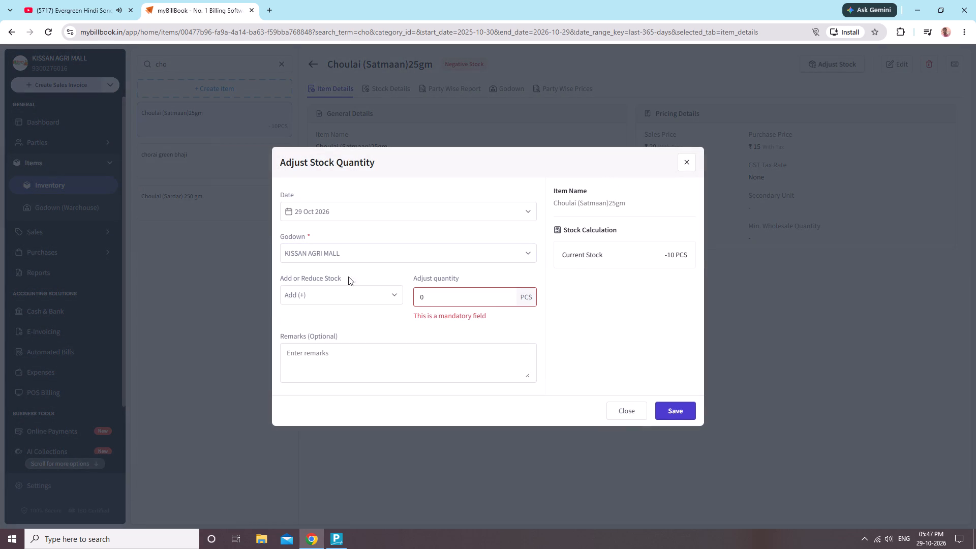
pyautogui.click(493, 297)
pyautogui.write('10')
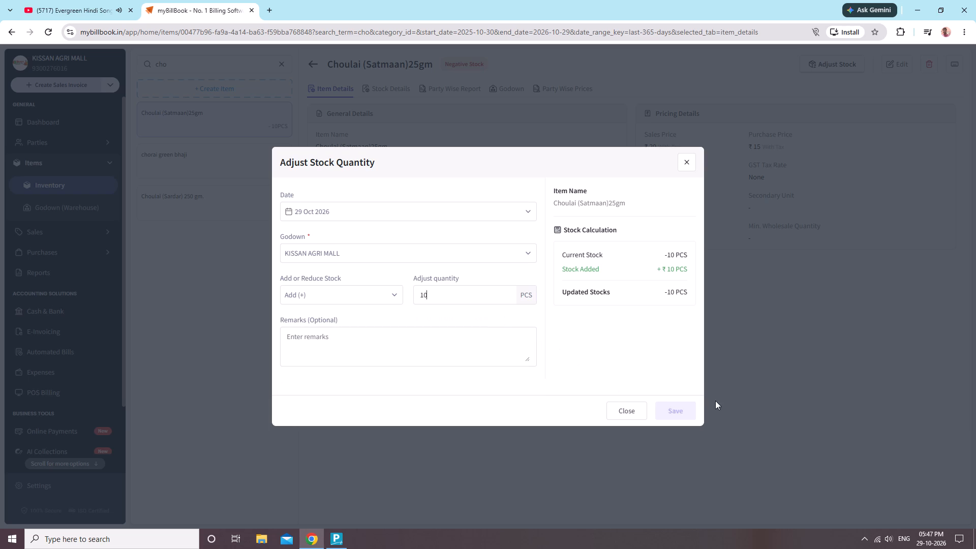
pyautogui.click(654, 407)
pyautogui.click(671, 416)
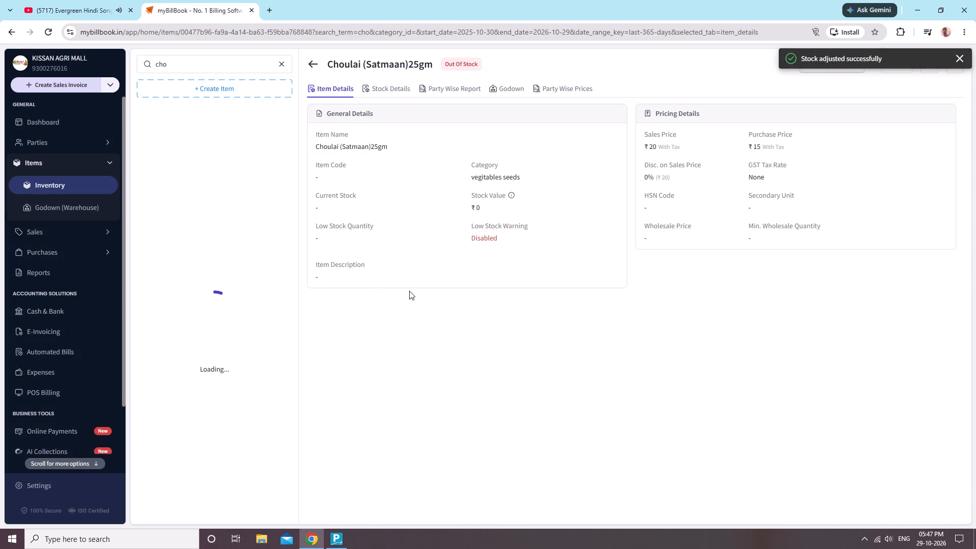
pyautogui.click(647, 270)
# Add a further 25 PCS to the Choulai (Satmaan) stock in the KISSAN AGRI MALL godown and save.
pyautogui.click(666, 86)
pyautogui.click(834, 72)
pyautogui.click(335, 264)
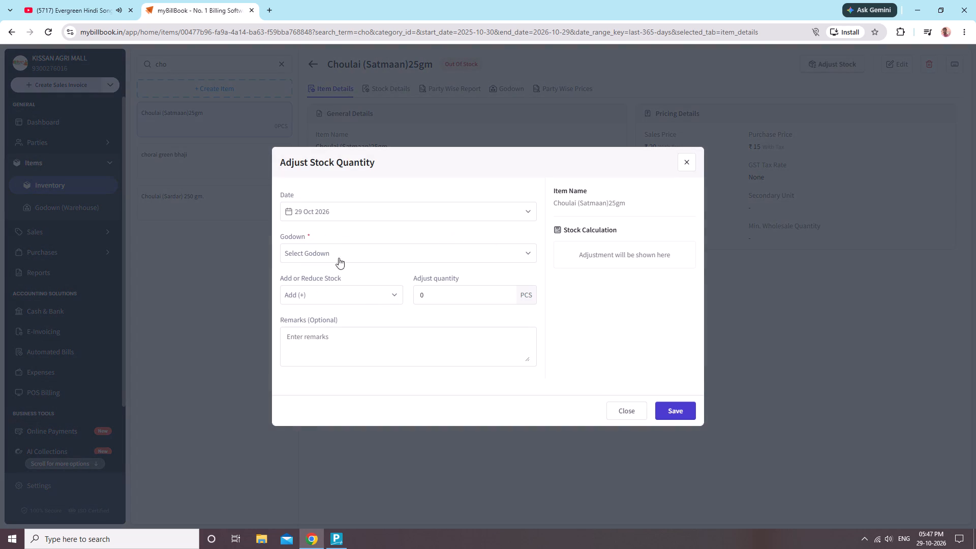
pyautogui.click(349, 250)
pyautogui.click(347, 268)
pyautogui.click(440, 299)
pyautogui.write('25')
pyautogui.click(676, 404)
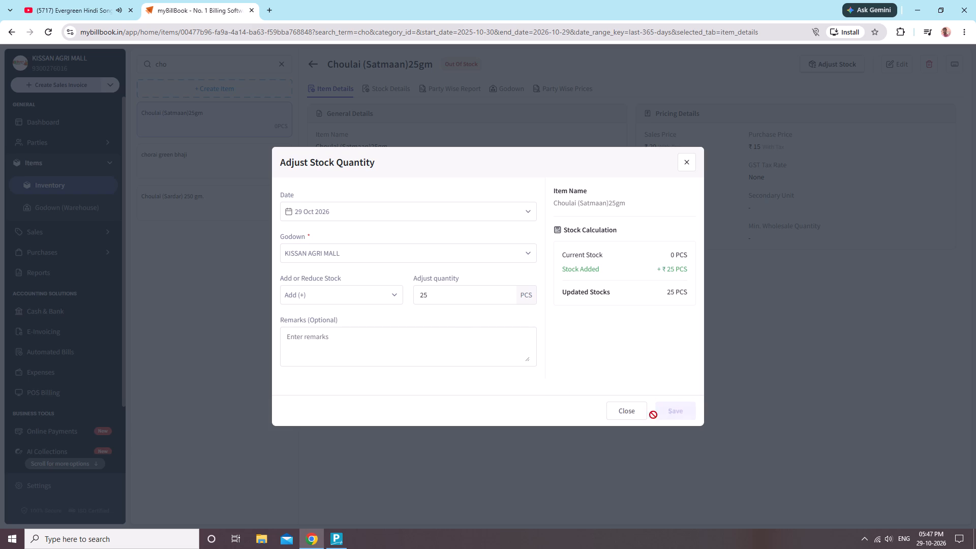
pyautogui.click(465, 248)
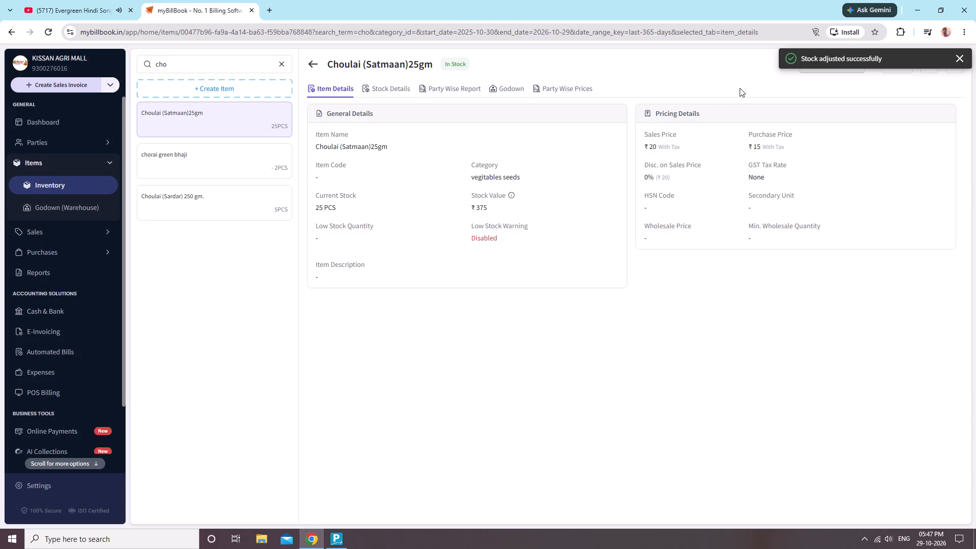
# Correct the spacing in the item's name to Choulai (Satmaan) 25 gm and save it.
pyautogui.click(740, 88)
pyautogui.click(906, 69)
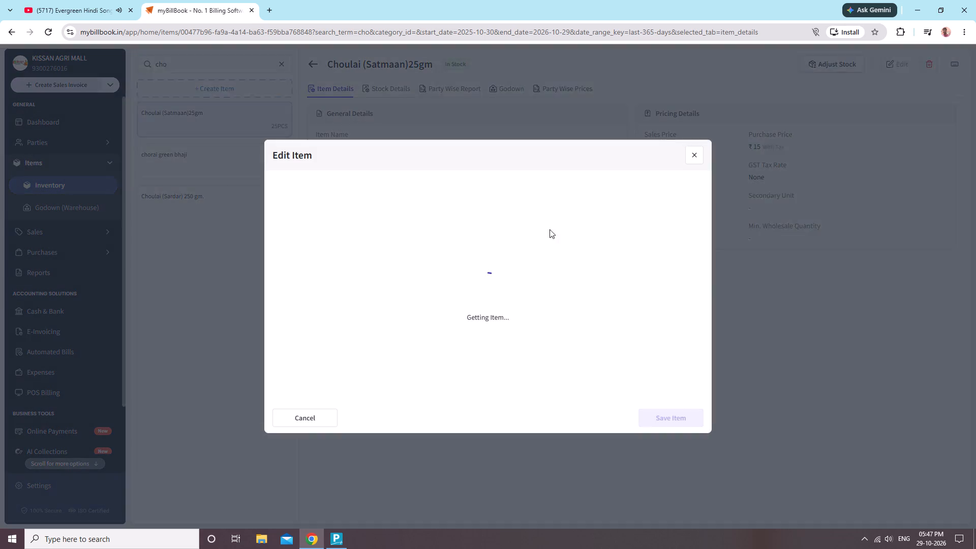
pyautogui.click(464, 247)
pyautogui.press('space')
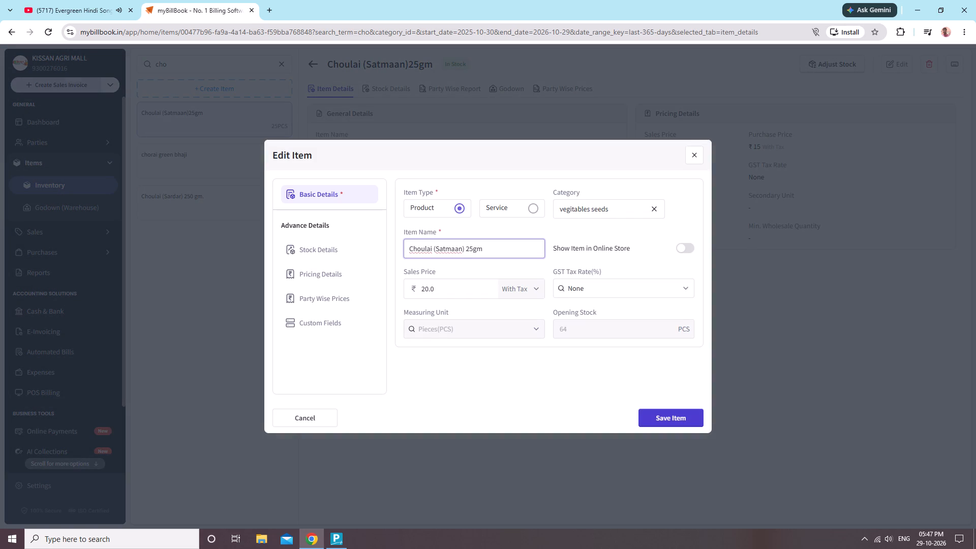
pyautogui.click(471, 247)
pyautogui.click(471, 250)
pyautogui.press('space')
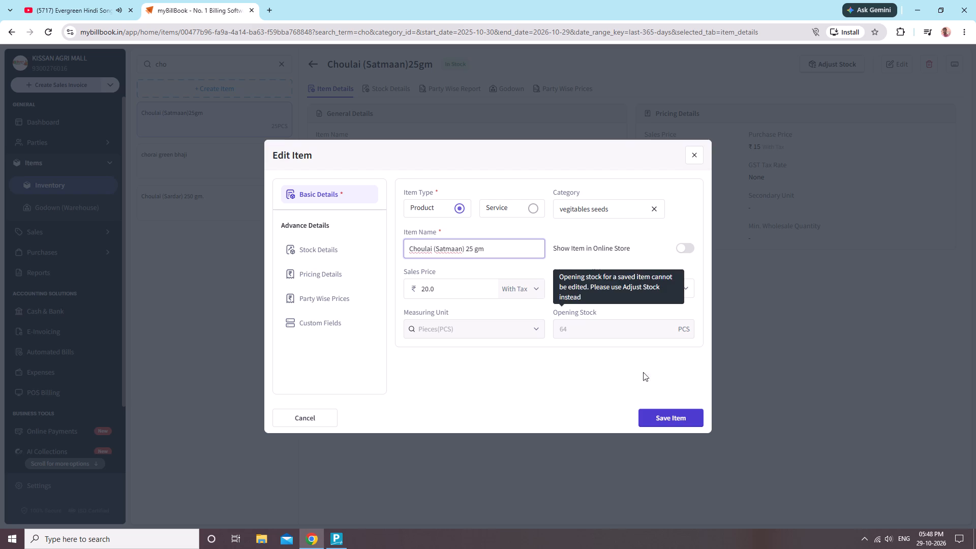
pyautogui.click(652, 418)
# Start a new product item and name it Muli (Sardar) 10 gm.
pyautogui.click(190, 94)
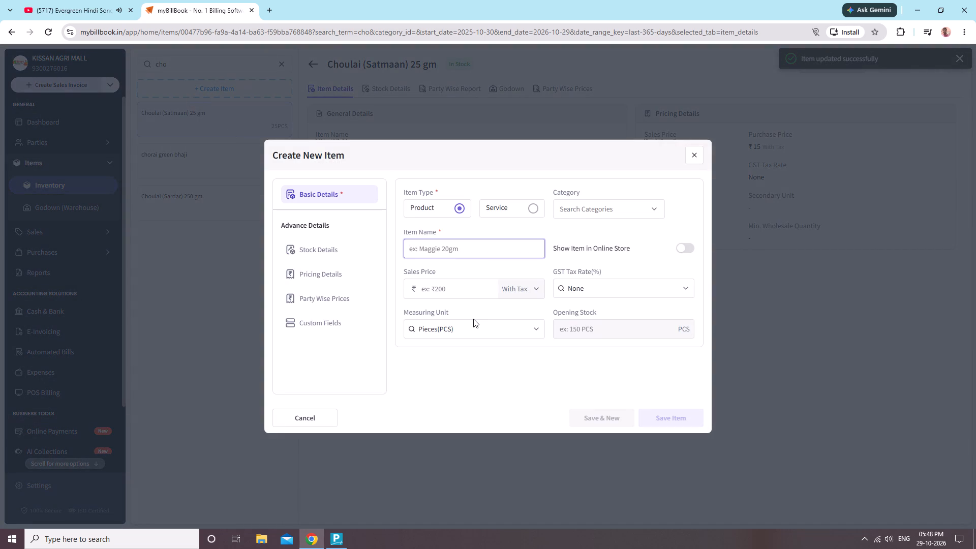
pyautogui.write('Mooli')
pyautogui.press('space')
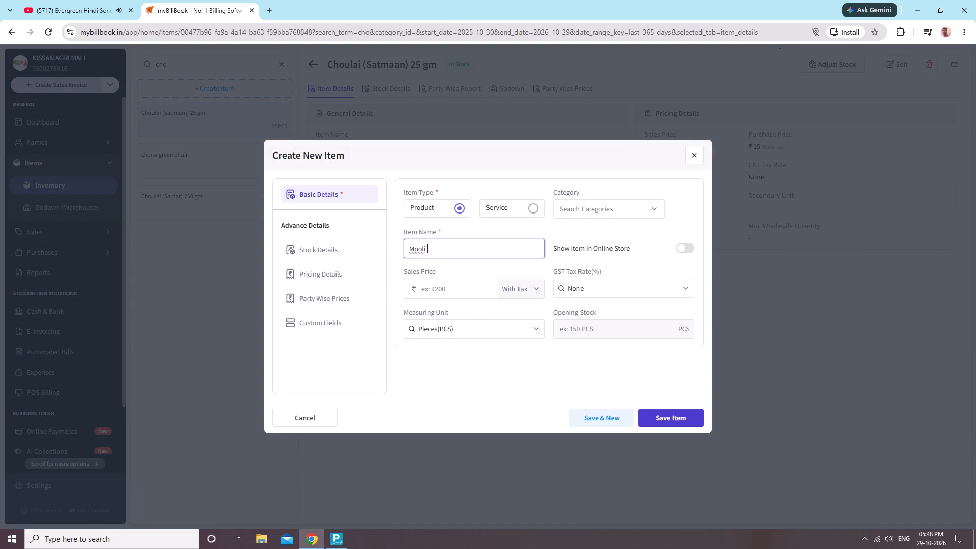
pyautogui.press('BackSpace')
pyautogui.press('BackSpace')
pyautogui.press('BackSpace')
pyautogui.press('BackSpace')
pyautogui.press('BackSpace')
pyautogui.press('u')
pyautogui.write('li')
pyautogui.press('space')
pyautogui.write('(')
pyautogui.write('Sardar')
pyautogui.write(')')
pyautogui.press('space')
pyautogui.write('10')
pyautogui.press('space')
pyautogui.write('gm')
pyautogui.press('.')
# Assign the Muli (Sardar) 10 gm. item to the vegitables seeds category.
pyautogui.click(622, 214)
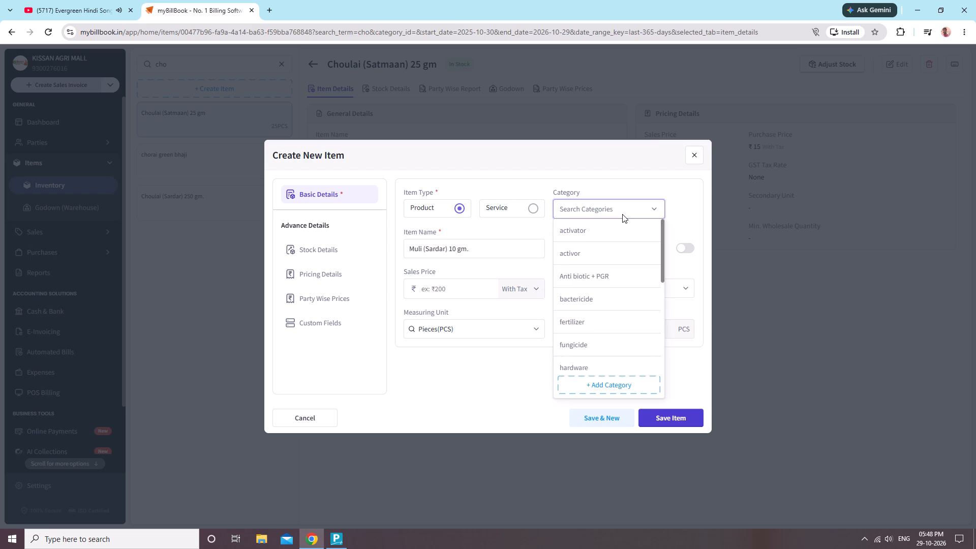
pyautogui.write('veg')
pyautogui.click(607, 228)
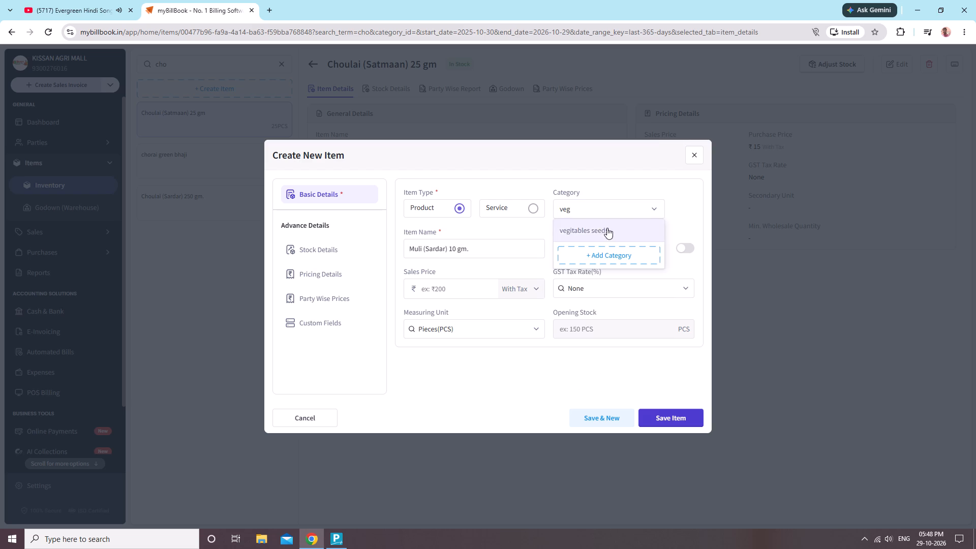
pyautogui.click(462, 290)
# Set the Muli (Sardar) 10 gm. item's opening stock to 50 PCS in the KISSAN AGRI MALL godown.
pyautogui.click(328, 245)
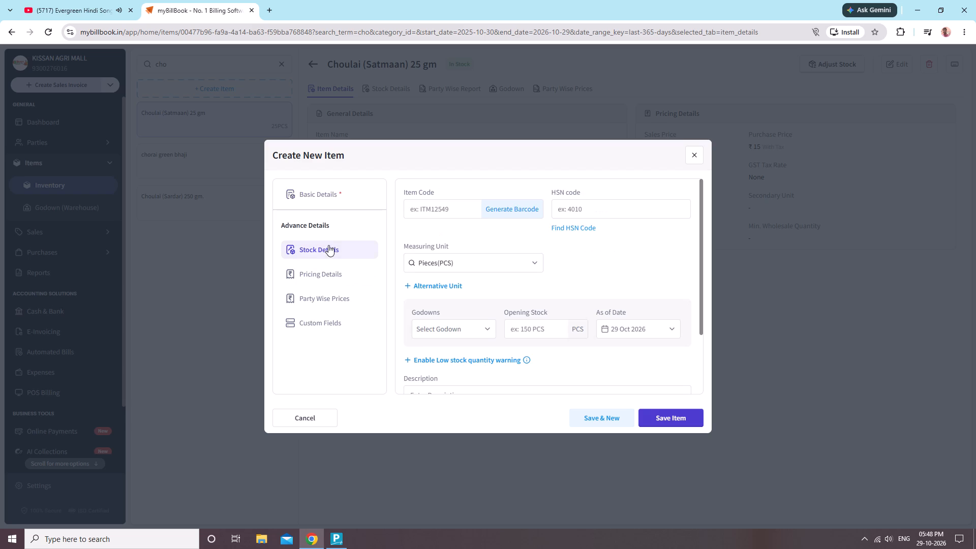
pyautogui.click(429, 322)
pyautogui.click(448, 348)
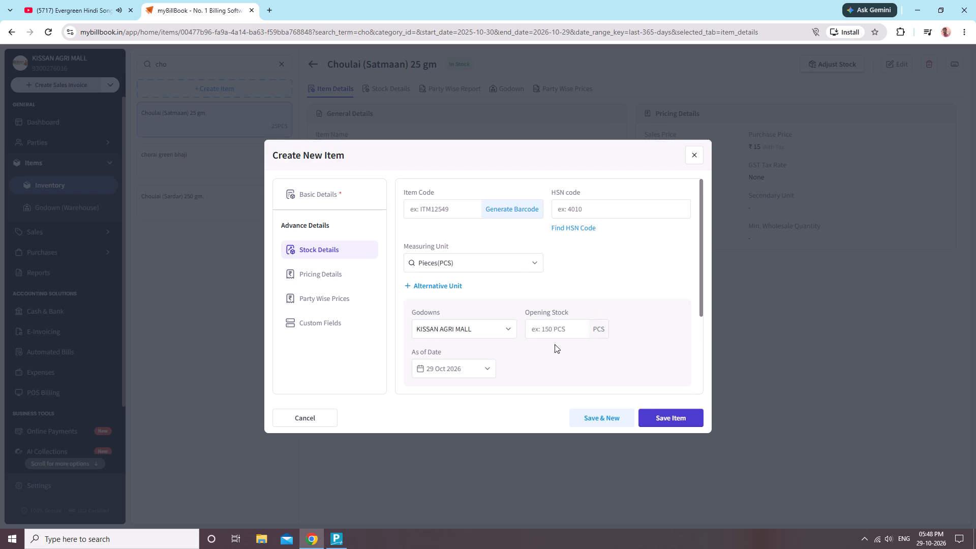
pyautogui.click(570, 333)
pyautogui.write('50')
# Set the Muli (Sardar) 10 gm. item's purchase price to 6 and its sales price to 20.
pyautogui.click(310, 283)
pyautogui.click(318, 277)
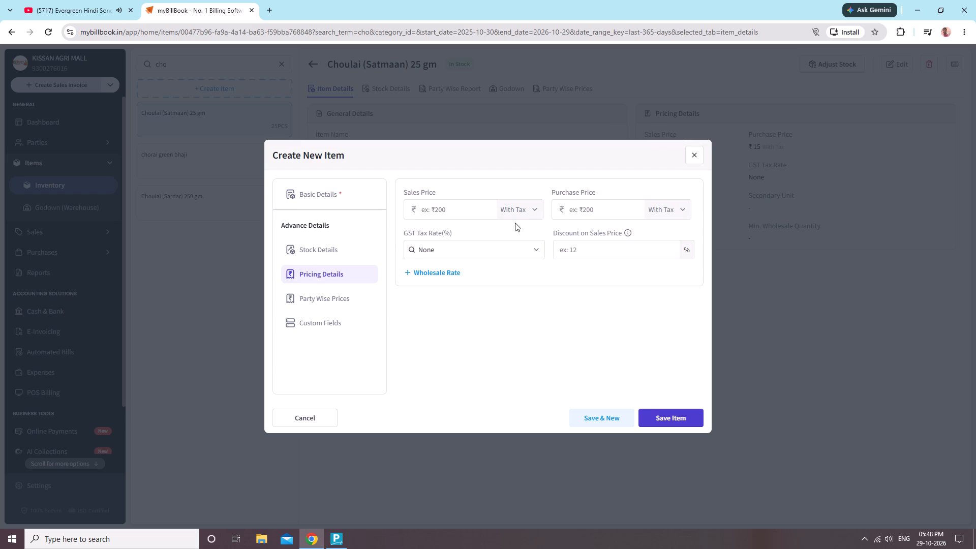
pyautogui.click(487, 205)
pyautogui.moveTo(574, 201); pyautogui.dragTo(579, 201)
pyautogui.write('66')
pyautogui.click(609, 203)
pyautogui.click(612, 213)
pyautogui.press('6')
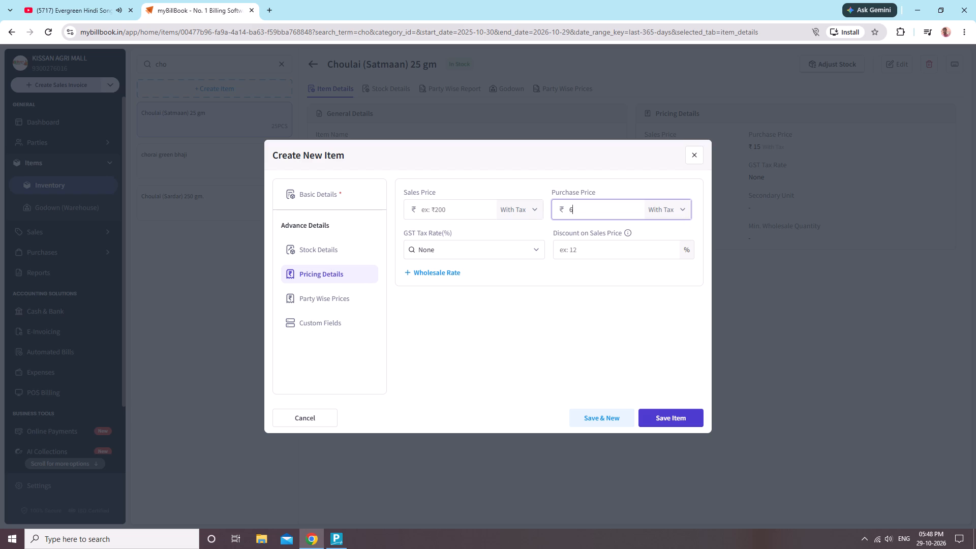
pyautogui.click(490, 208)
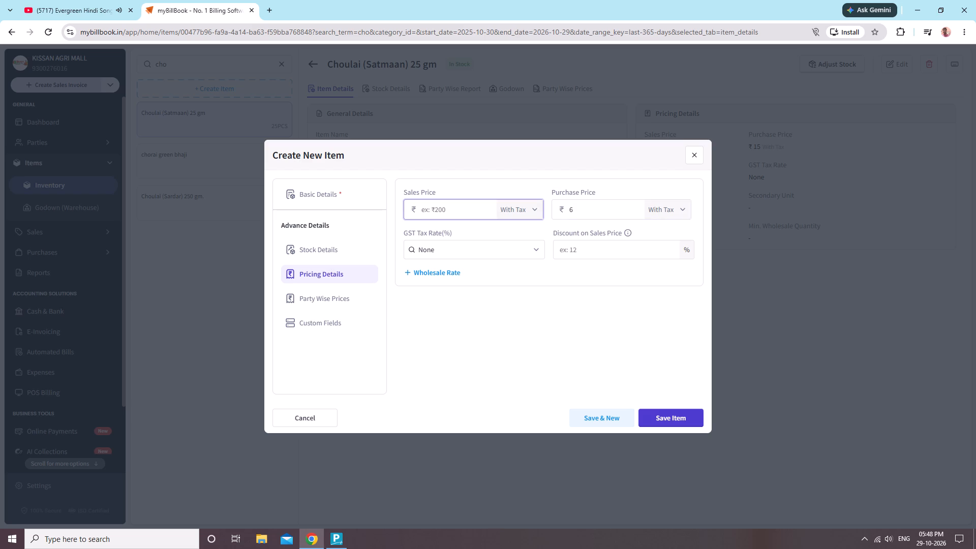
pyautogui.write('20')
# Re-enter the opening stock as 50 PCS and save the Muli (Sardar) 10 gm. item.
pyautogui.click(318, 251)
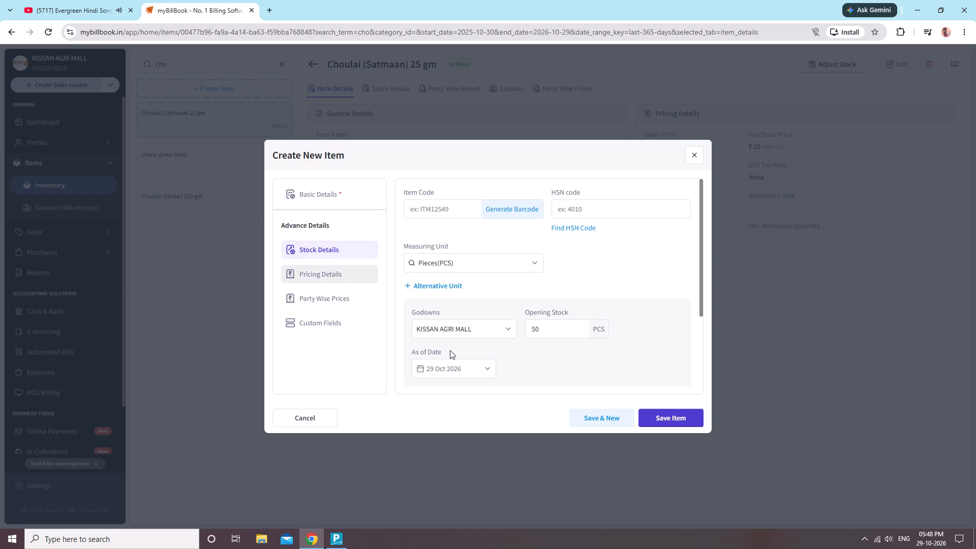
pyautogui.click(572, 335)
pyautogui.click(570, 327)
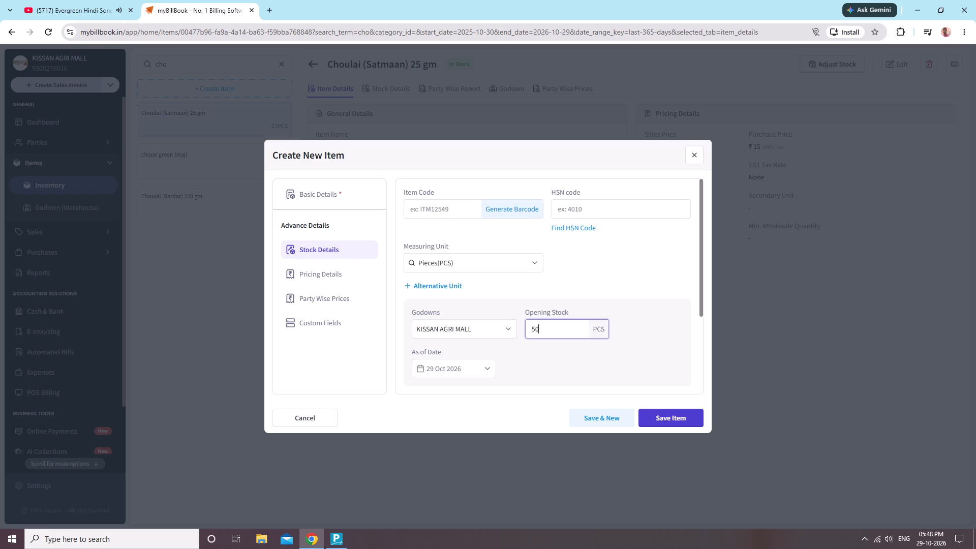
pyautogui.press('BackSpace')
pyautogui.press('BackSpace')
pyautogui.write('50')
pyautogui.click(662, 413)
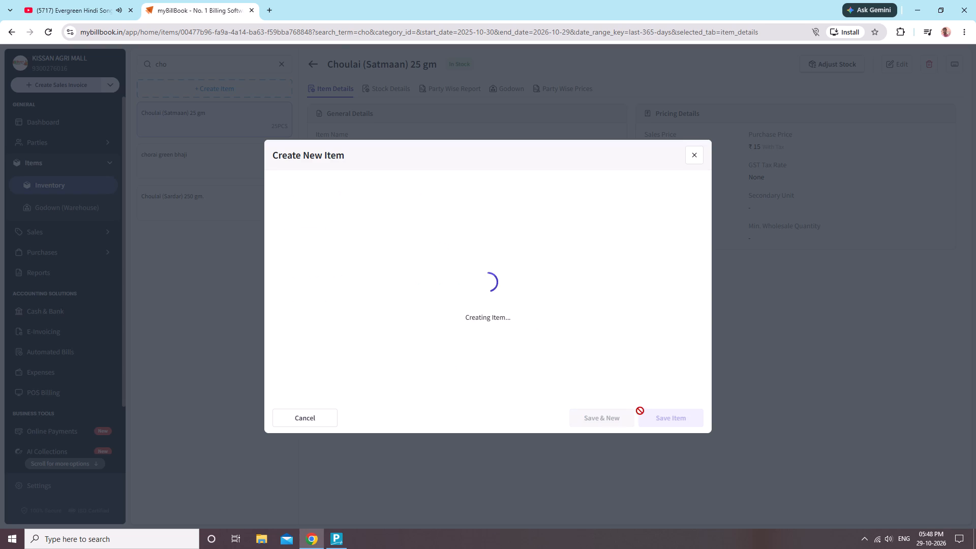
pyautogui.click(425, 382)
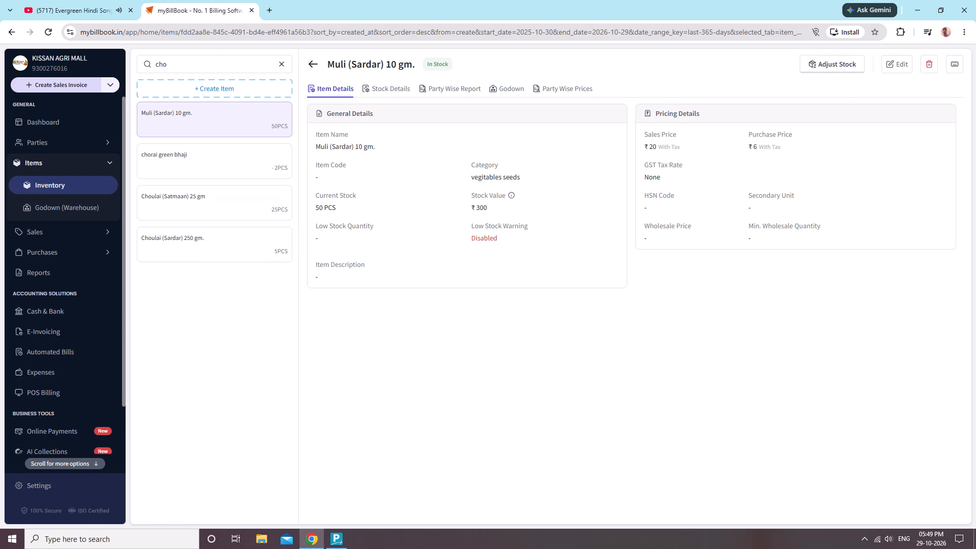
# Start another new product item and name it Muli (Sardar) 25 gm.
pyautogui.click(226, 88)
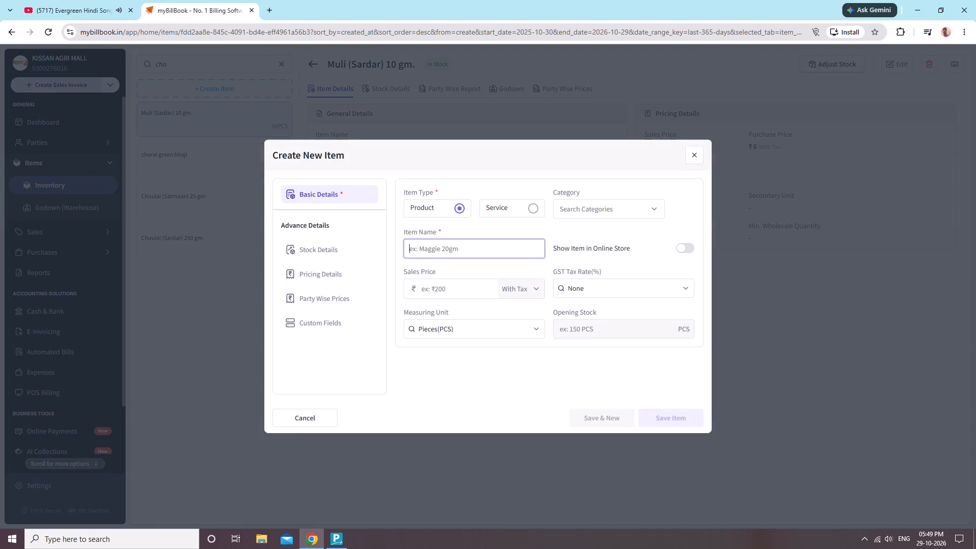
pyautogui.press('m')
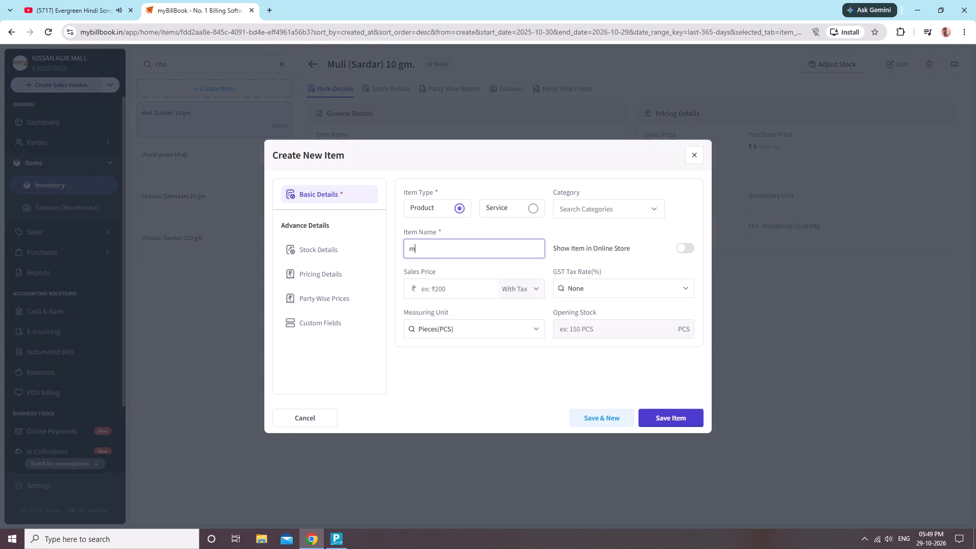
pyautogui.press('BackSpace')
pyautogui.write('Mu')
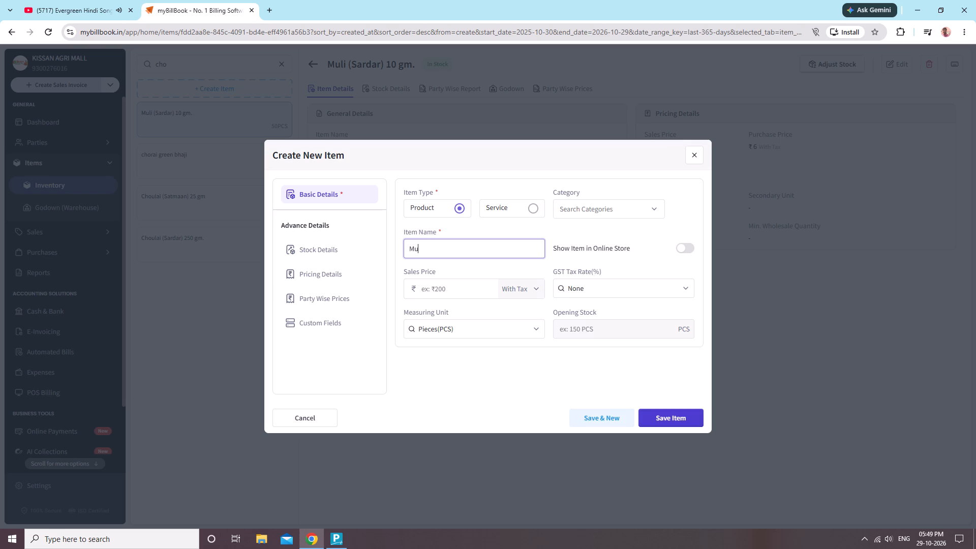
pyautogui.write('li')
pyautogui.press('space')
pyautogui.hotkey('shift', '(')
pyautogui.write('Sardar')
pyautogui.write(') 25 gm')
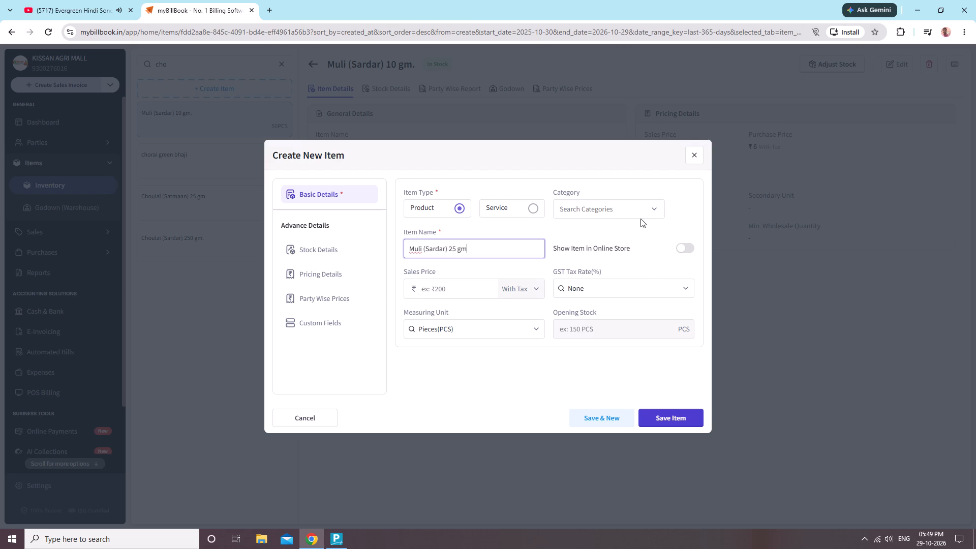
# Assign the Muli (Sardar) 25 gm item to the vegitables seeds category with a sales price of 30.
pyautogui.click(642, 212)
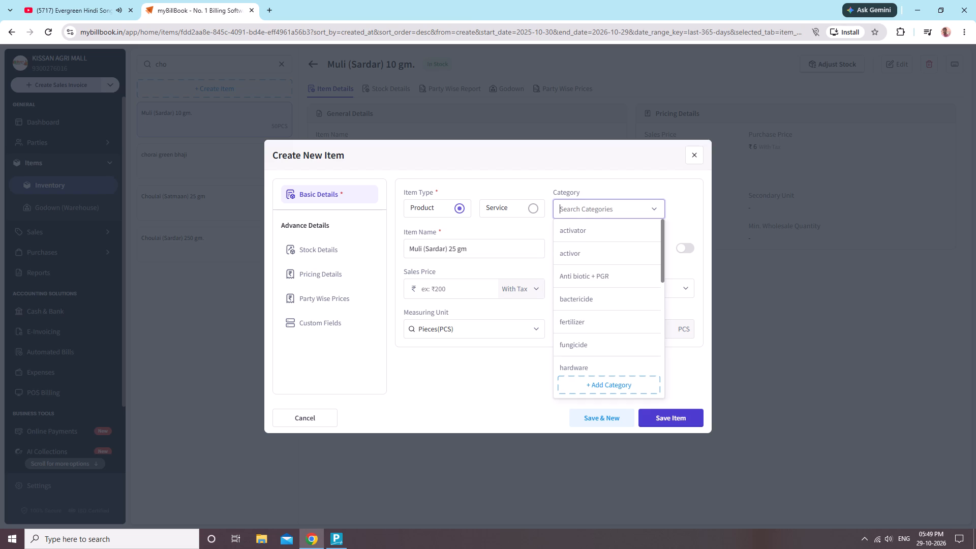
pyautogui.write('veg')
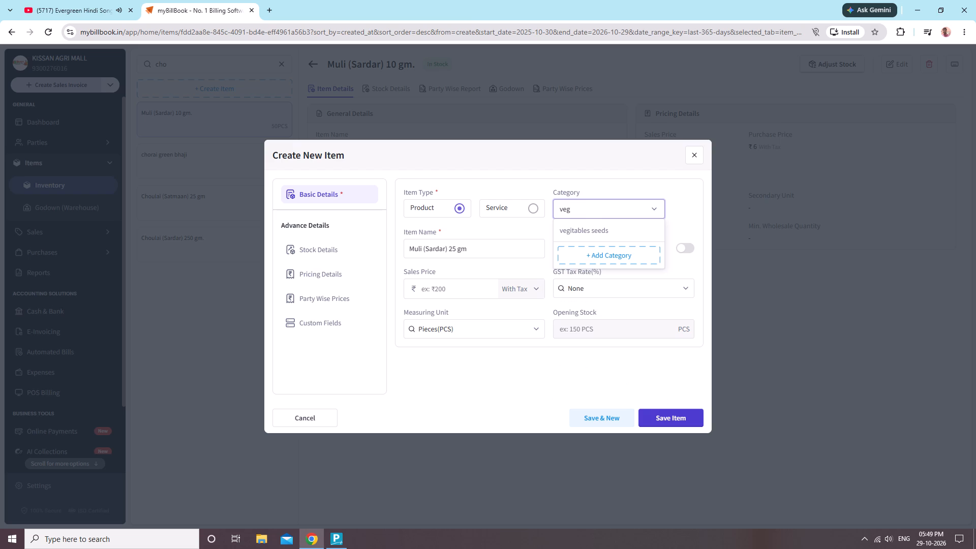
pyautogui.click(620, 233)
pyautogui.click(478, 292)
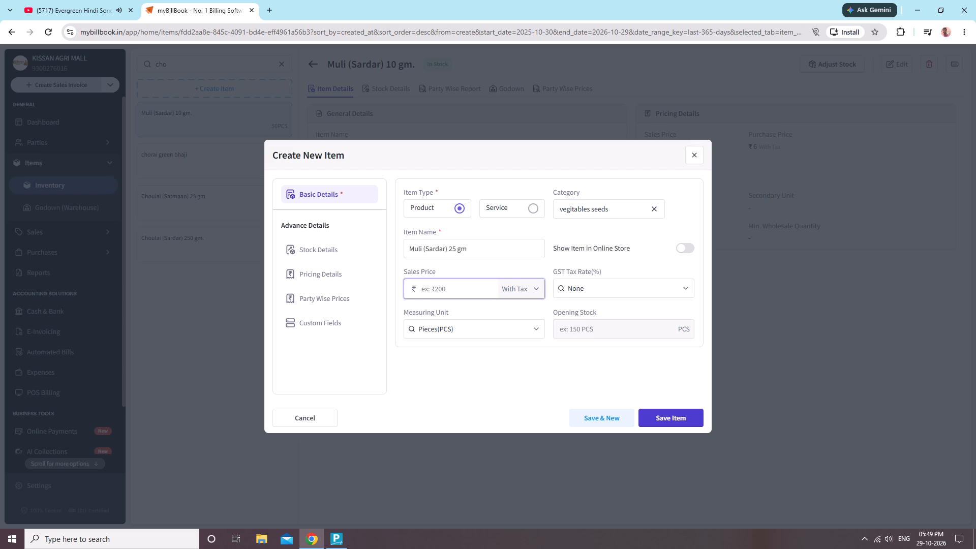
pyautogui.write('30')
# Set the Muli (Sardar) 25 gm item's opening stock to 50 PCS in the KISSAN AGRI MALL godown.
pyautogui.click(348, 253)
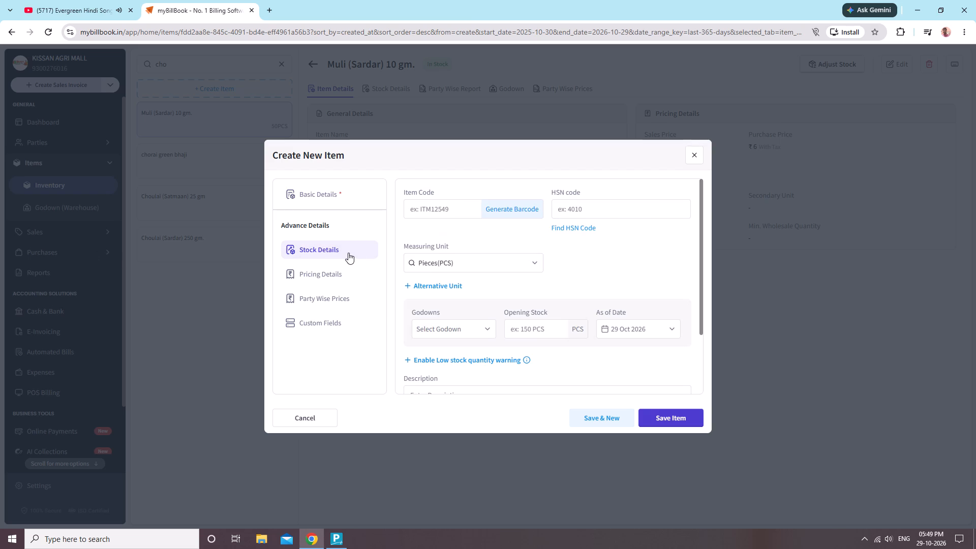
pyautogui.click(463, 331)
pyautogui.click(462, 347)
pyautogui.click(556, 326)
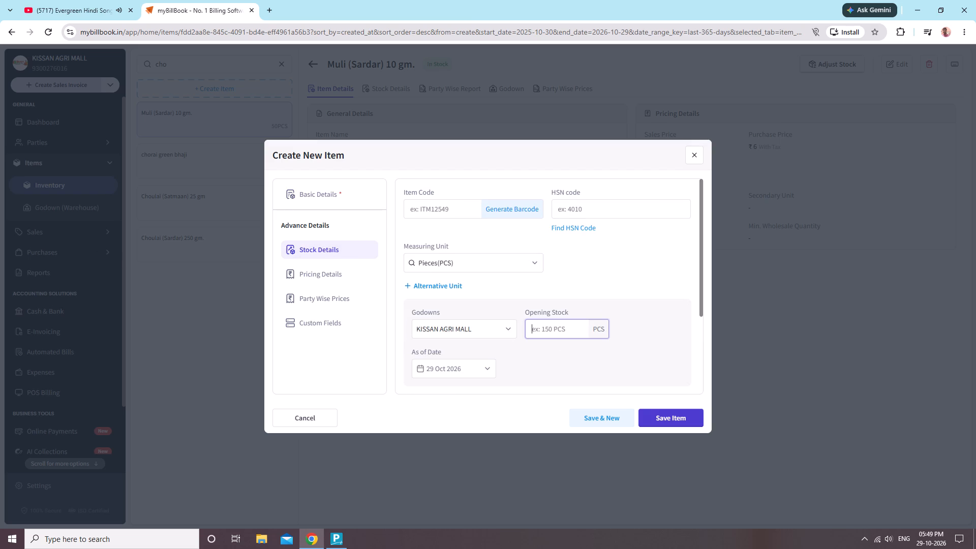
pyautogui.write('50')
# Set the Muli (Sardar) 25 gm item's purchase price to 10 and save the item.
pyautogui.click(349, 270)
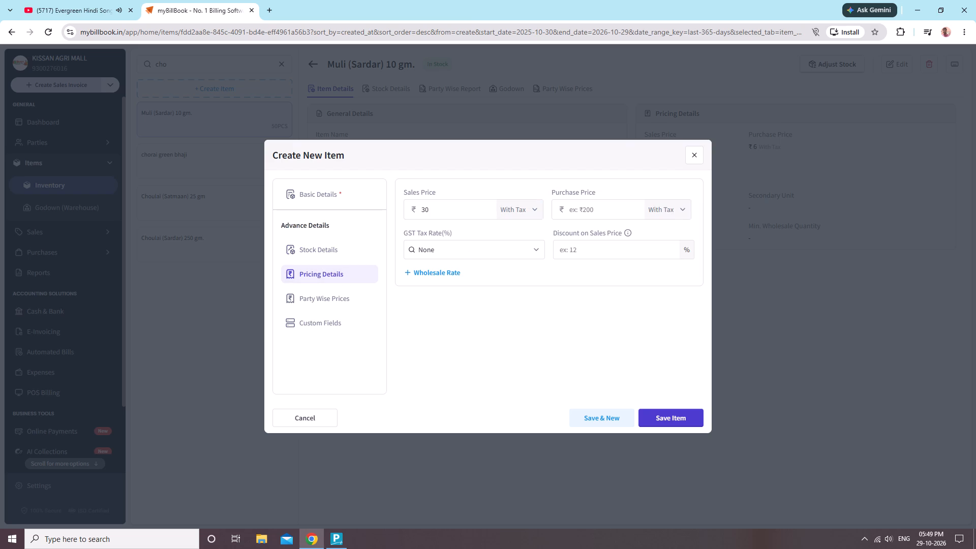
pyautogui.click(607, 209)
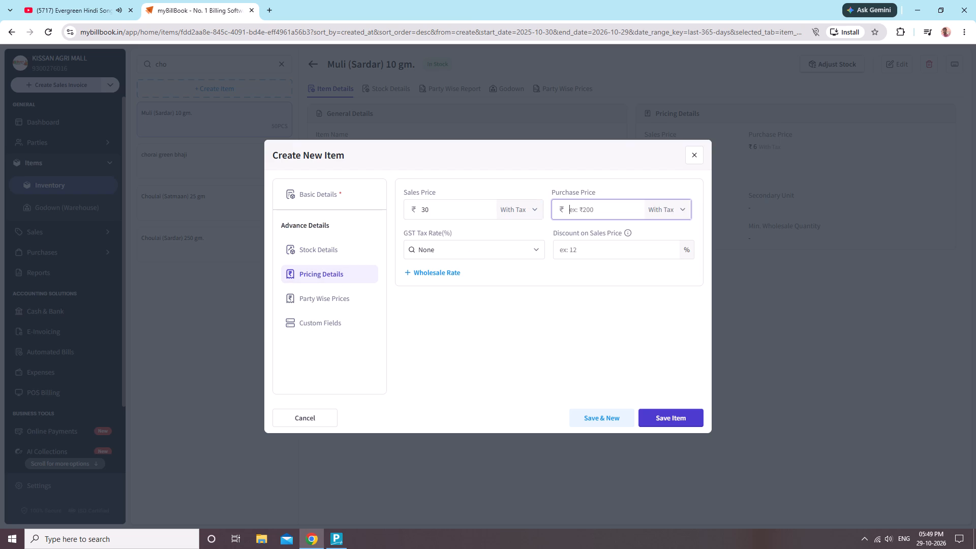
pyautogui.write('10')
pyautogui.click(685, 415)
pyautogui.click(391, 368)
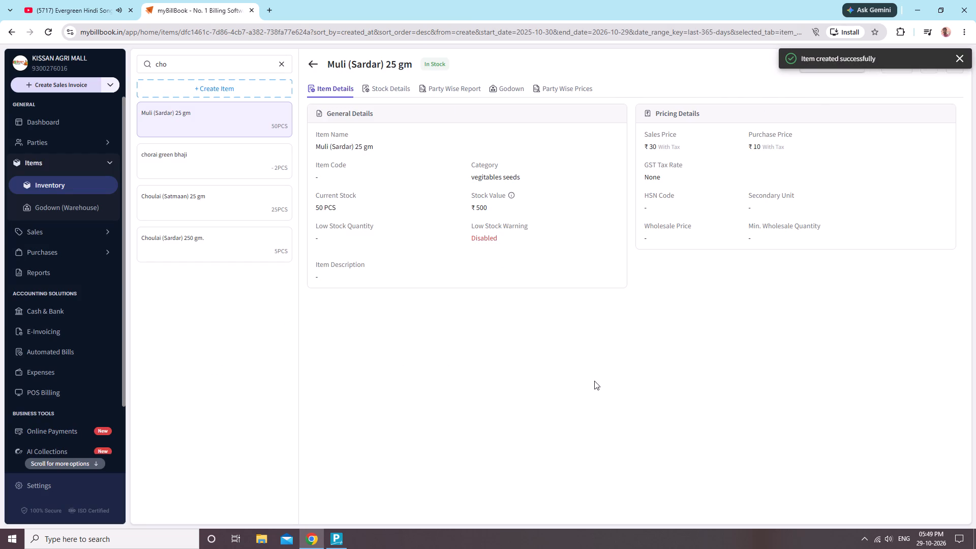
pyautogui.click(596, 381)
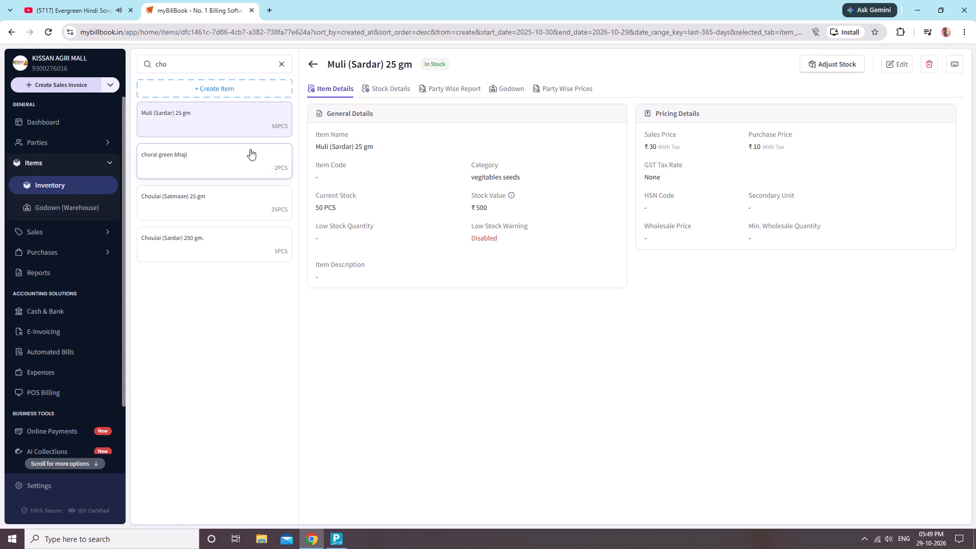
# Start another new product item with a blank entry form.
pyautogui.click(251, 120)
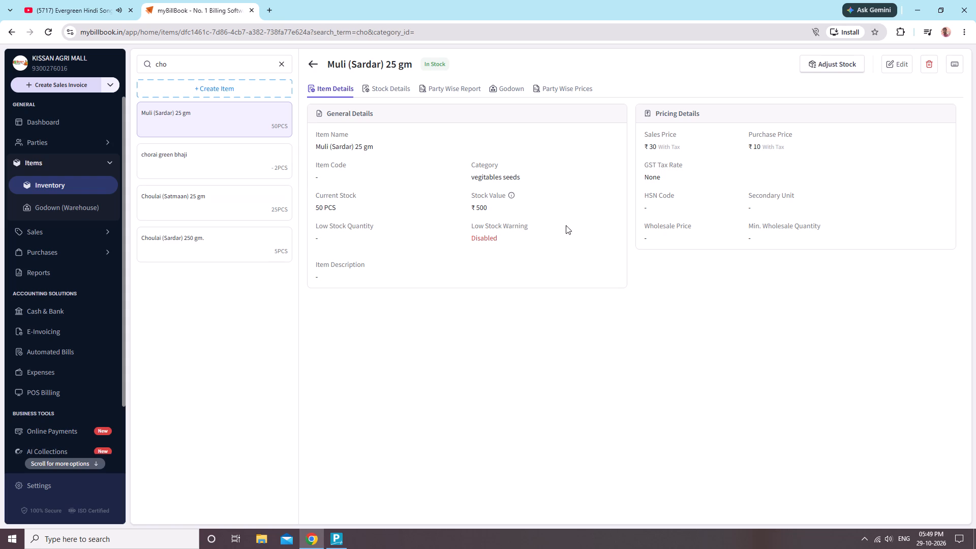
pyautogui.click(269, 89)
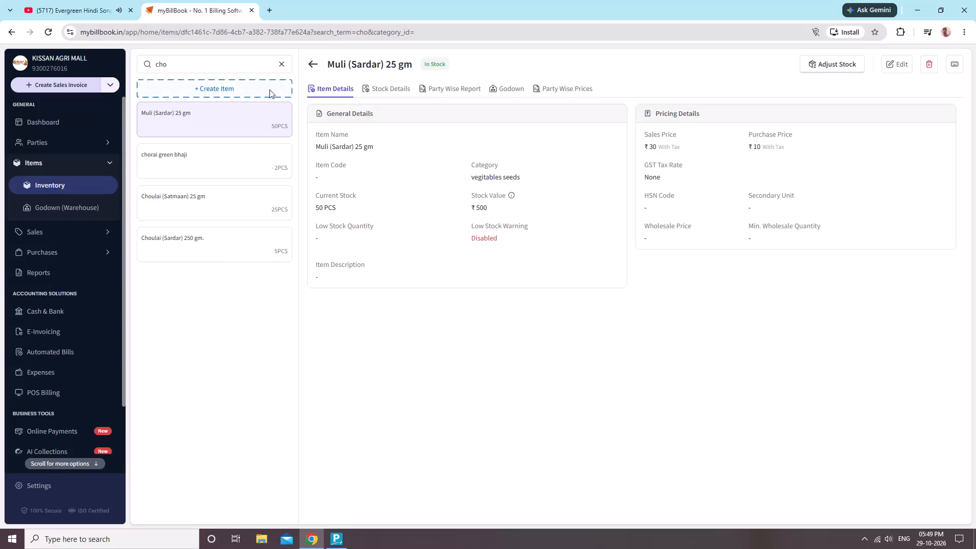
pyautogui.click(702, 154)
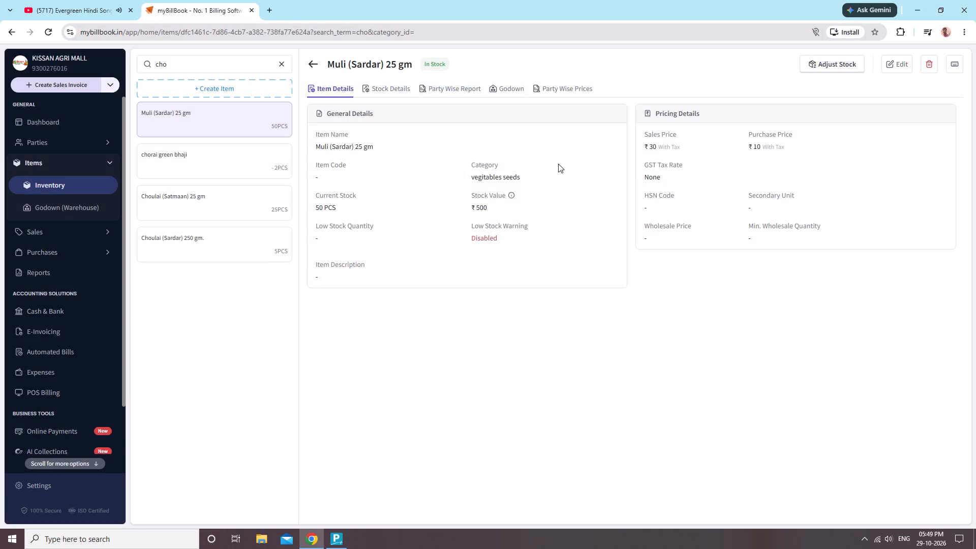
pyautogui.click(182, 84)
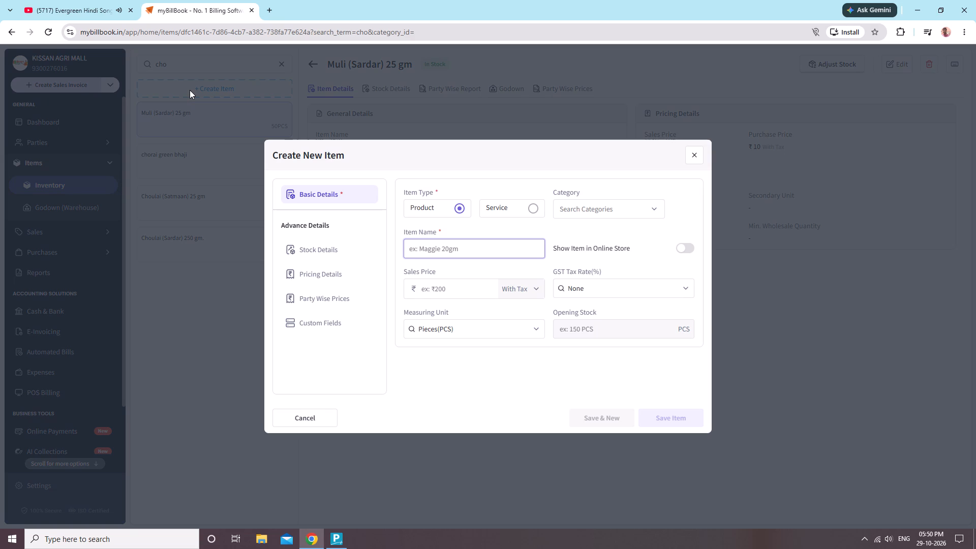
# Switch to TallyPrime and leave the open purchase voucher 231, returning to the Gateway of Tally.
pyautogui.click(336, 543)
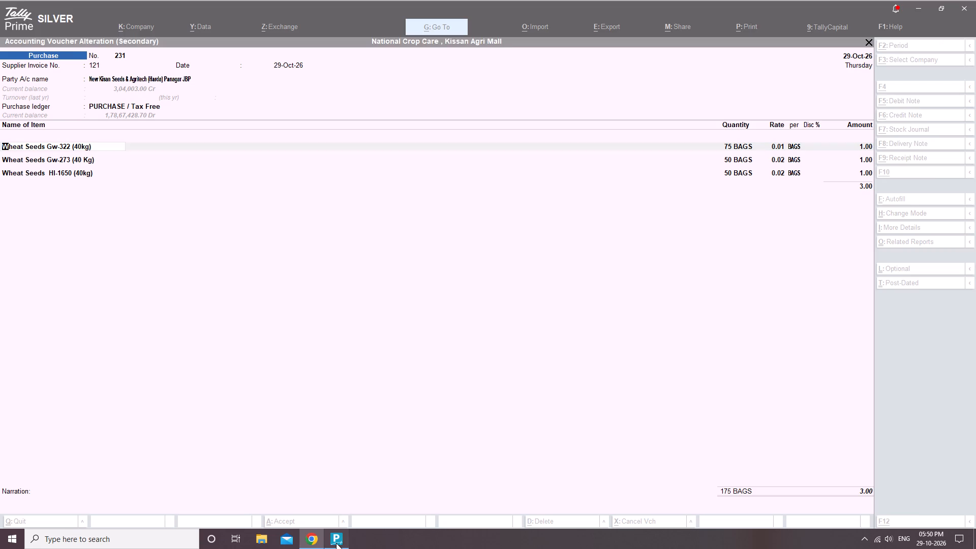
pyautogui.press('Escape')
pyautogui.press('Escape')
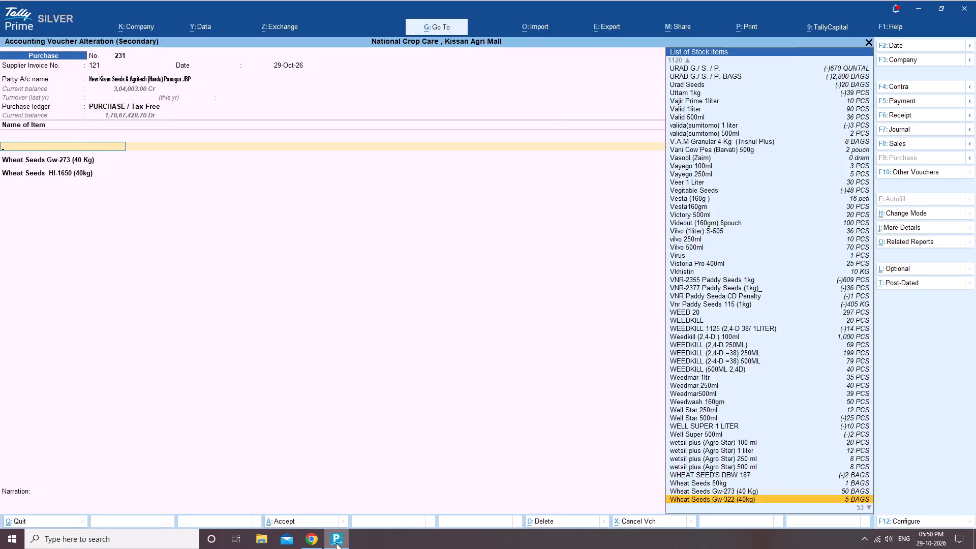
pyautogui.press('Escape')
pyautogui.press('Escape')
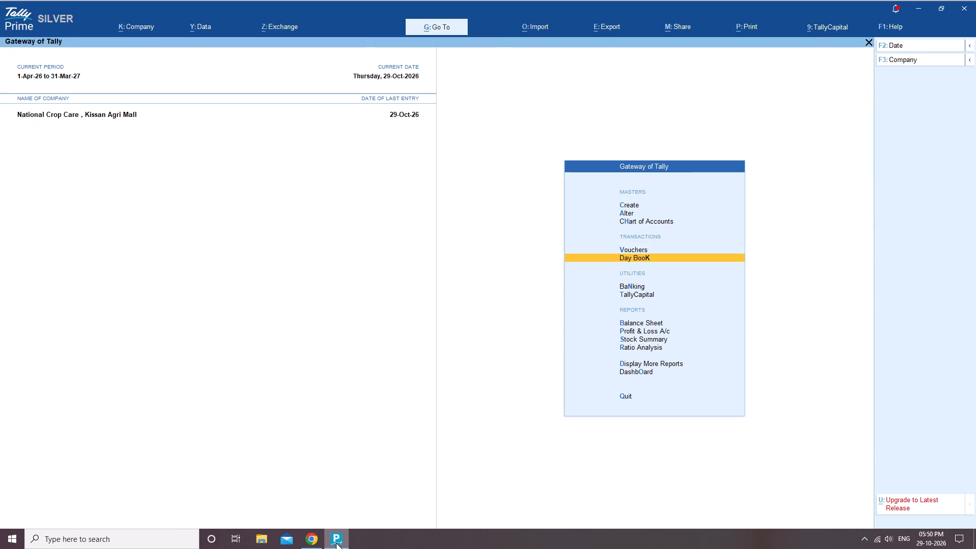
pyautogui.press('Down')
pyautogui.press('Down')
pyautogui.press('Down')
pyautogui.press('Down')
pyautogui.press('Down')
pyautogui.press('Down')
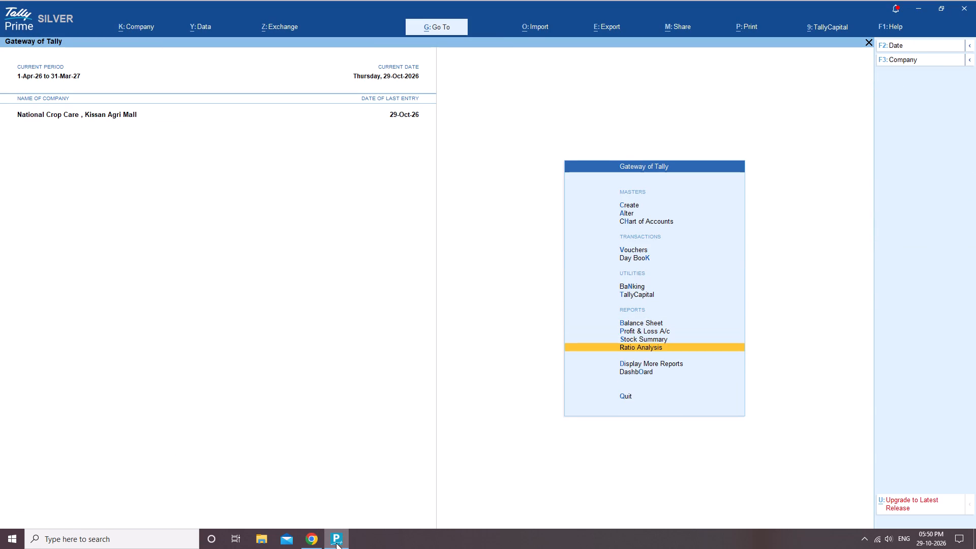
pyautogui.press('Down')
pyautogui.press('Return')
pyautogui.press('Down')
pyautogui.press('Down')
pyautogui.press('Down')
pyautogui.press('Down')
pyautogui.press('Return')
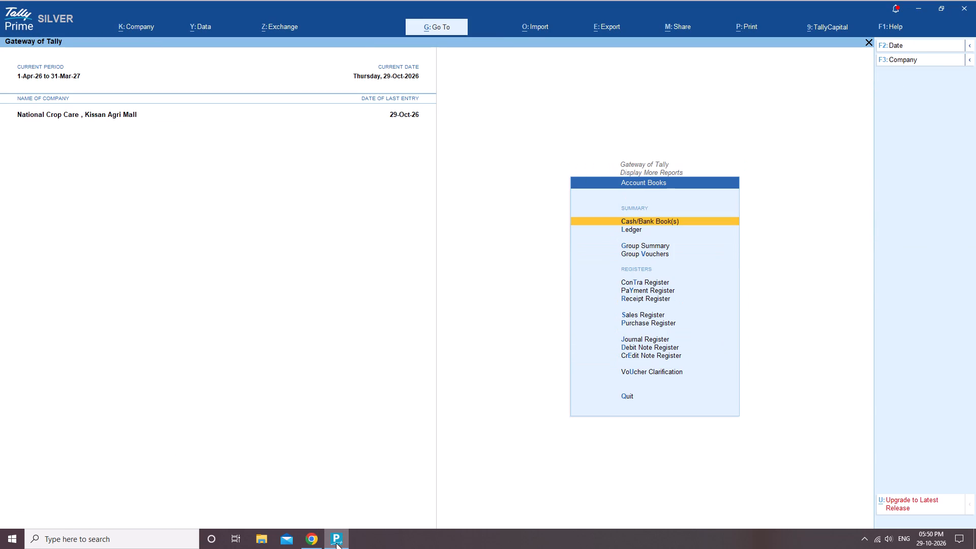
pyautogui.press('Down')
pyautogui.press('Return')
pyautogui.write('ajay')
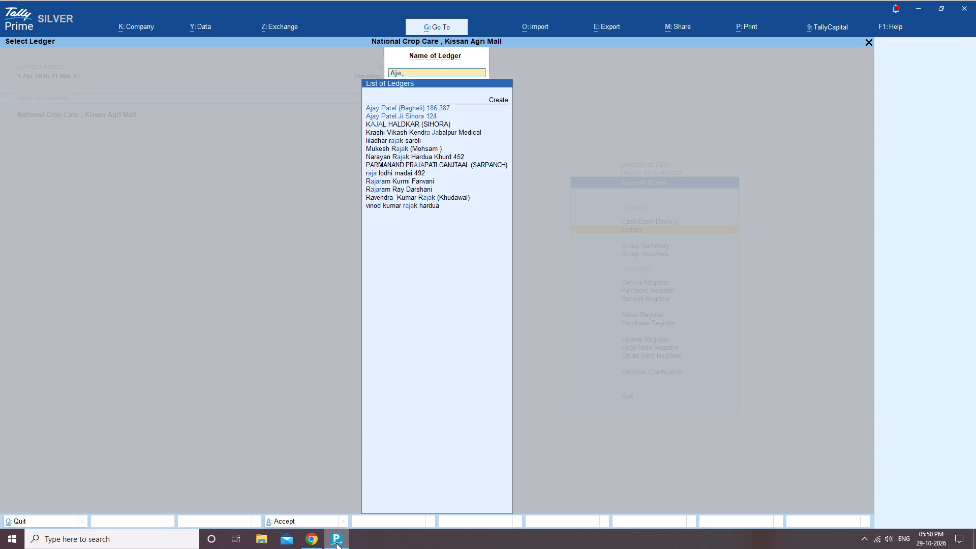
pyautogui.press('Down')
pyautogui.press('Return')
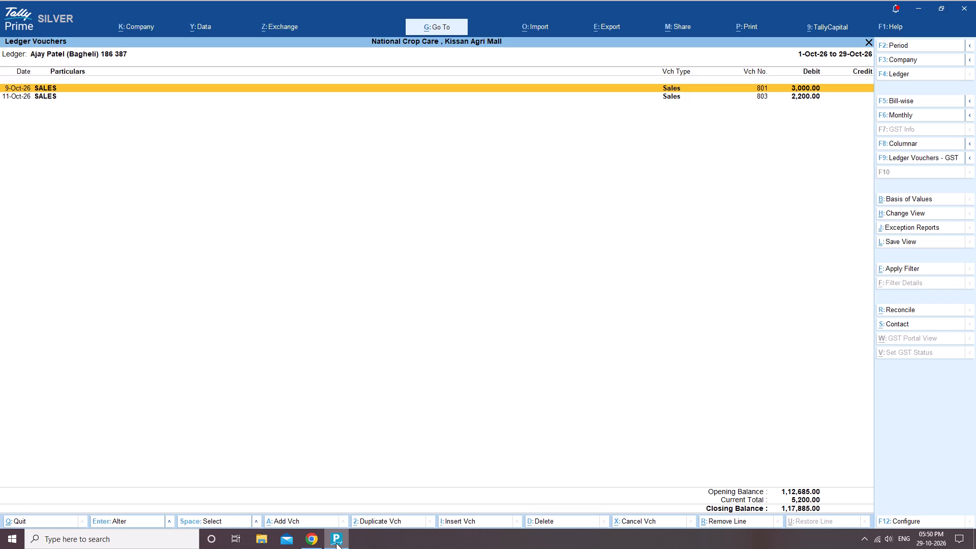
pyautogui.press('Escape')
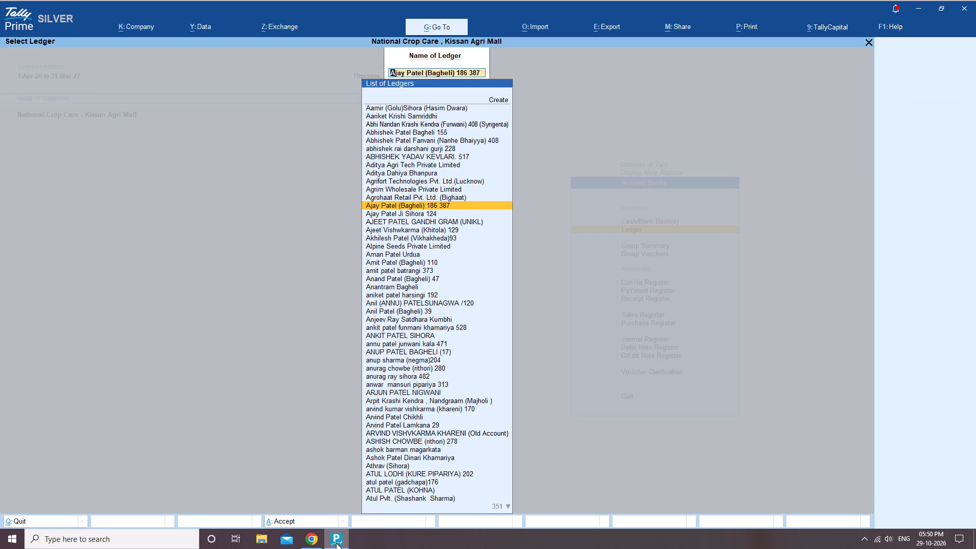
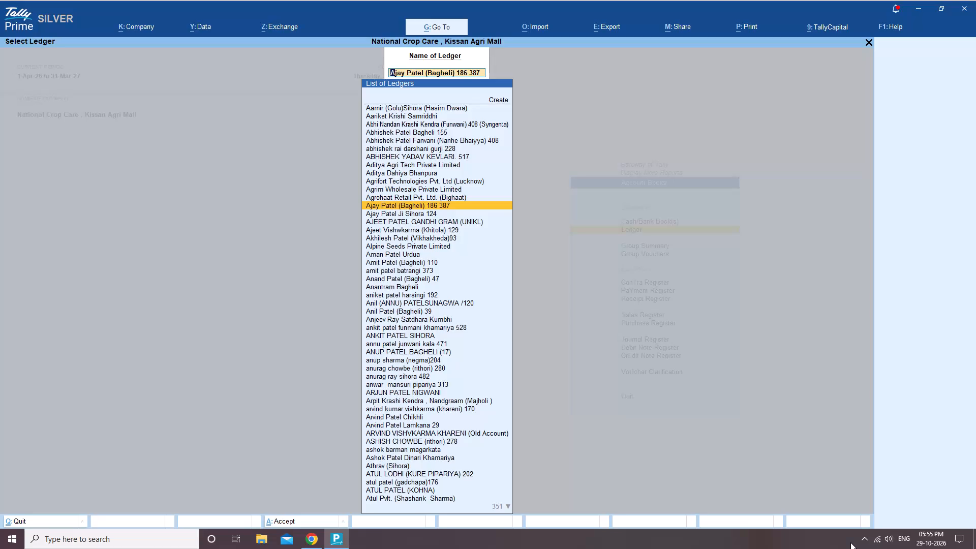
# Leave the account books and start a new receipt voucher.
pyautogui.press('Escape')
pyautogui.press('Escape')
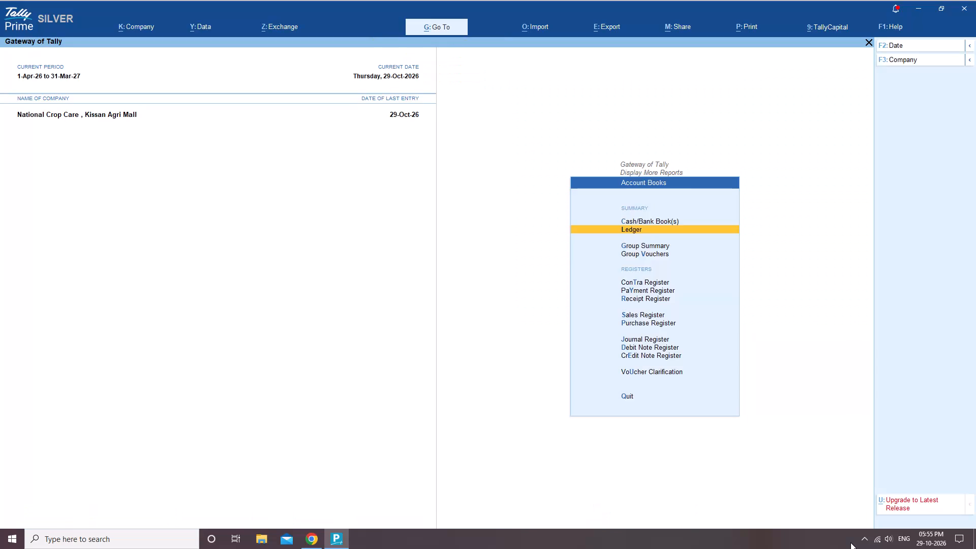
pyautogui.press('Escape')
pyautogui.press('Escape')
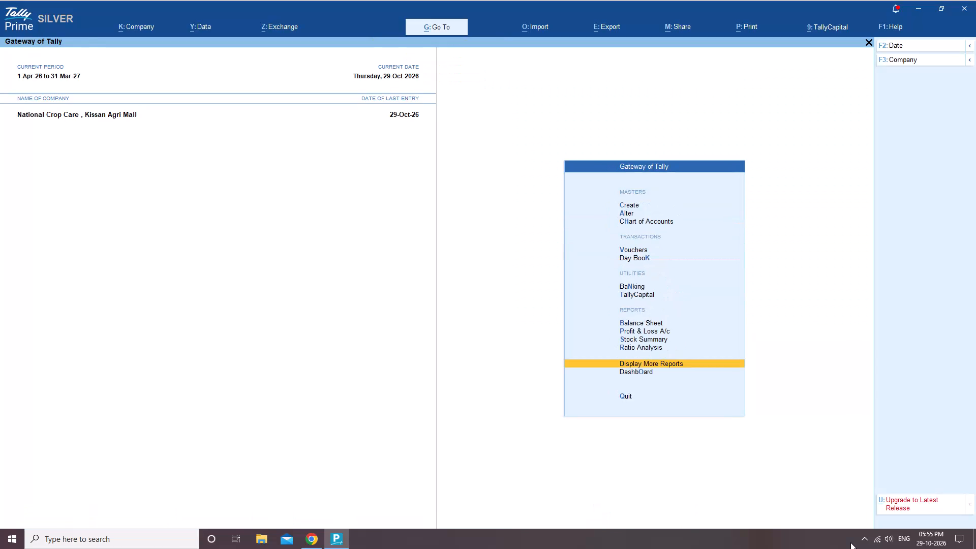
pyautogui.press('v')
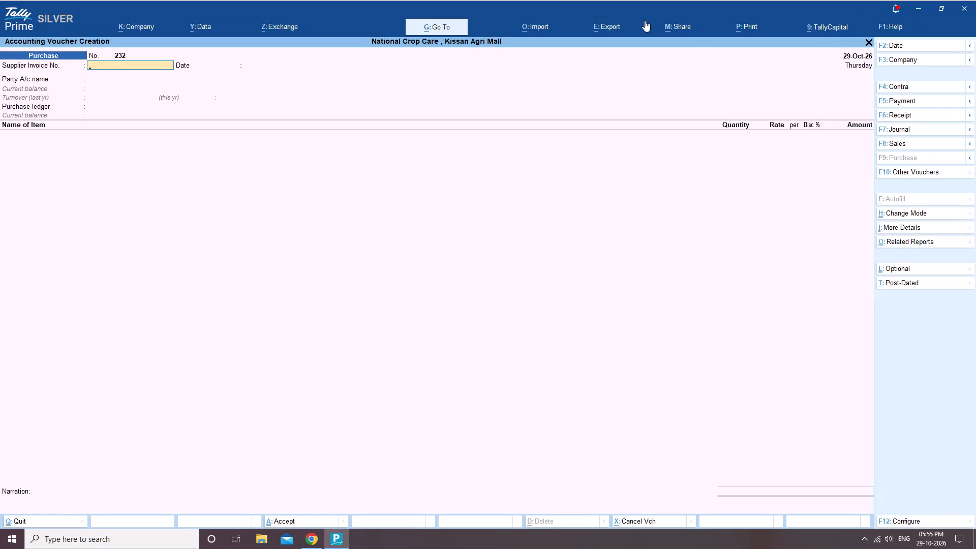
pyautogui.click(919, 99)
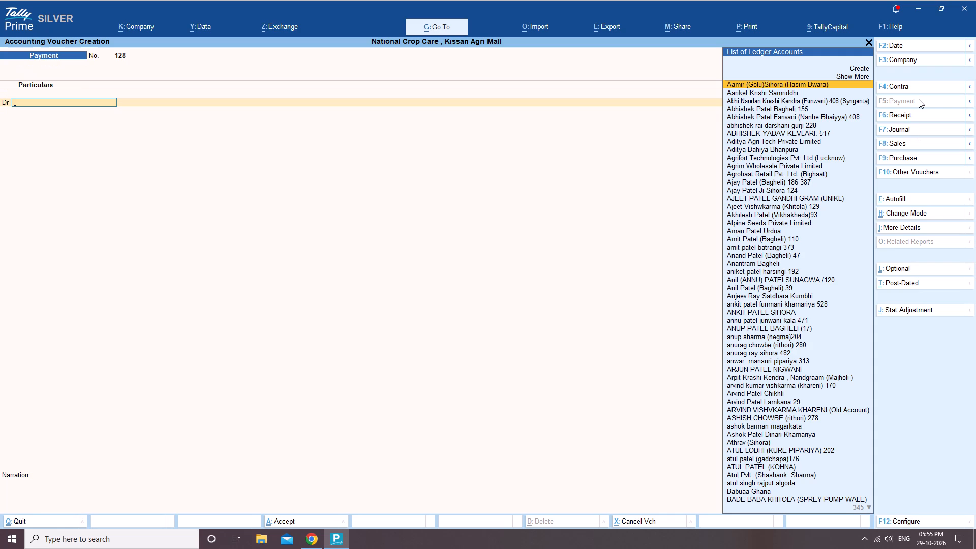
pyautogui.click(921, 110)
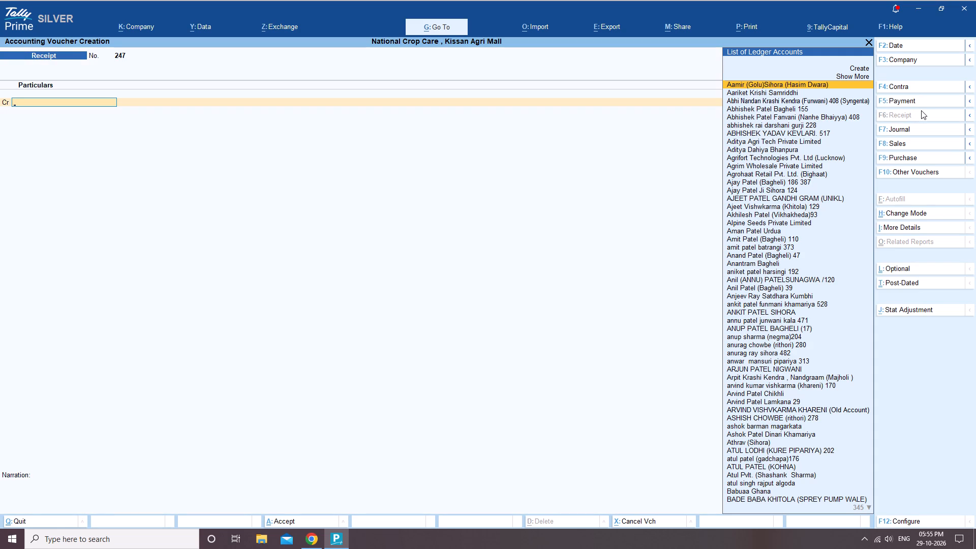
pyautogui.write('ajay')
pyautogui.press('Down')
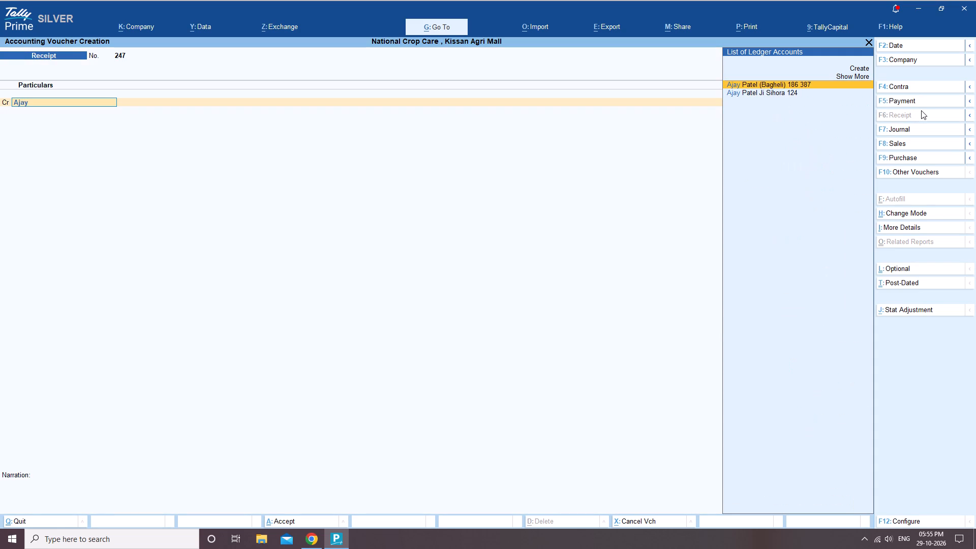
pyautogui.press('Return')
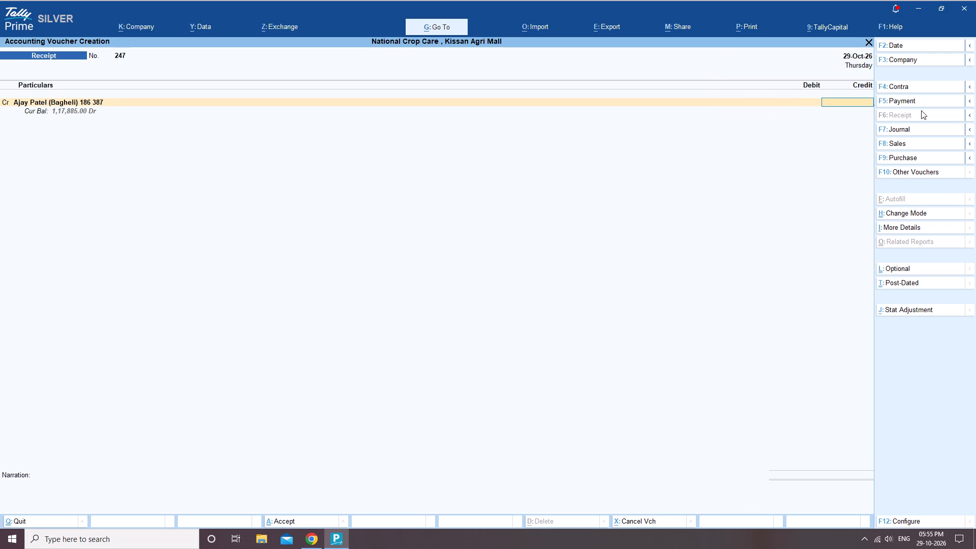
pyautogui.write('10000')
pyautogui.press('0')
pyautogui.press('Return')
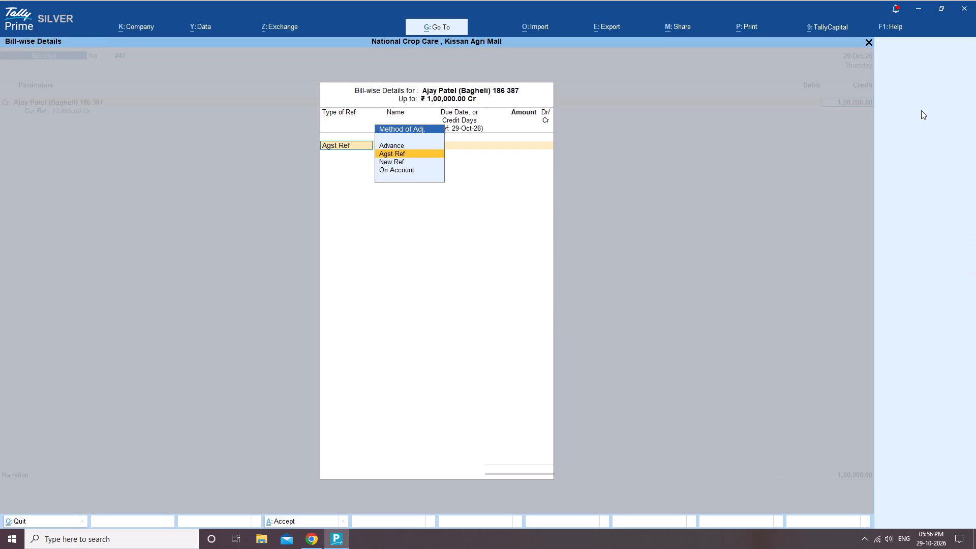
# Allocate the full 1,00,000 credit bill-wise as a New Ref named 210.
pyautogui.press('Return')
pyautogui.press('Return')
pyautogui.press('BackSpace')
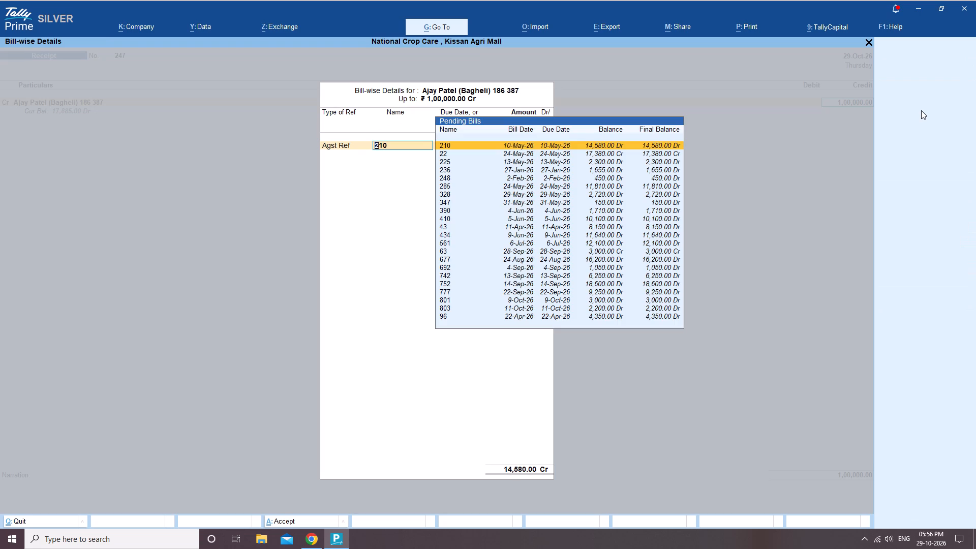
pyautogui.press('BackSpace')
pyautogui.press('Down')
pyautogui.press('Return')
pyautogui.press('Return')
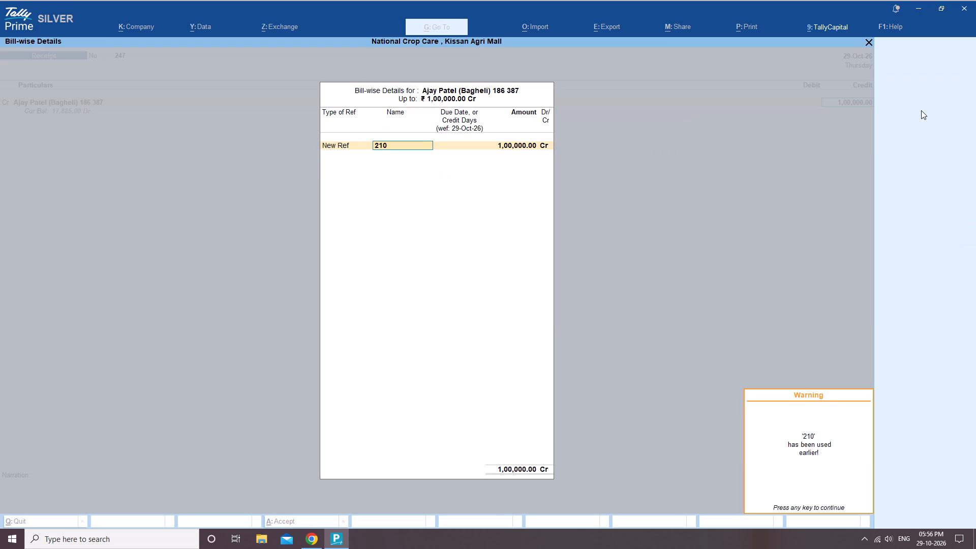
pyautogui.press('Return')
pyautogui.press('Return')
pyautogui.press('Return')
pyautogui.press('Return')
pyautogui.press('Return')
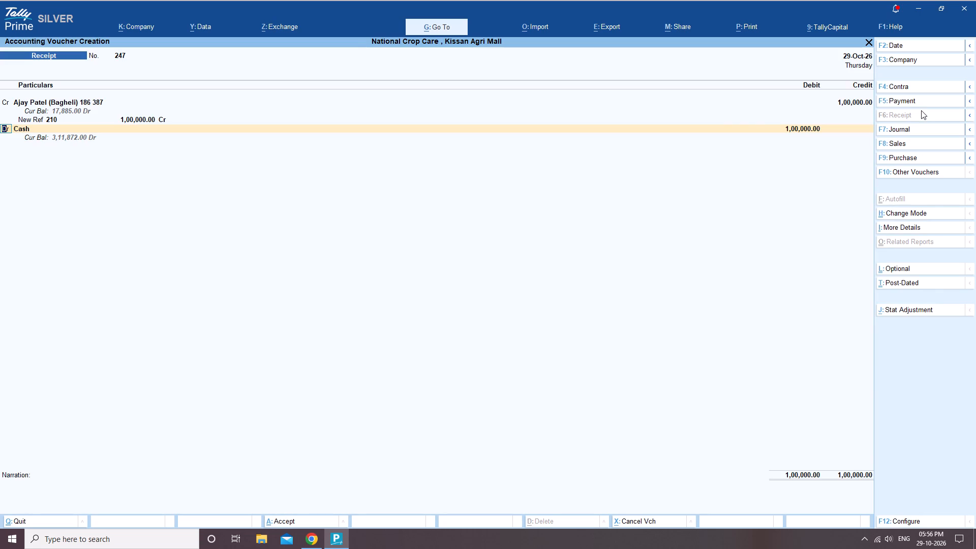
# Debit Cash with 1,00,000 and save the receipt voucher with no narration.
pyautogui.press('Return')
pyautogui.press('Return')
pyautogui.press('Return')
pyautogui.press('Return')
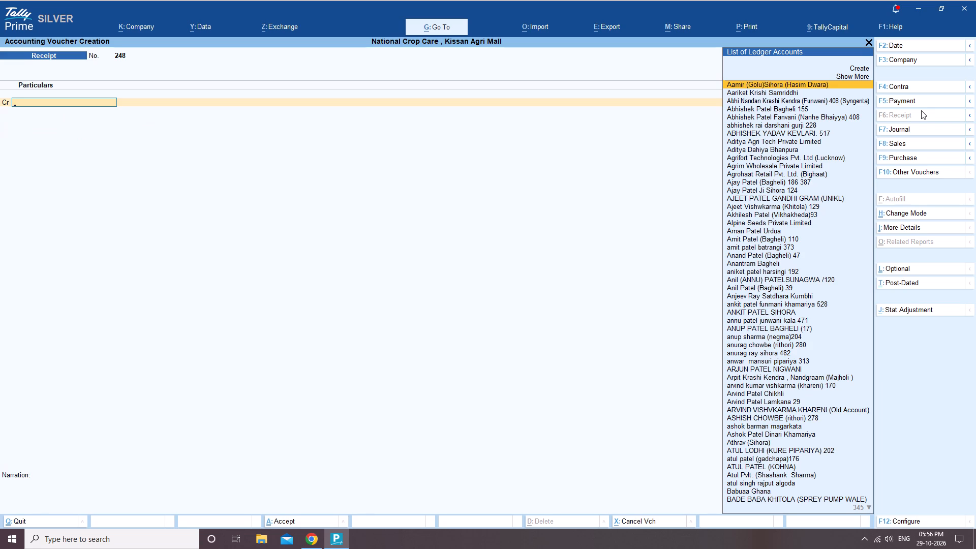
# Leave voucher creation and open the Day Book for 29-Oct-26.
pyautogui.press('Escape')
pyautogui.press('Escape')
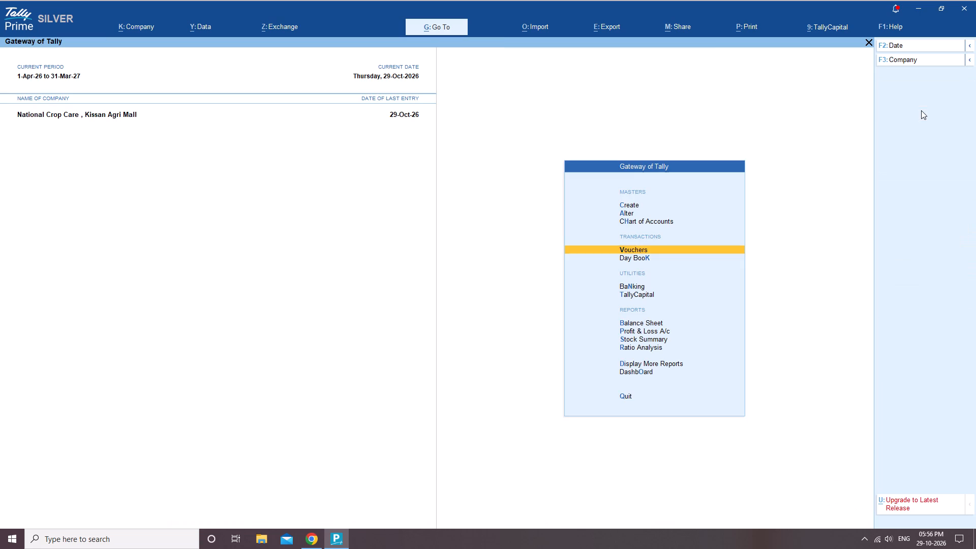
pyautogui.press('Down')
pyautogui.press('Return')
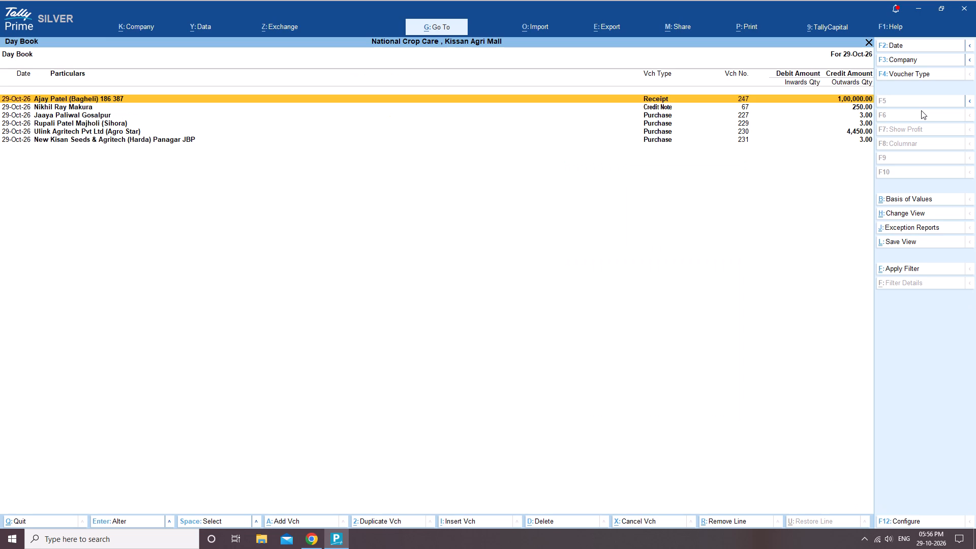
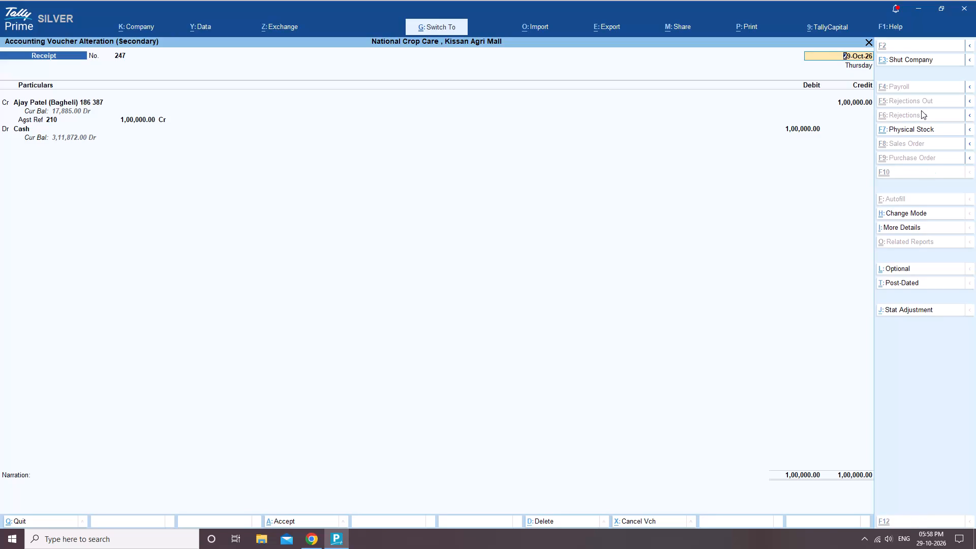
# Preview the print layout of receipt voucher 247, and close the preview, the voucher and the Day Book.
pyautogui.hotkey('ctrl', 'p')
pyautogui.press('i')
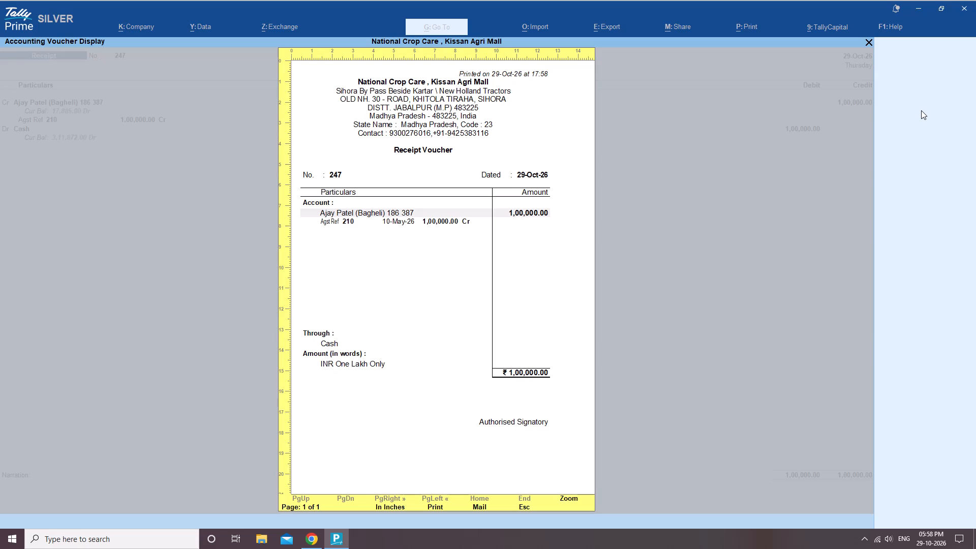
pyautogui.press('Escape')
pyautogui.press('Escape')
pyautogui.press('Escape')
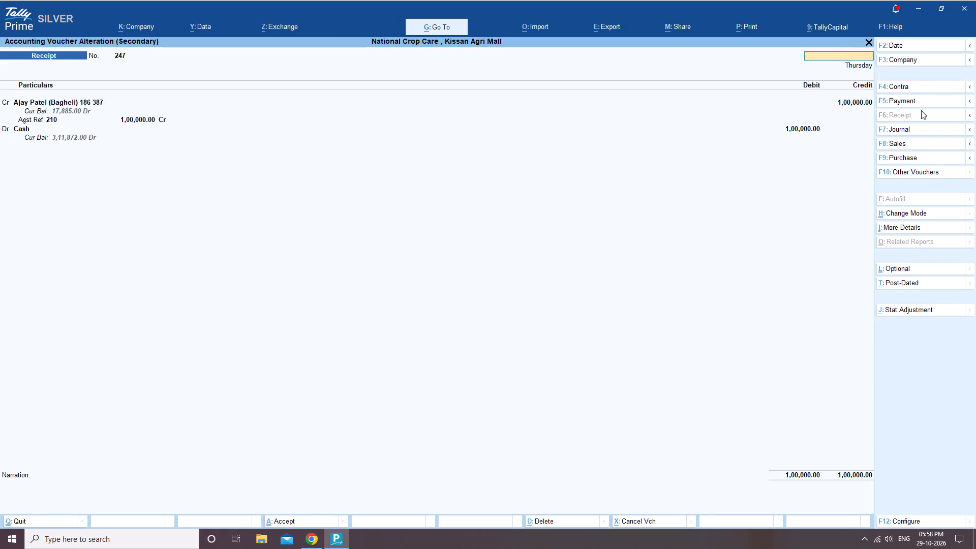
pyautogui.press('Escape')
pyautogui.press('Escape')
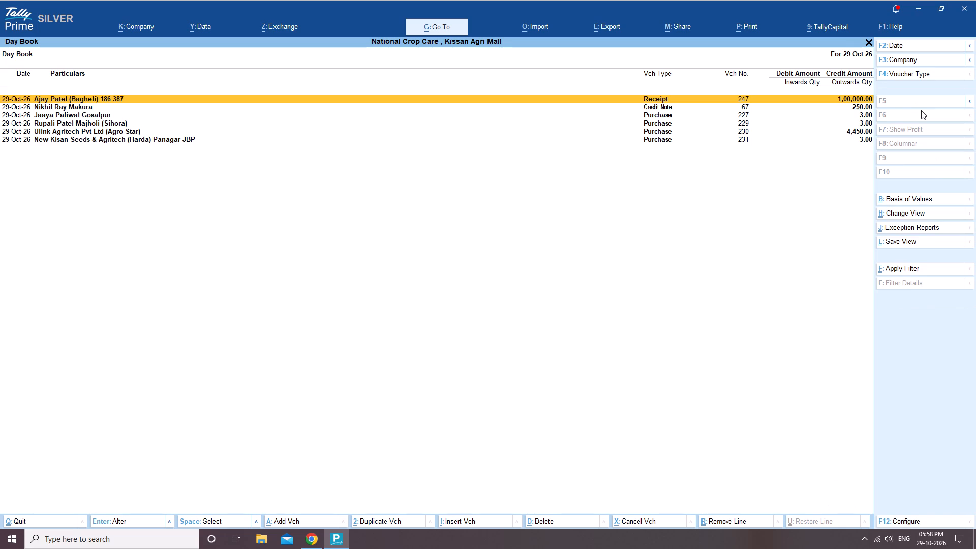
pyautogui.press('Escape')
pyautogui.press('Down')
pyautogui.press('Down')
pyautogui.press('Down')
pyautogui.press('Down')
pyautogui.press('Down')
pyautogui.press('Down')
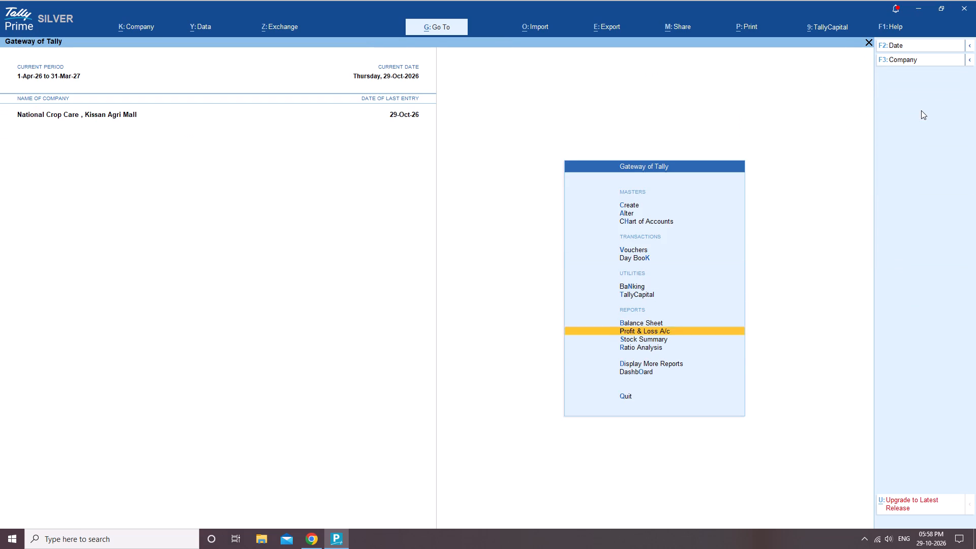
pyautogui.press('Down')
pyautogui.press('Return')
pyautogui.press('Down')
pyautogui.press('Down')
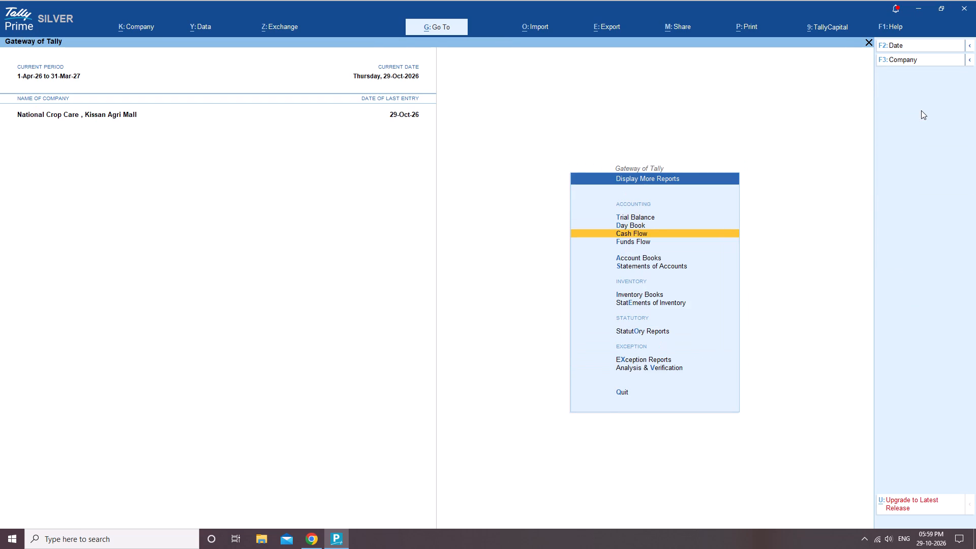
pyautogui.press('Down')
pyautogui.press('Down')
pyautogui.press('Return')
pyautogui.press('Down')
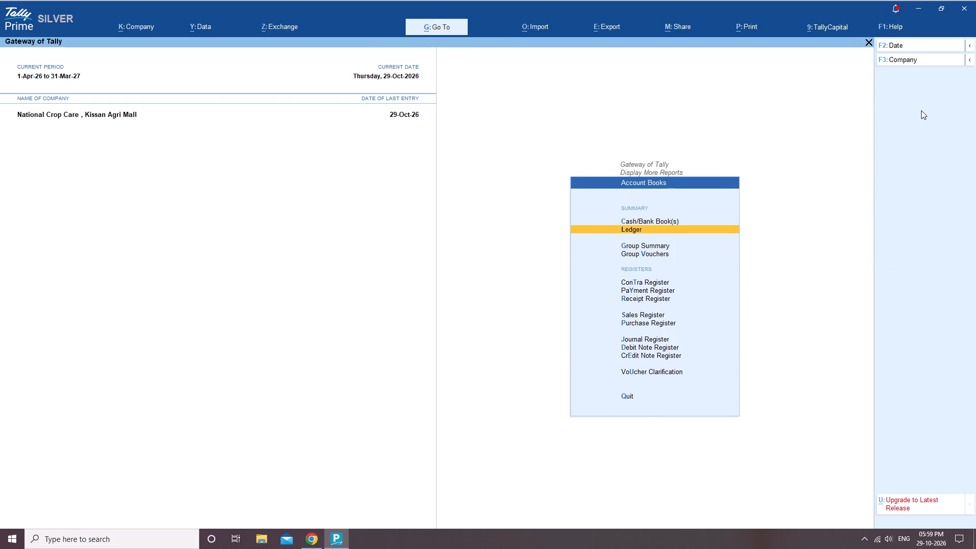
pyautogui.press('Return')
pyautogui.write('ajay')
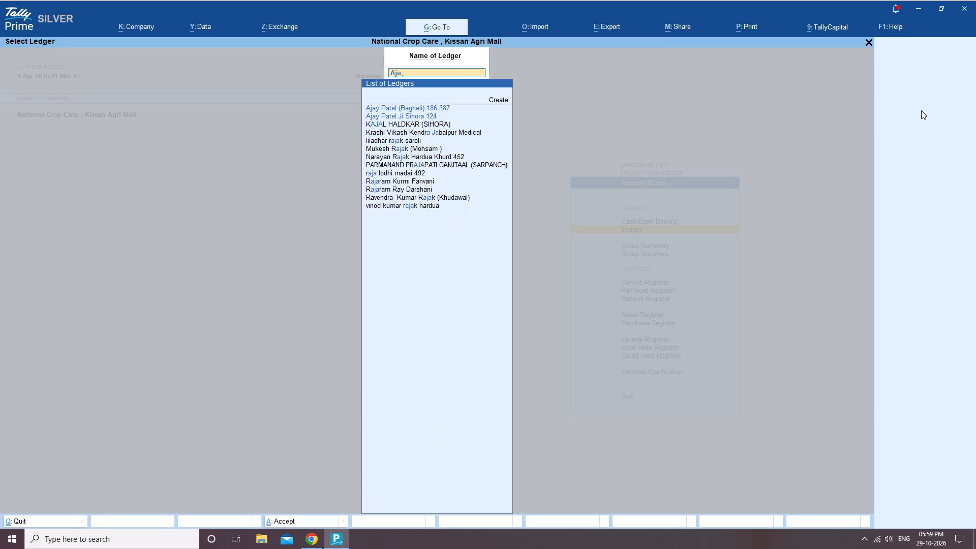
pyautogui.press('Down')
pyautogui.press('Return')
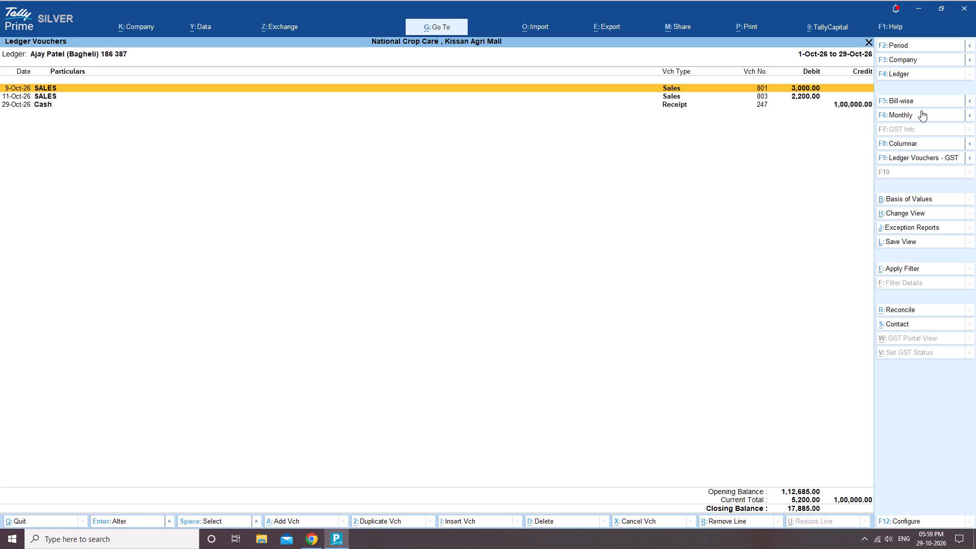
# Set the ledger report period to start from 1/1/25, keeping 29-10-2026 as the end date.
pyautogui.hotkey('alt', 'F2')
pyautogui.write('1/1/25')
pyautogui.press('Return')
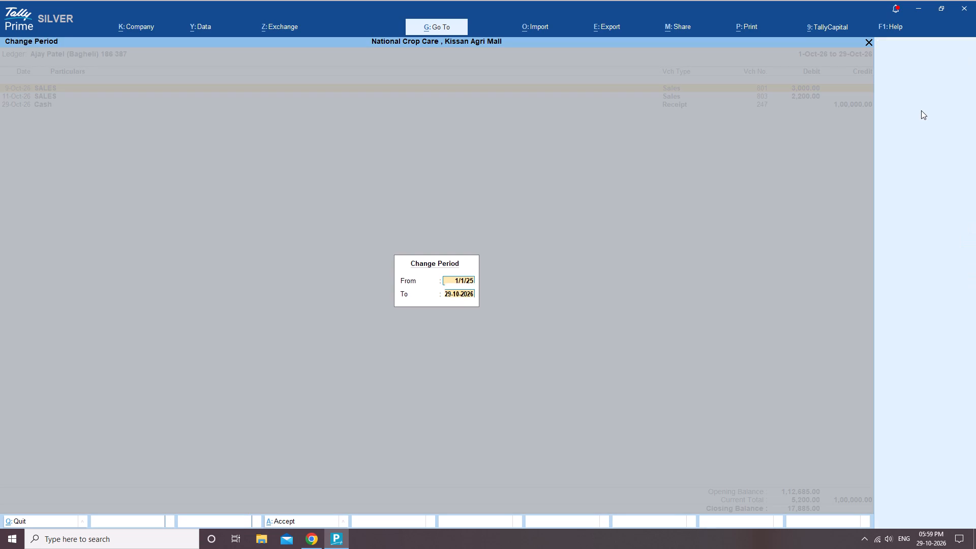
pyautogui.press('Return')
# Examine the customer's sales, receipts and credit notes in date order through to the 9-Oct-26 sale.
pyautogui.press('Down')
pyautogui.press('Down')
pyautogui.press('Down')
pyautogui.press('Down')
pyautogui.press('Down')
pyautogui.press('Down')
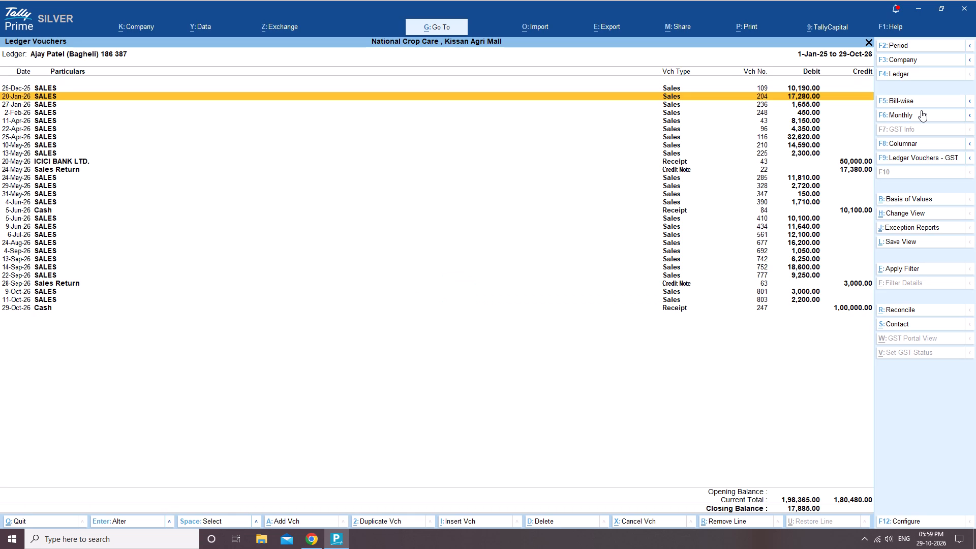
pyautogui.press('Down')
pyautogui.press('Down')
pyautogui.press('Down')
pyautogui.press('Down')
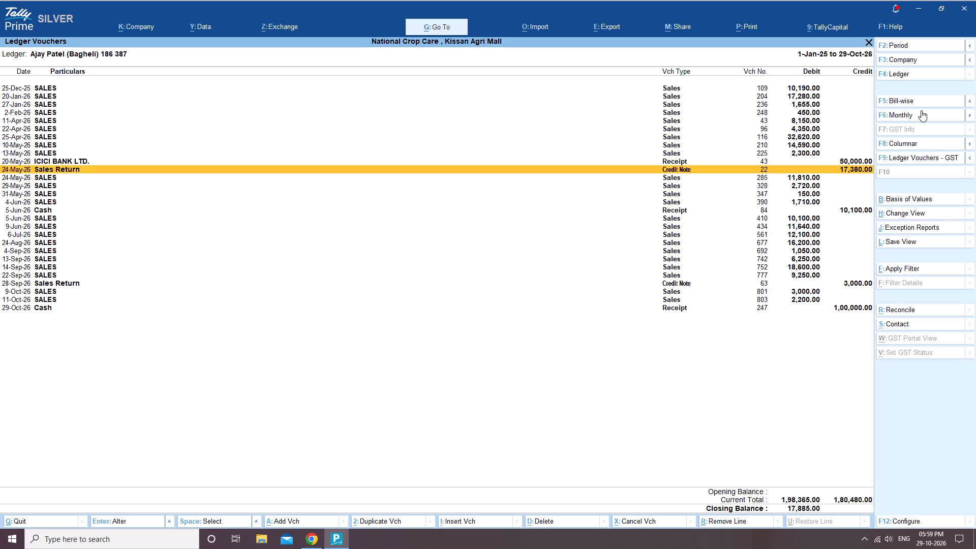
pyautogui.press('Down')
pyautogui.press('Down')
pyautogui.press('Down')
pyautogui.press('Down')
pyautogui.press('Down')
pyautogui.press('Down')
pyautogui.press('Down')
pyautogui.press('Down')
pyautogui.press('Down')
pyautogui.press('Down')
pyautogui.press('Down')
pyautogui.press('Down')
pyautogui.press('Down')
pyautogui.press('Down')
pyautogui.press('Down')
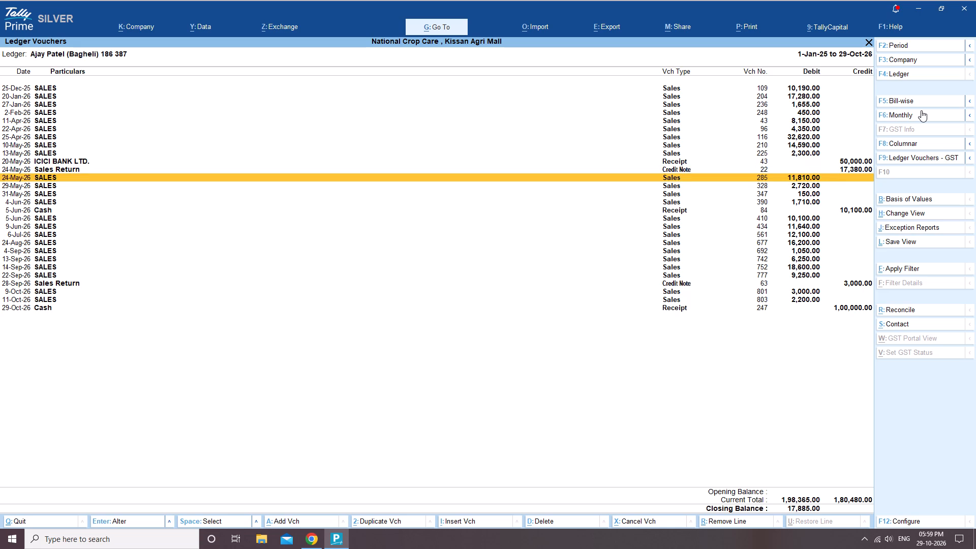
# Recheck the ledger entries in reverse date order, back to the 24-May-26 sales return.
pyautogui.press('Up')
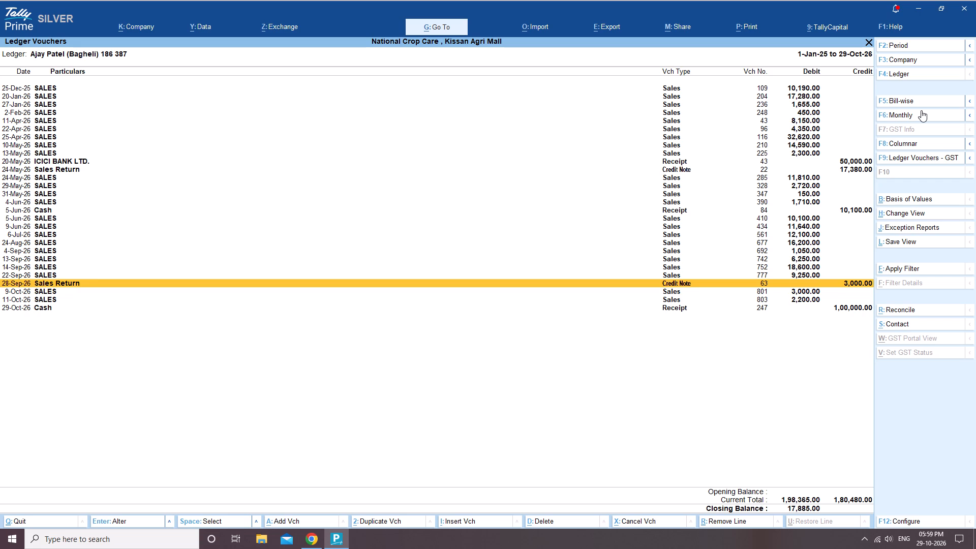
pyautogui.press('Up')
pyautogui.press('Up')
pyautogui.press('Up')
pyautogui.press('Up')
pyautogui.press('Up')
pyautogui.press('Up')
pyautogui.press('Up')
pyautogui.press('Up')
pyautogui.press('Up')
pyautogui.press('Up')
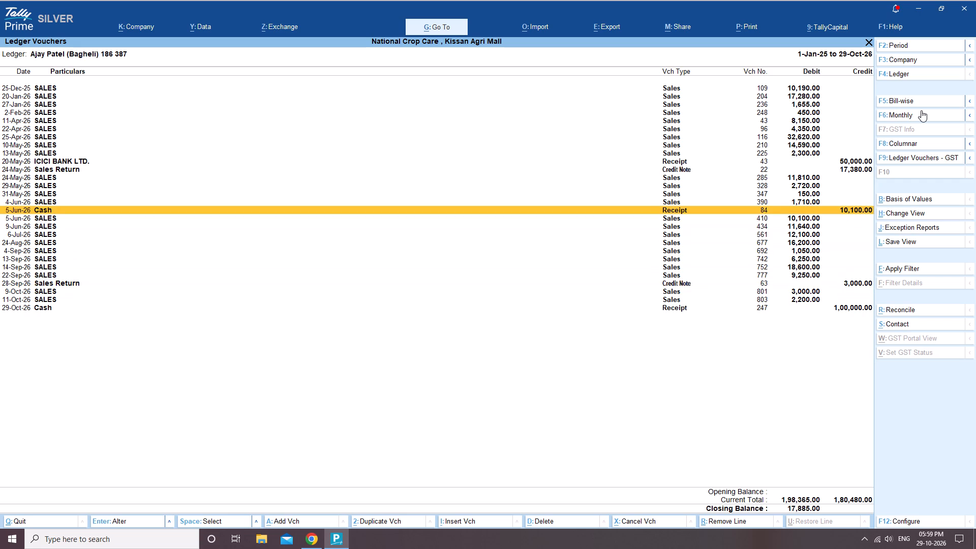
pyautogui.press('Up')
pyautogui.press('Up')
pyautogui.press('Up')
pyautogui.press('Up')
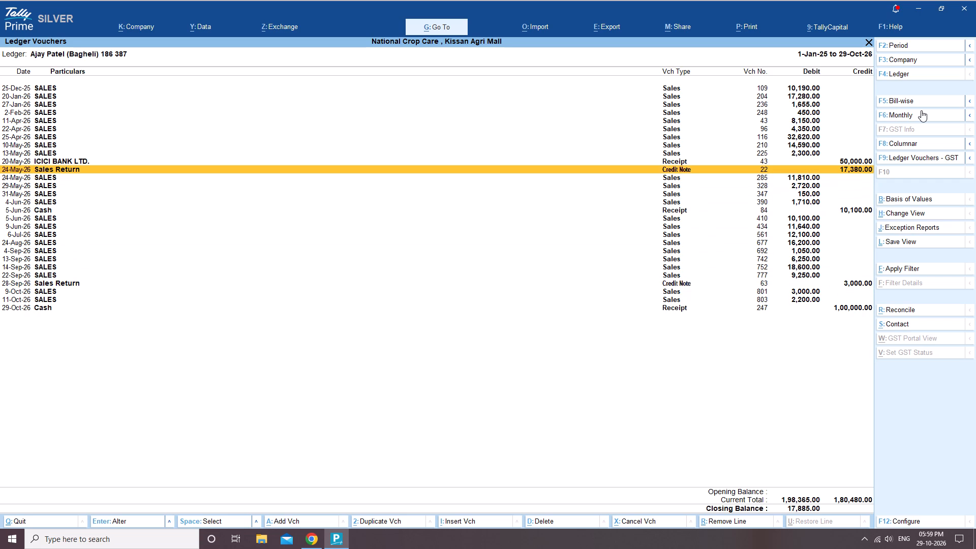
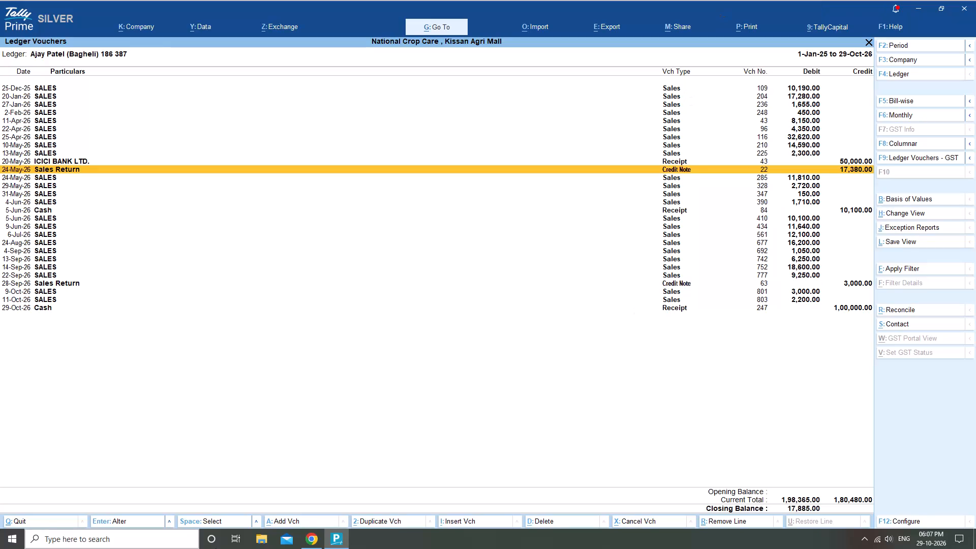
# Switch to the myBillBook inventory page in Chrome.
pyautogui.click(313, 548)
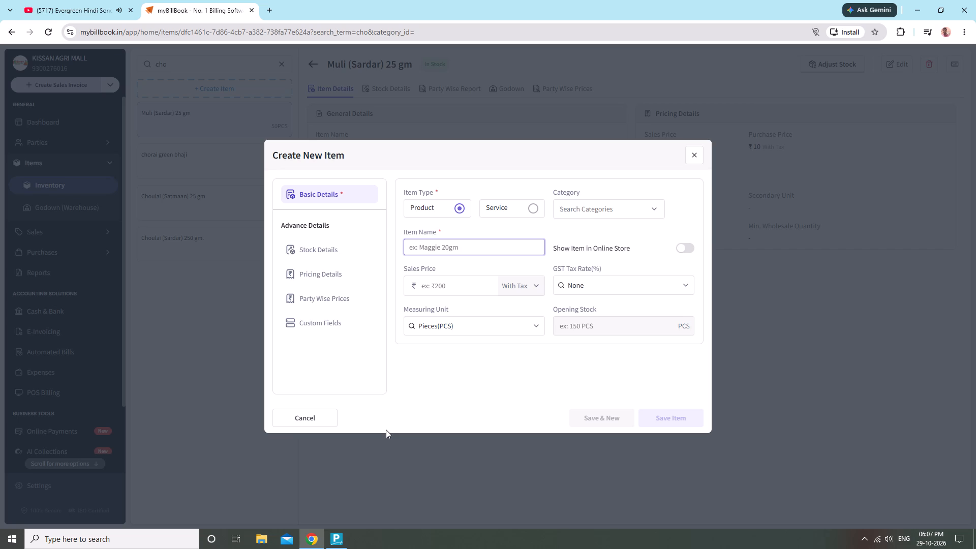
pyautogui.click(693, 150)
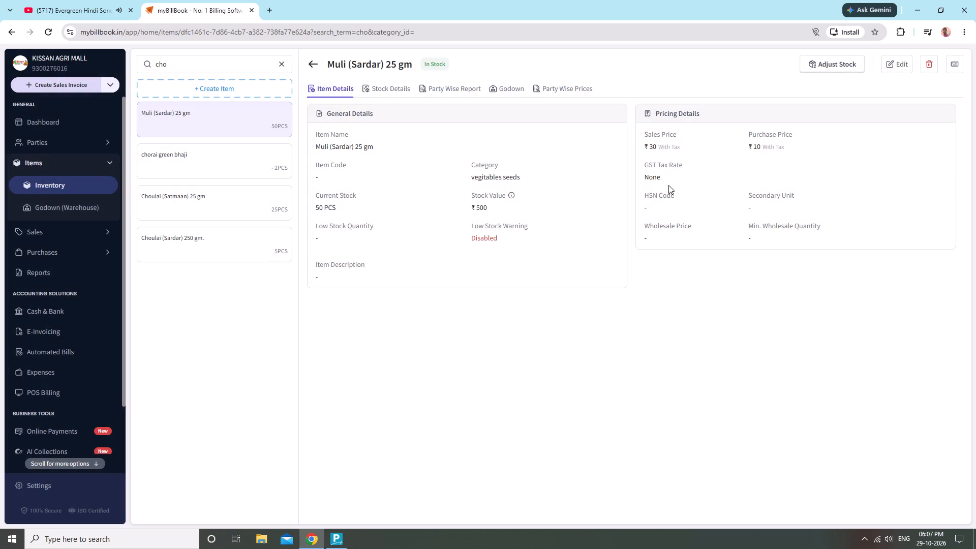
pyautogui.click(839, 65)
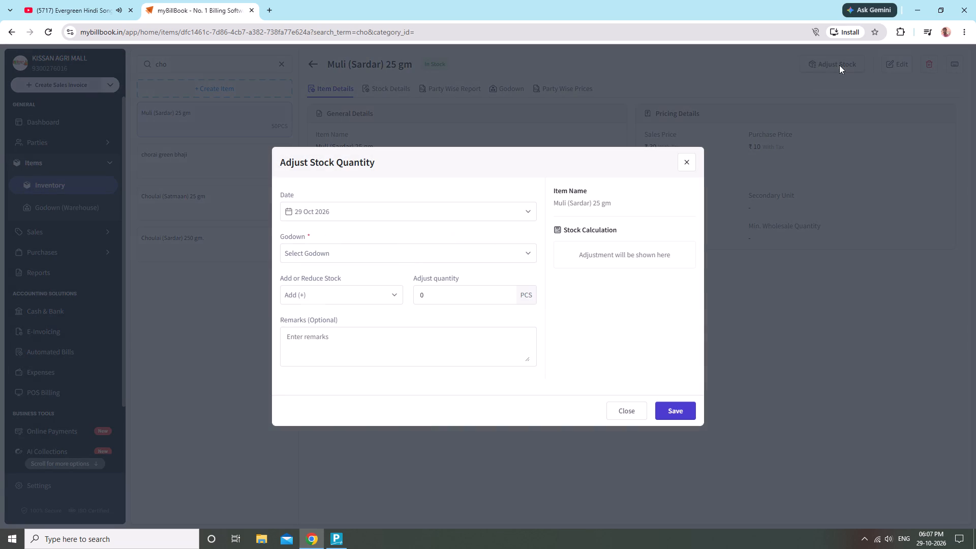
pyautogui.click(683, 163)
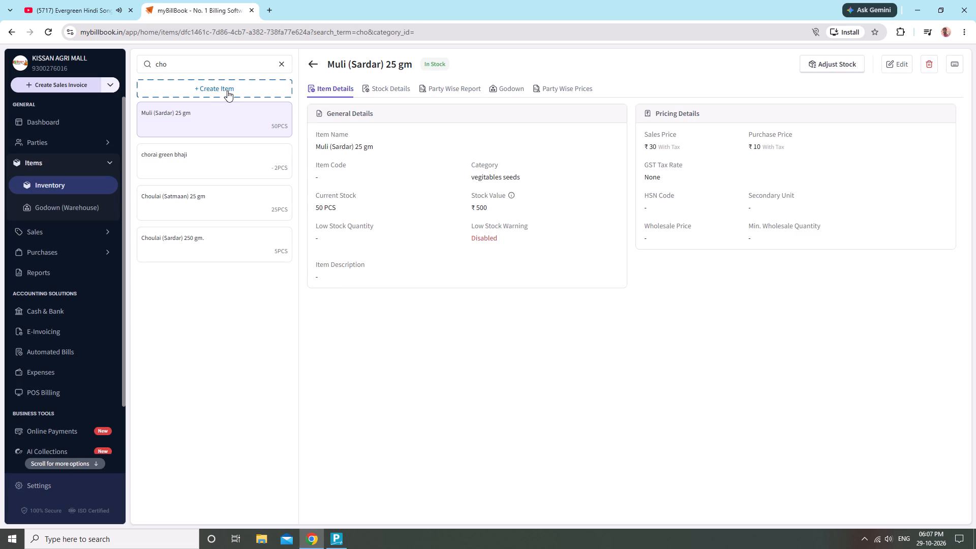
# Start creating a new stock item in the myBillBook inventory.
pyautogui.click(227, 90)
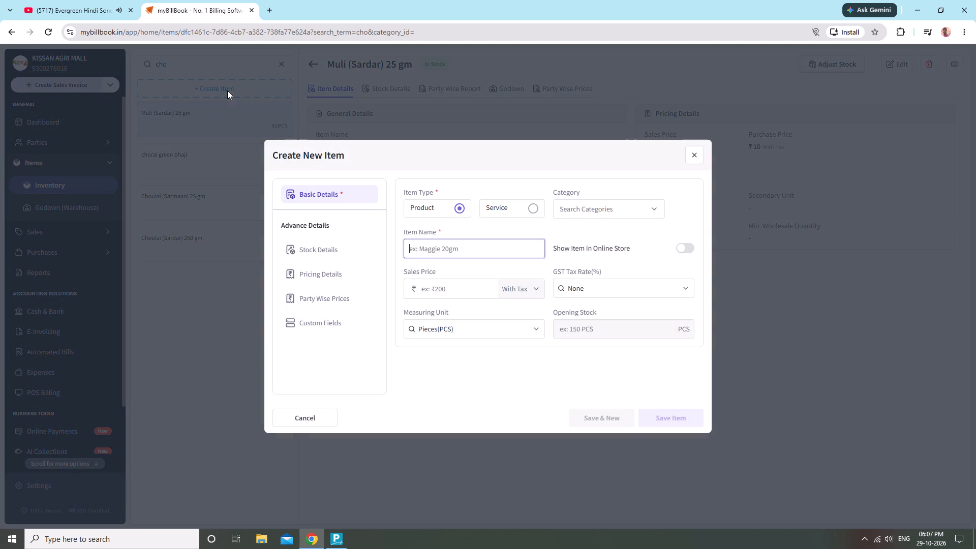
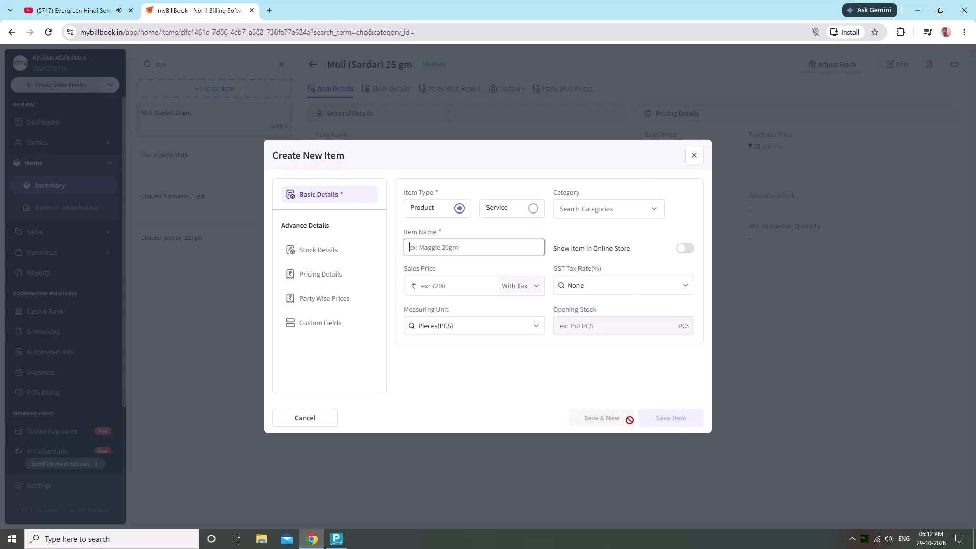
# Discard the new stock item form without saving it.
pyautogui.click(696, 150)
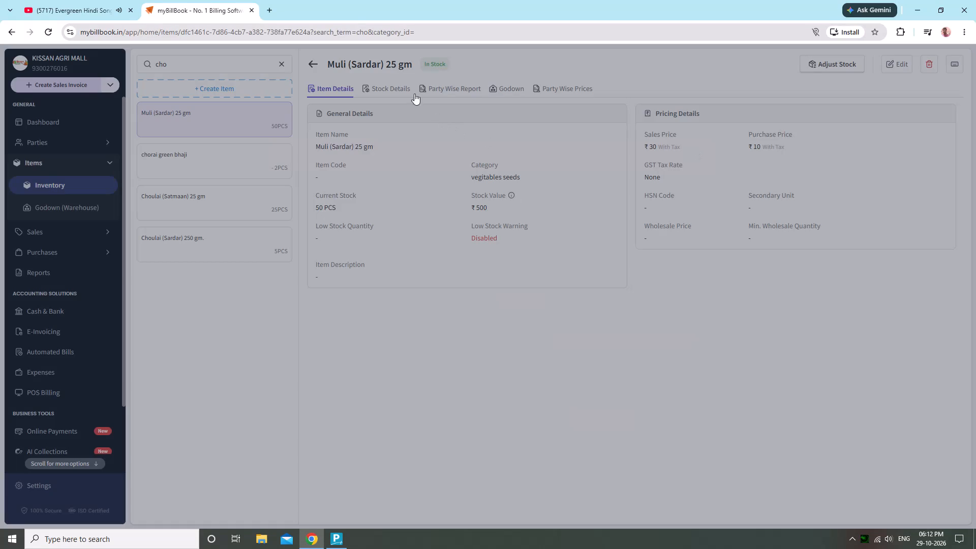
# Search the inventory for "fenco" and check the item details of the 5kg and 10kg chana powder (fencot).
pyautogui.click(284, 62)
pyautogui.write('fenco')
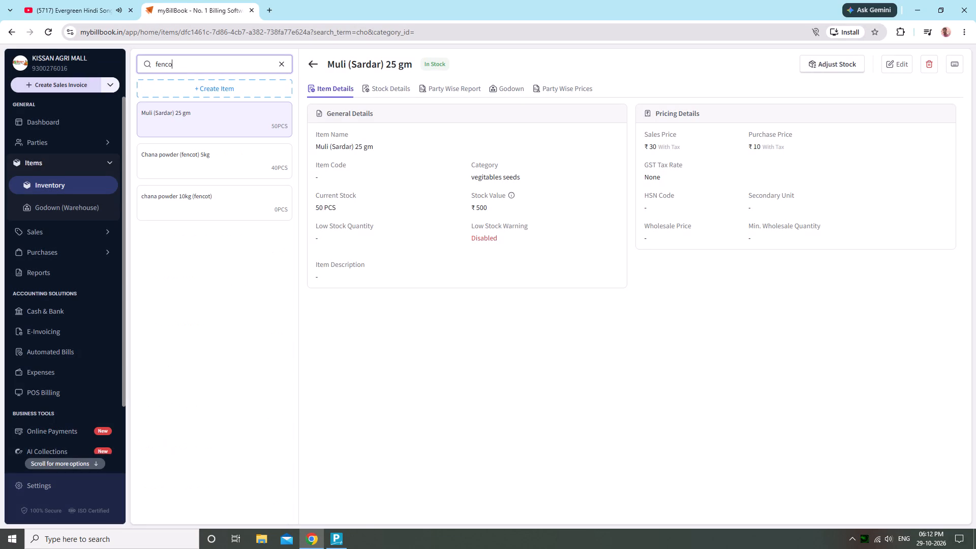
pyautogui.click(255, 168)
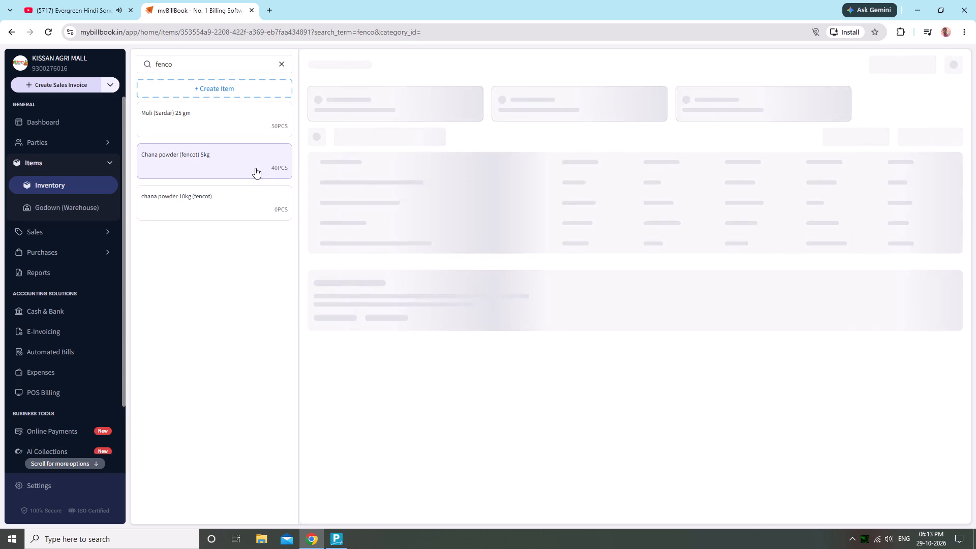
pyautogui.click(262, 204)
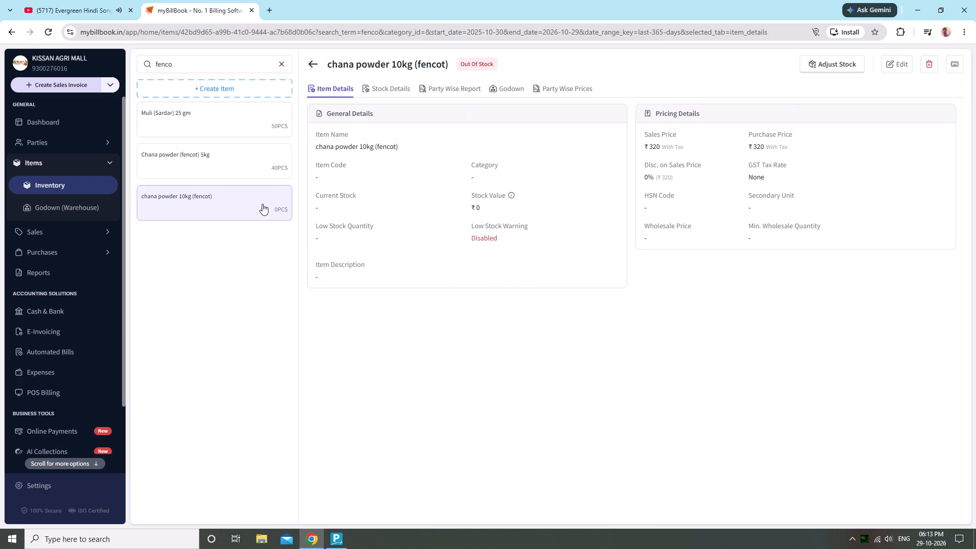
pyautogui.click(254, 161)
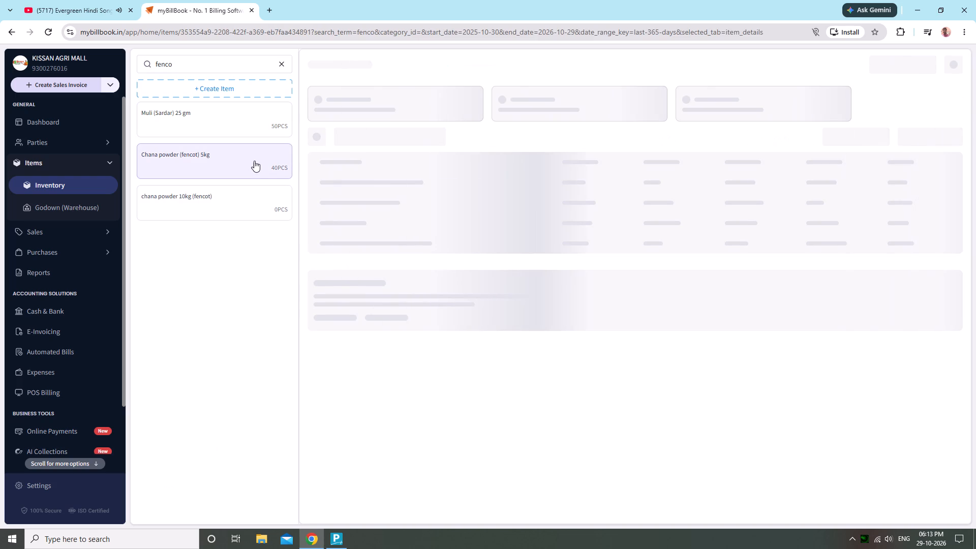
# Start another item search in the inventory list.
pyautogui.click(266, 65)
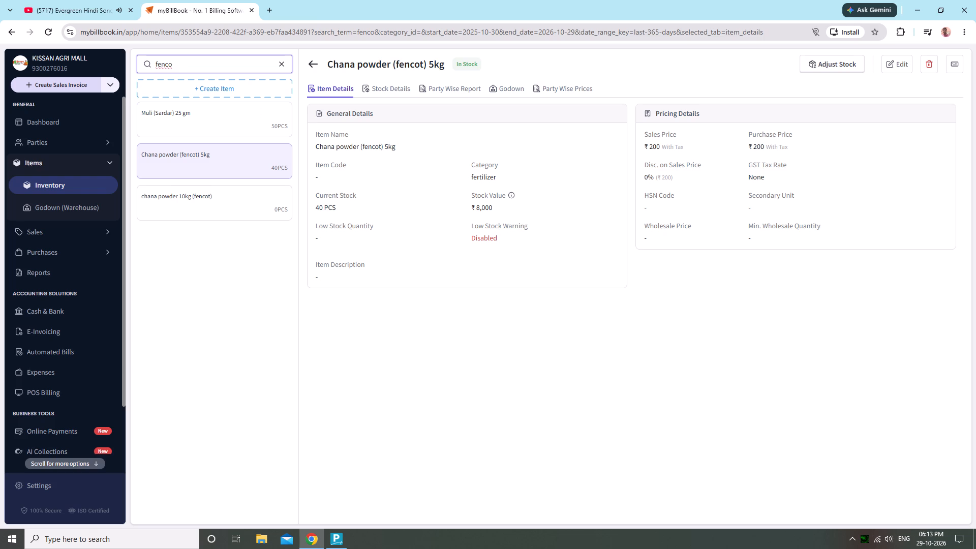
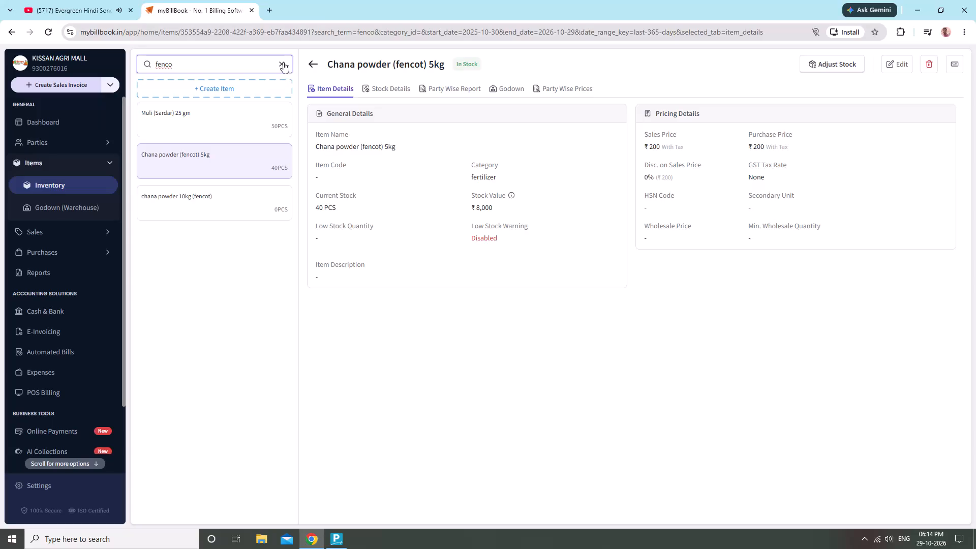
# Search the inventory for "mala" and open the Malathion powder (Sourabh agro) 1 kg item.
pyautogui.click(283, 62)
pyautogui.write('mela')
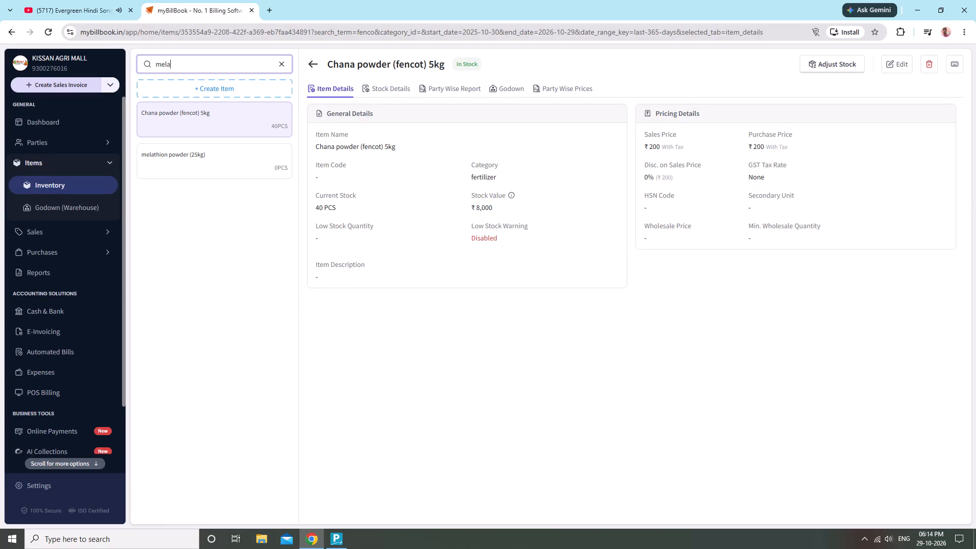
pyautogui.press('BackSpace')
pyautogui.press('BackSpace')
pyautogui.press('BackSpace')
pyautogui.write('al')
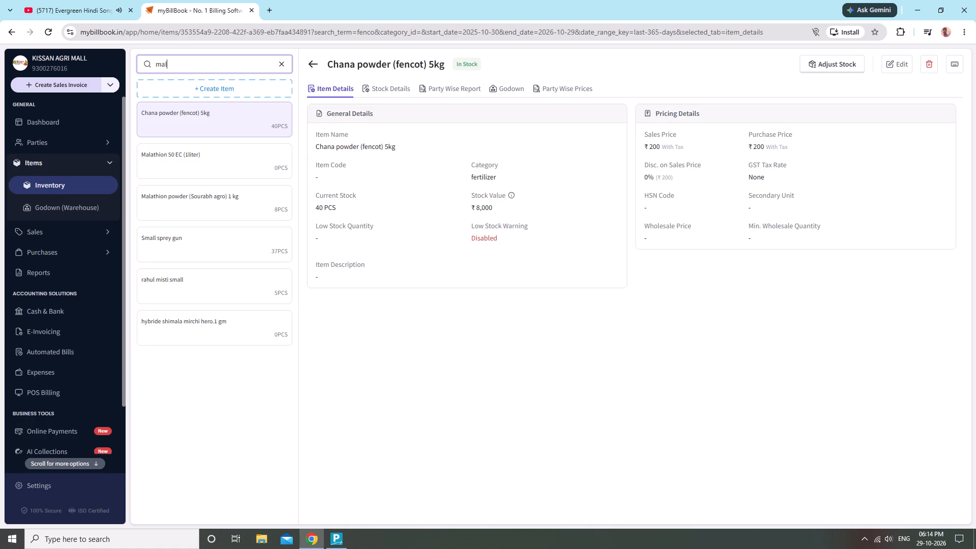
pyautogui.press('BackSpace')
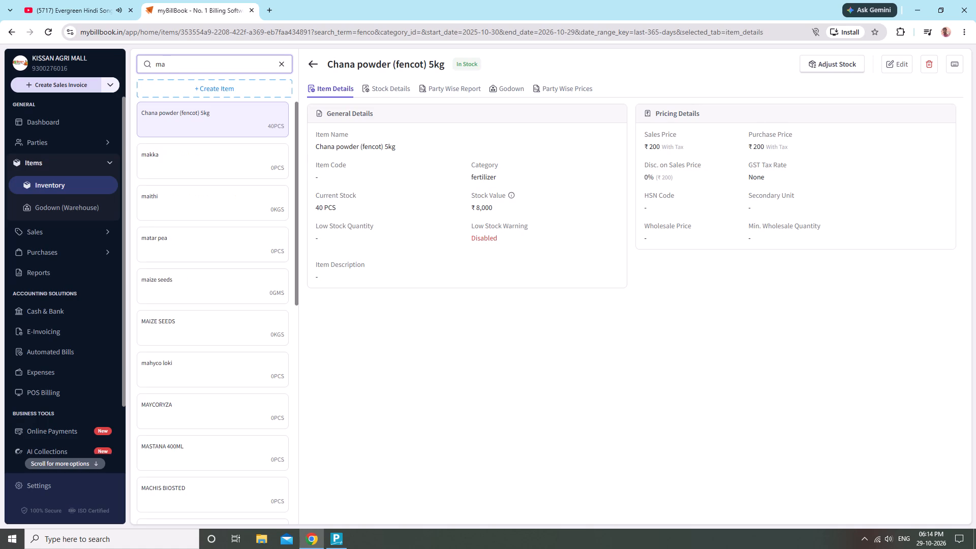
pyautogui.press('a')
pyautogui.press('BackSpace')
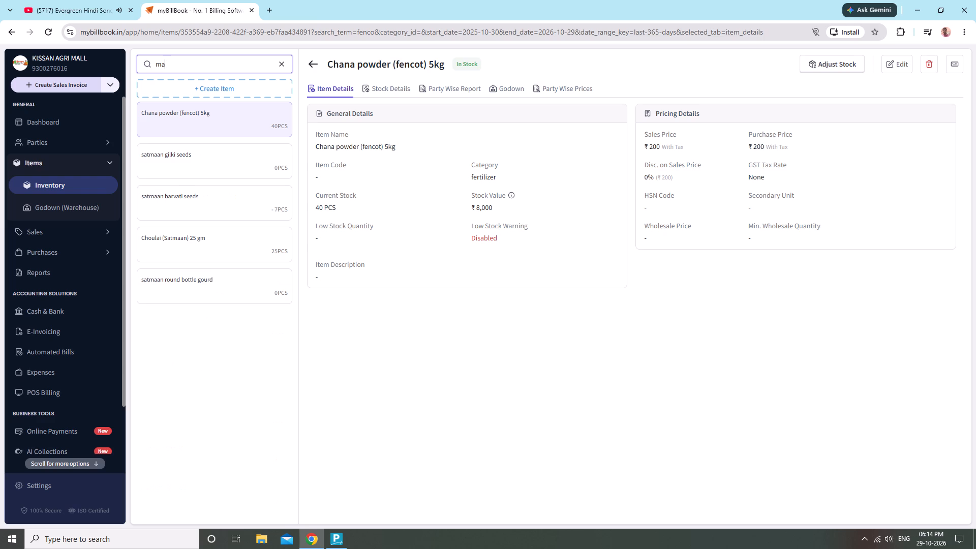
pyautogui.write('la')
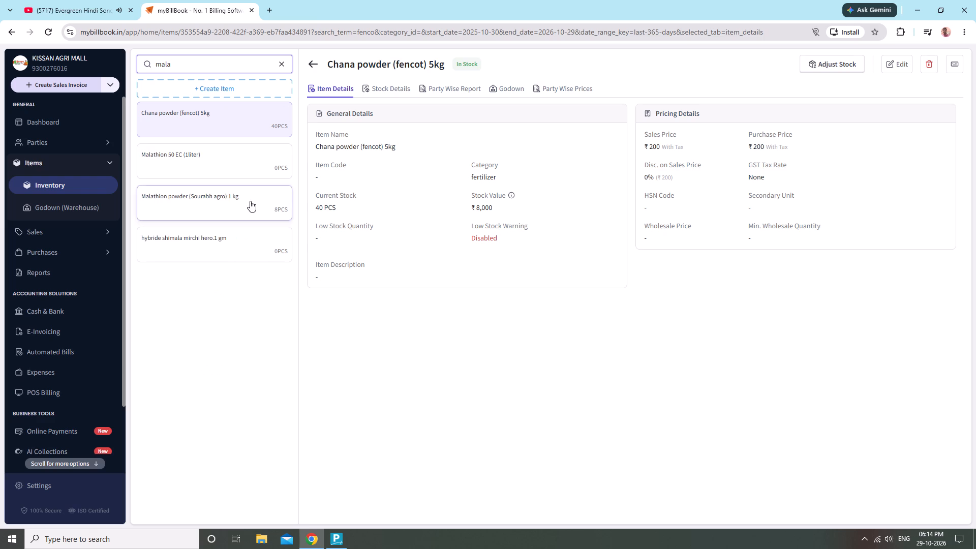
pyautogui.click(250, 201)
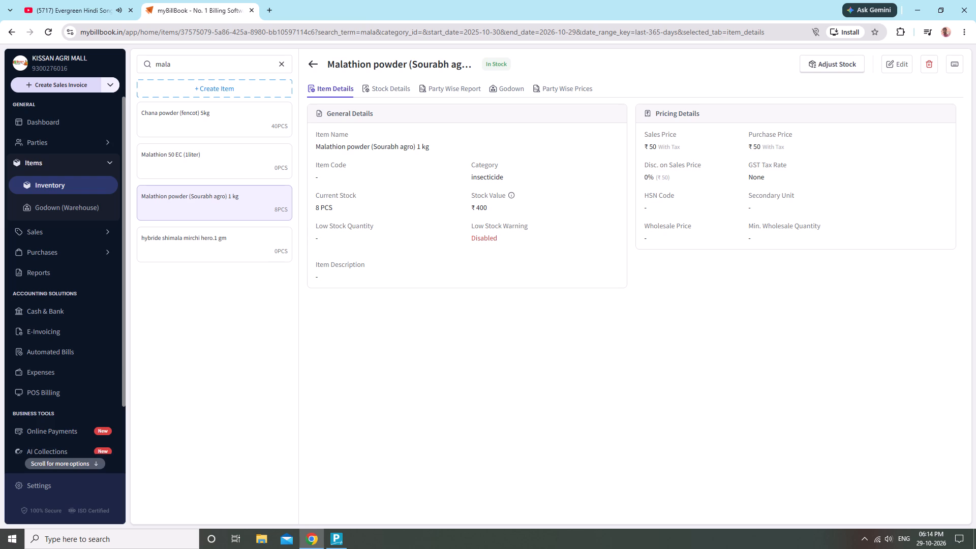
# Reduce the Malathion powder (Sourabh agro) 1 kg stock by 1 PCS in the KISSAN AGRI MALL godown and save the adjustment.
pyautogui.click(831, 59)
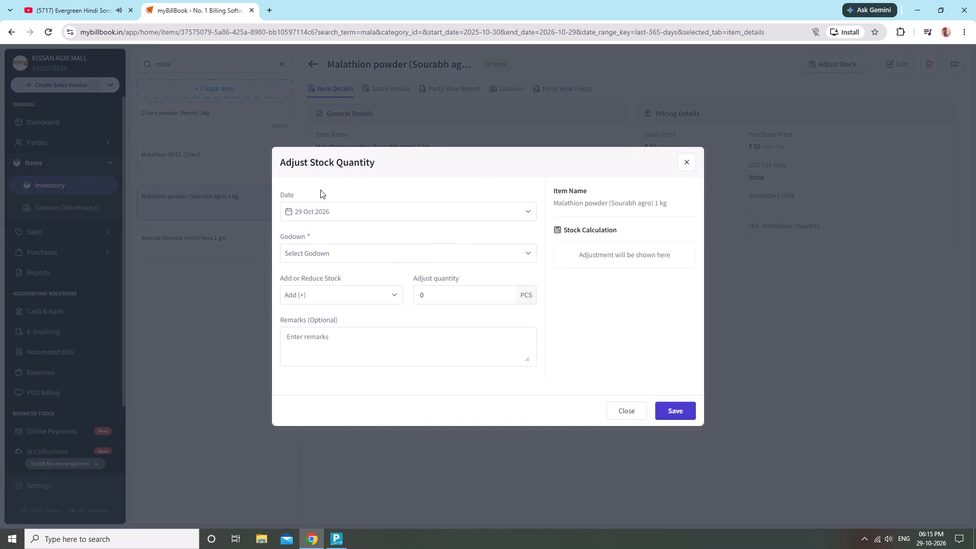
pyautogui.click(307, 255)
pyautogui.click(310, 280)
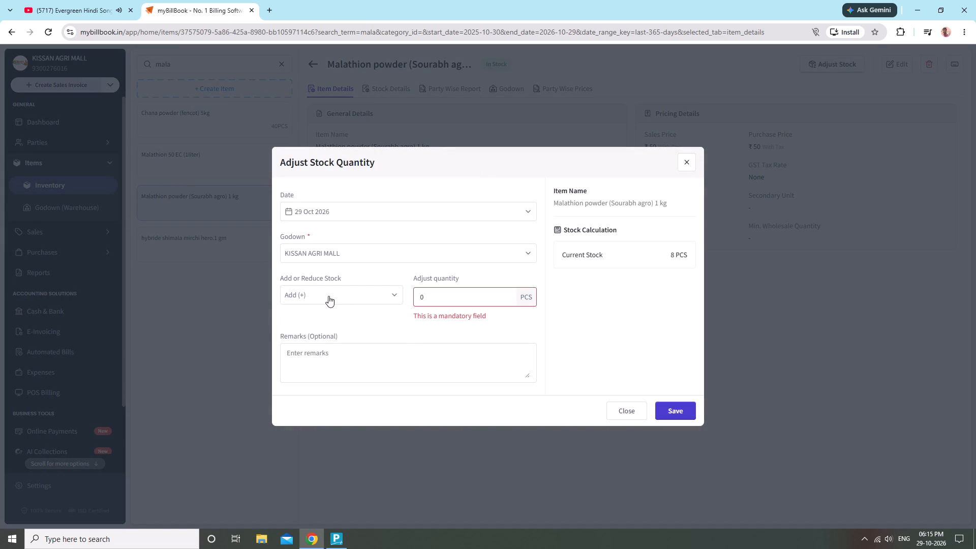
pyautogui.click(328, 296)
pyautogui.moveTo(350, 339); pyautogui.dragTo(350, 333)
pyautogui.click(464, 306)
pyautogui.click(466, 301)
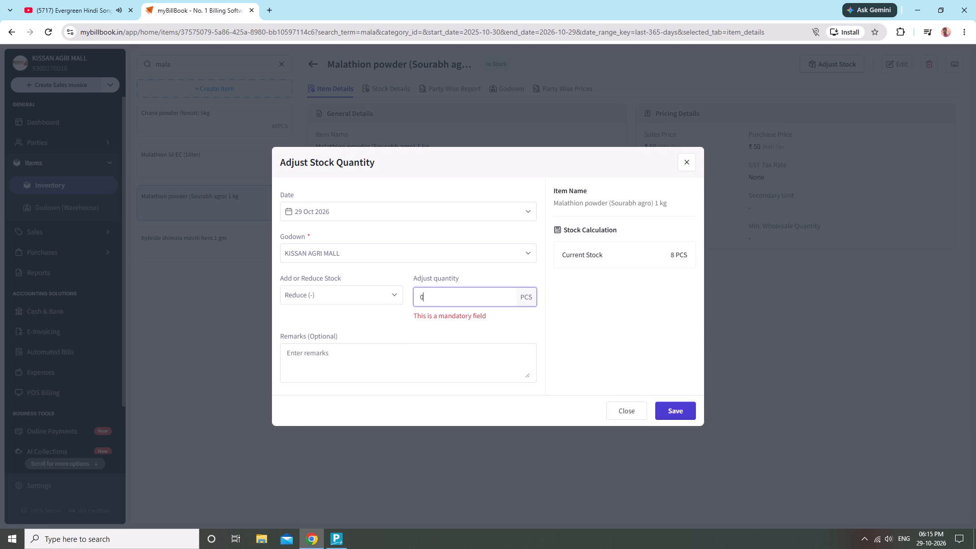
pyautogui.press('1')
pyautogui.click(676, 415)
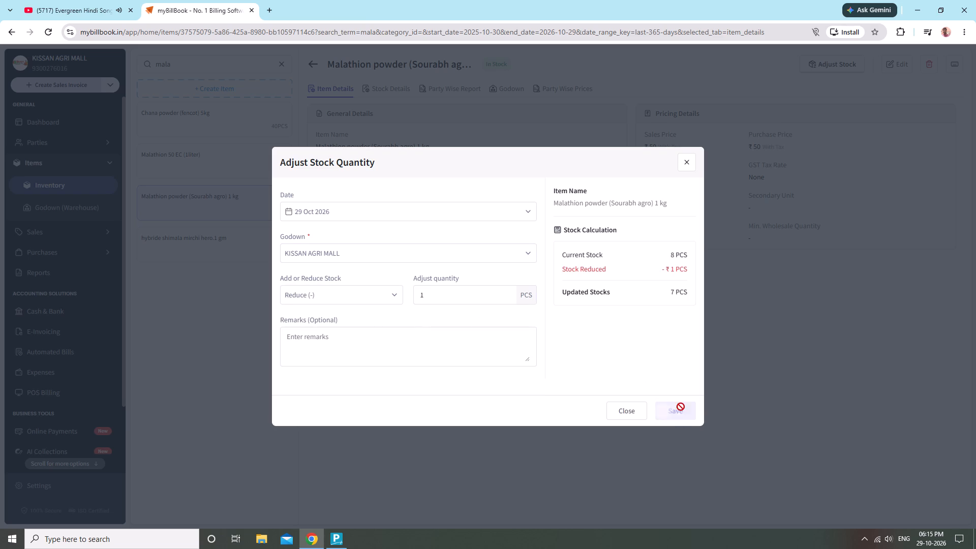
pyautogui.click(409, 294)
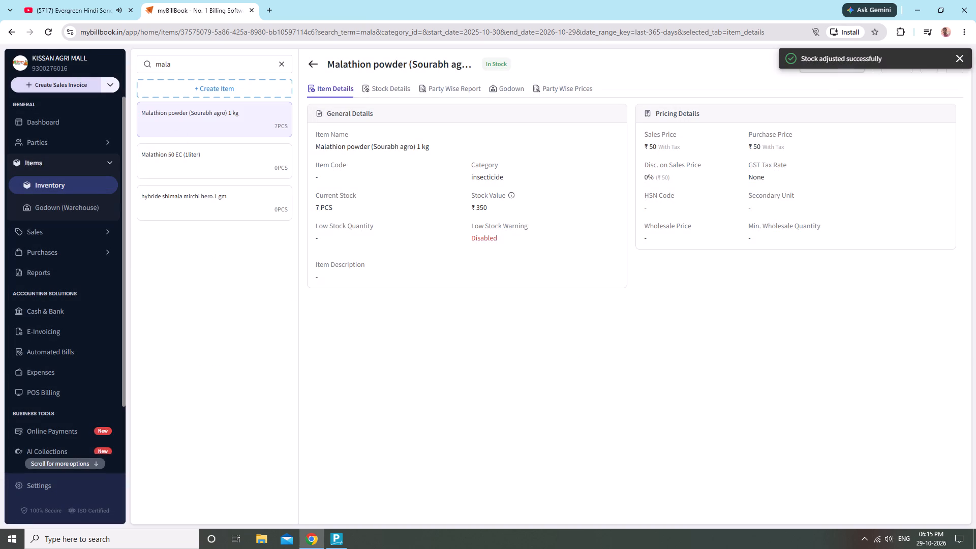
# Search the inventory for "muli" and open the Muli (Sardar) 10 gm. item, followed by the Muli (Sardar) 25 gm item.
pyautogui.click(280, 67)
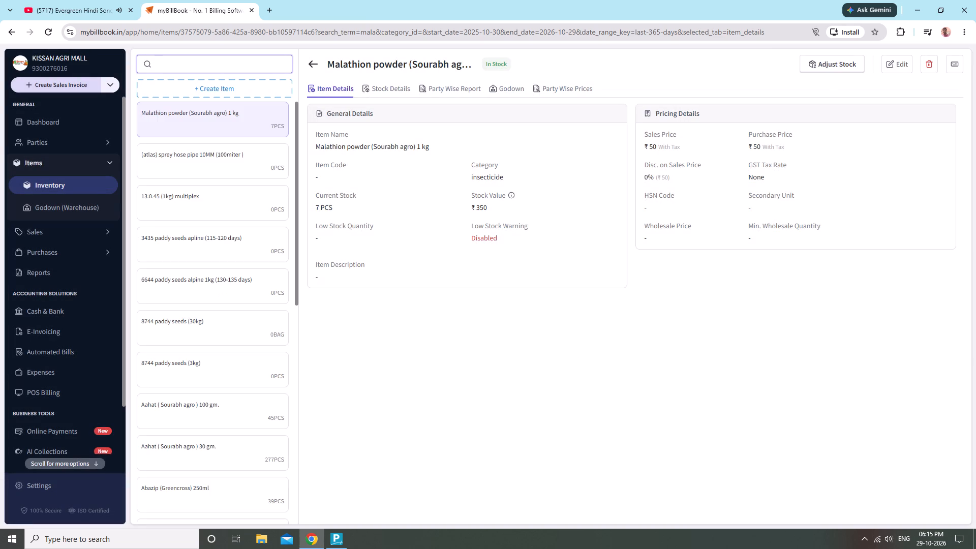
pyautogui.write('muli')
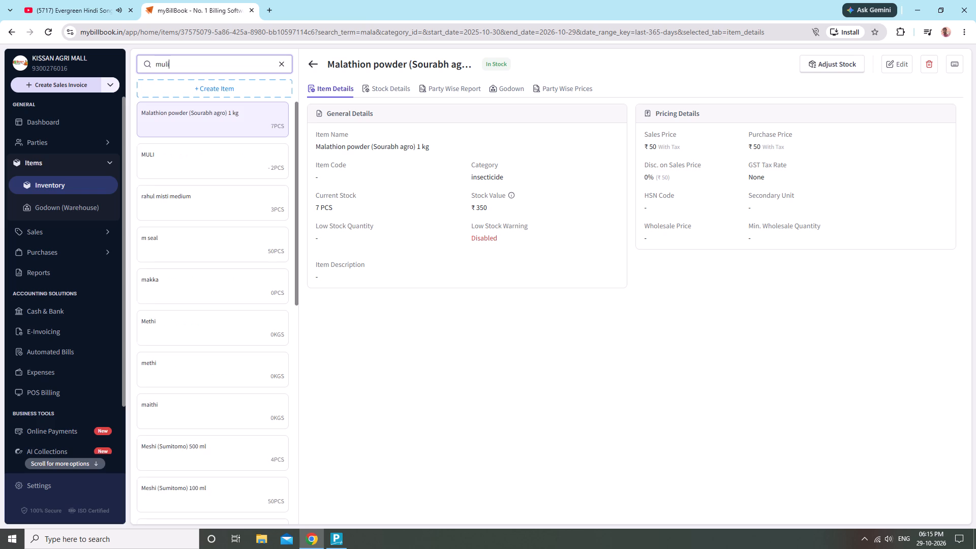
pyautogui.press('space')
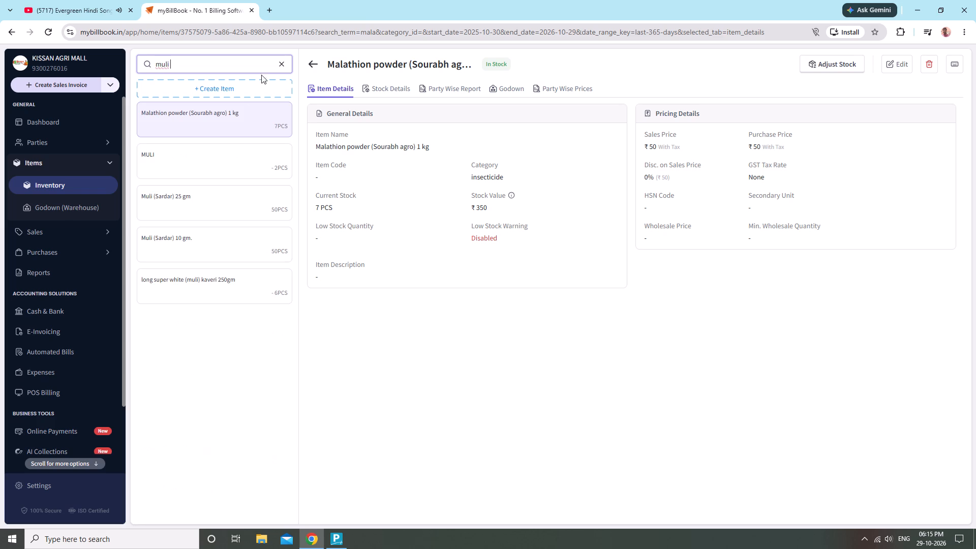
pyautogui.click(238, 243)
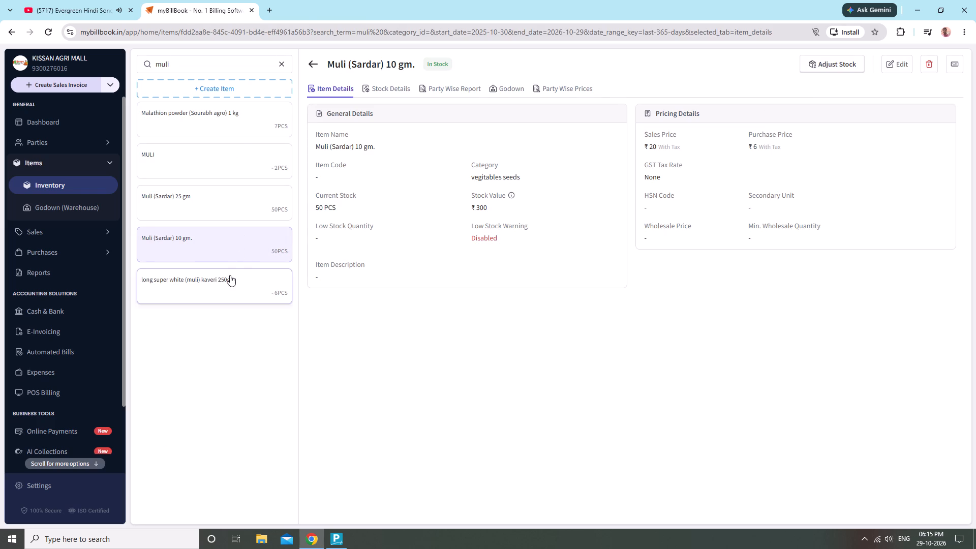
pyautogui.click(261, 206)
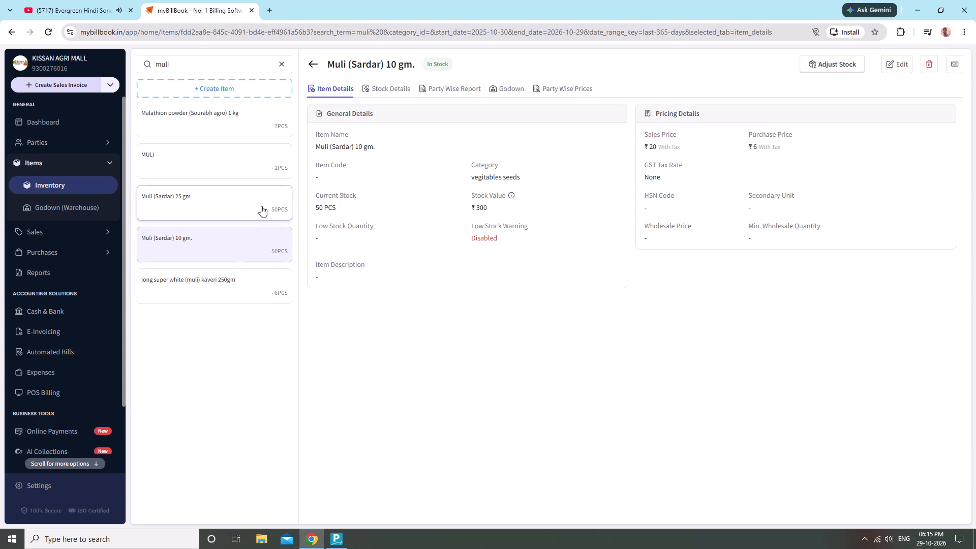
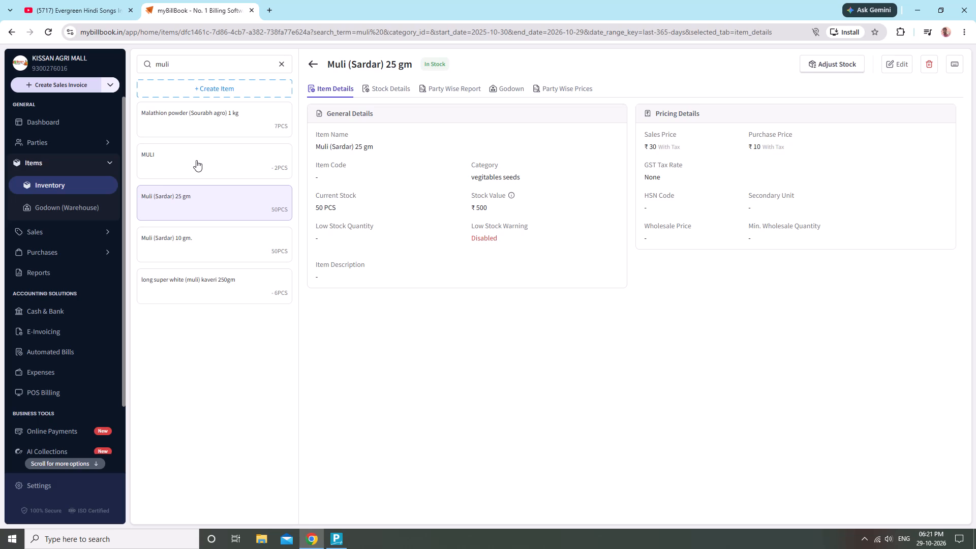
# Clear the item search and start a new product named "Bhoomi dhaniya 500 gm" in the vegitables seeds category.
pyautogui.click(278, 69)
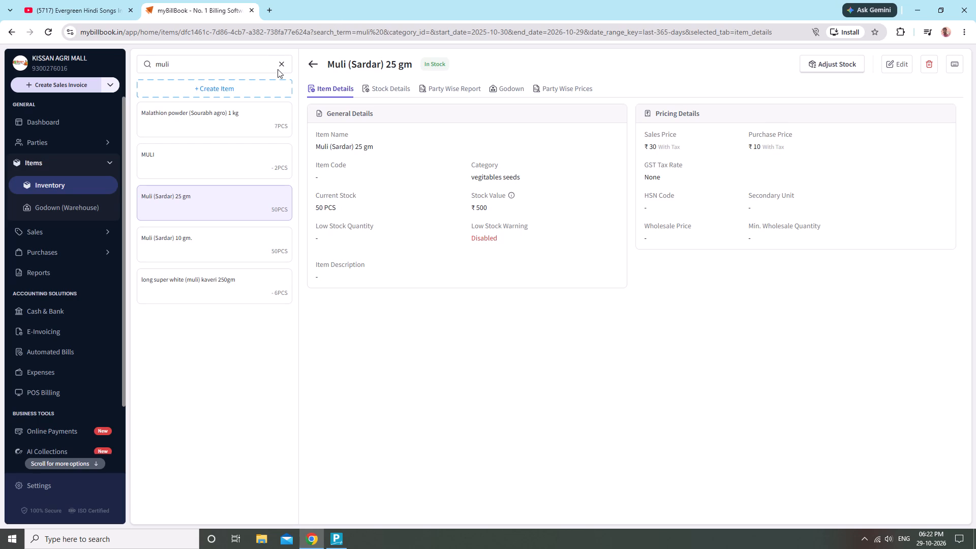
pyautogui.click(286, 64)
pyautogui.click(280, 66)
pyautogui.click(250, 84)
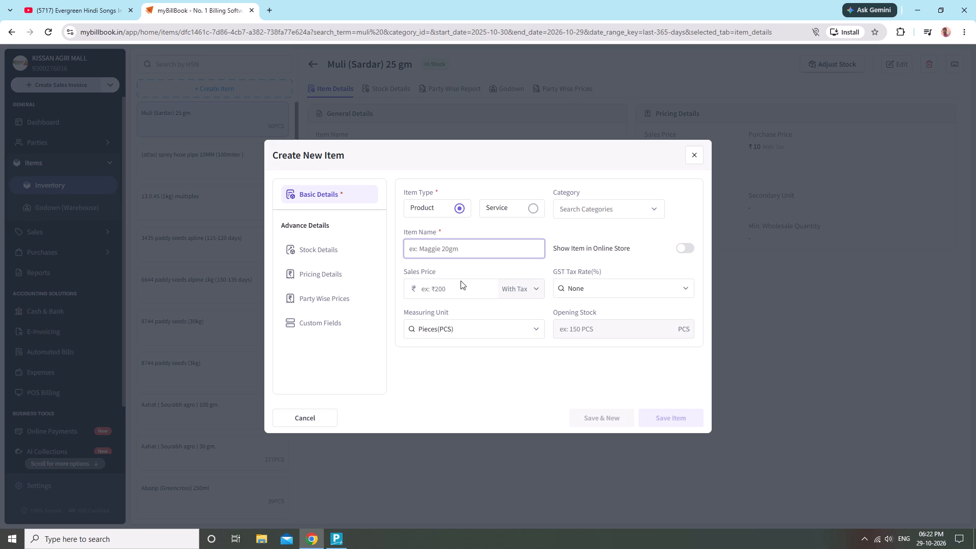
pyautogui.write('Bhoomi')
pyautogui.press('space')
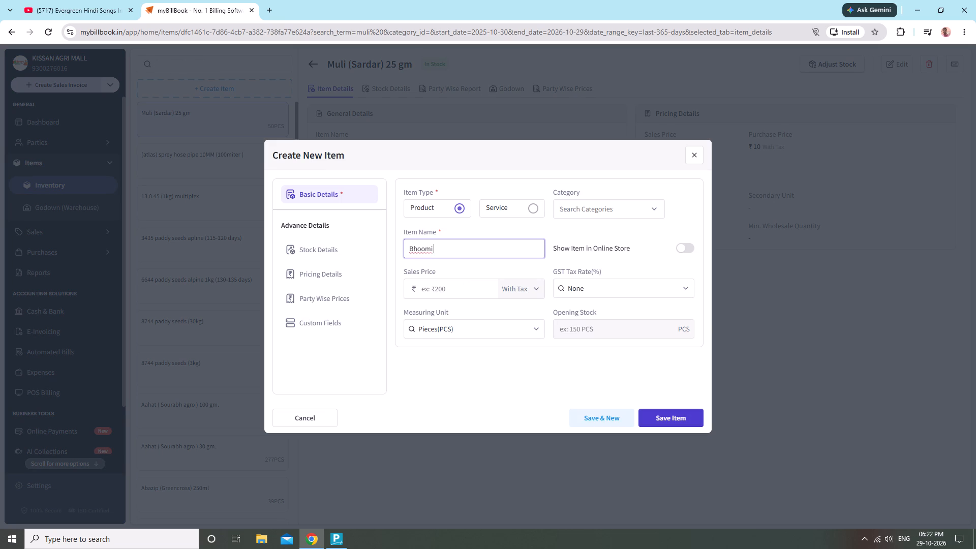
pyautogui.write('dhaniya')
pyautogui.press('space')
pyautogui.hotkey('shift', '(')
pyautogui.press('BackSpace')
pyautogui.write('500 gm')
pyautogui.click(613, 201)
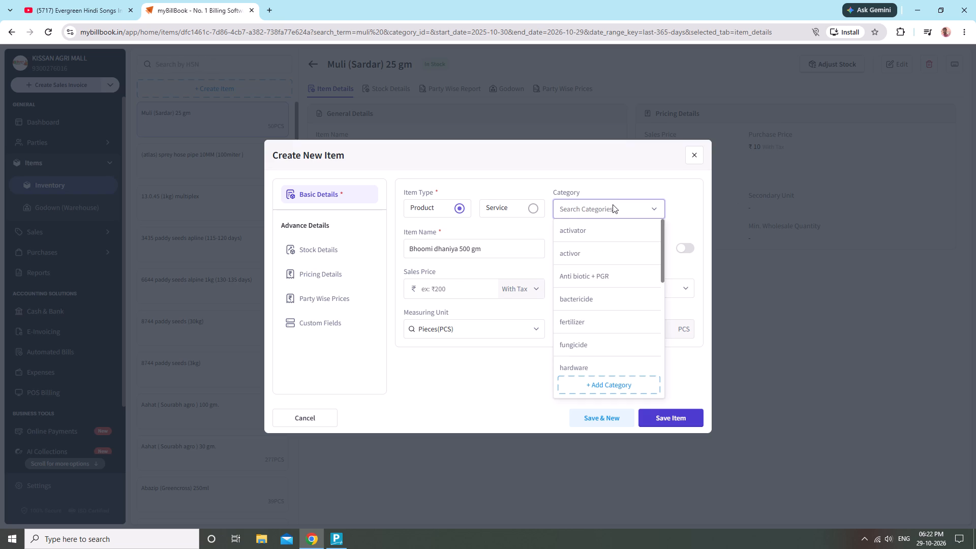
pyautogui.write('veg')
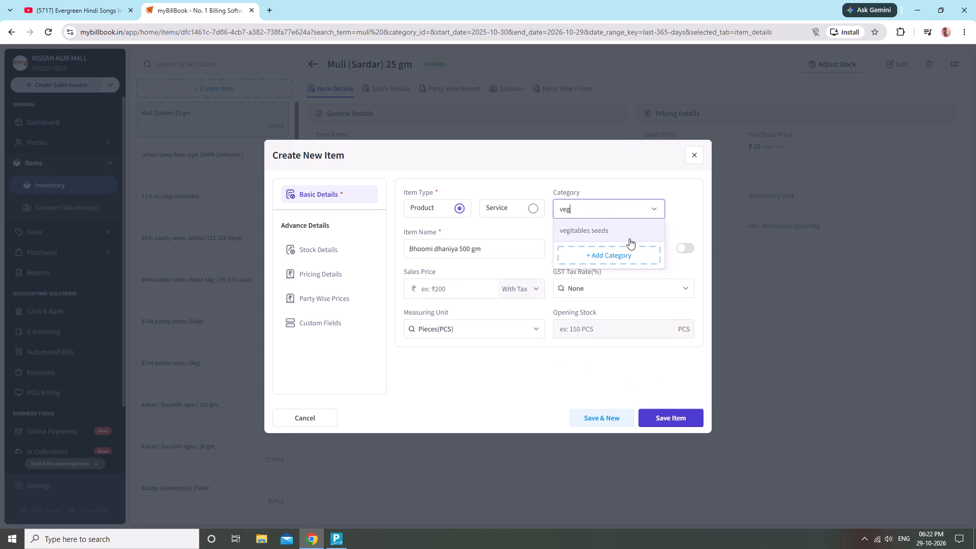
pyautogui.click(629, 238)
# Set the new item's opening stock to 20 PCS in the KISSAN AGRI MALL godown.
pyautogui.click(332, 250)
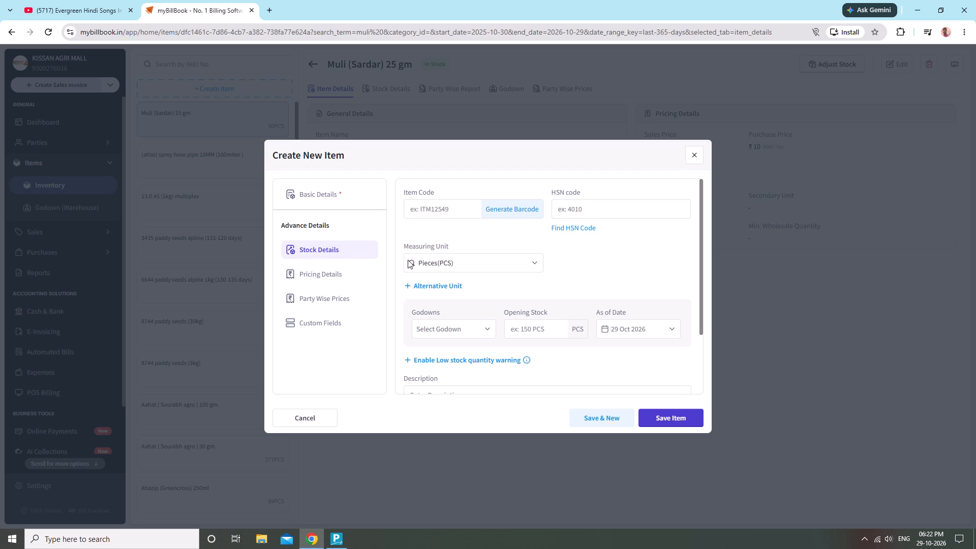
pyautogui.click(490, 331)
pyautogui.click(477, 346)
pyautogui.click(551, 331)
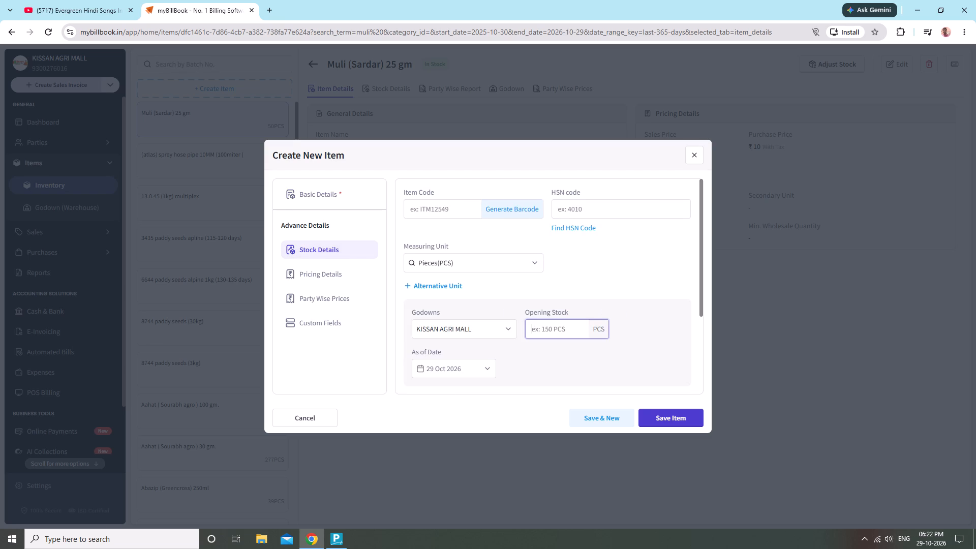
pyautogui.write('20')
# Set the new item's purchase price to ₹170 and sales price to ₹250, and save the item.
pyautogui.click(293, 266)
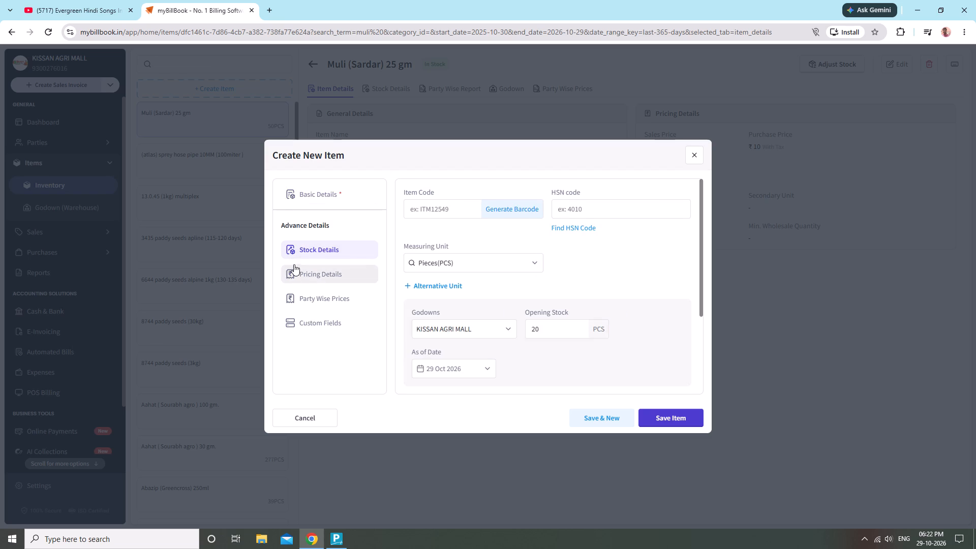
pyautogui.click(467, 213)
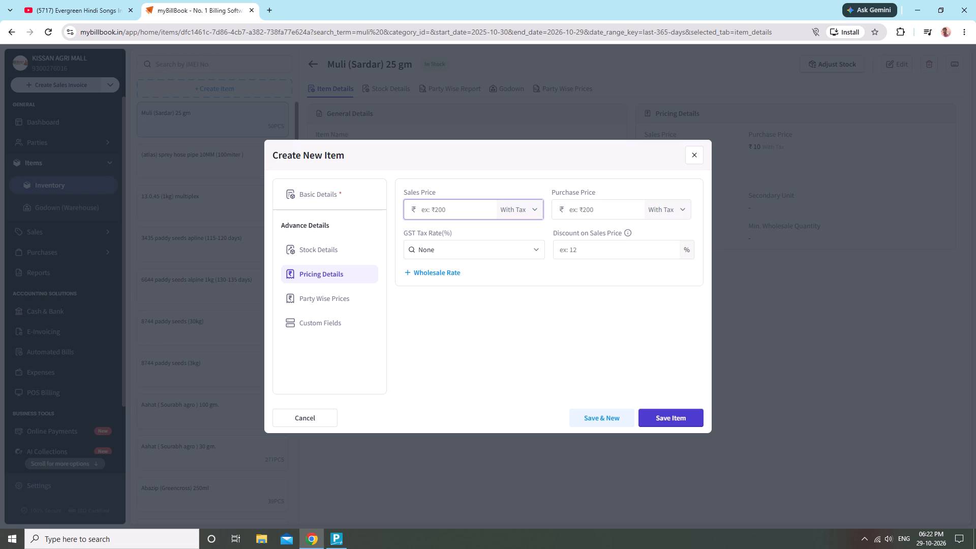
pyautogui.click(635, 209)
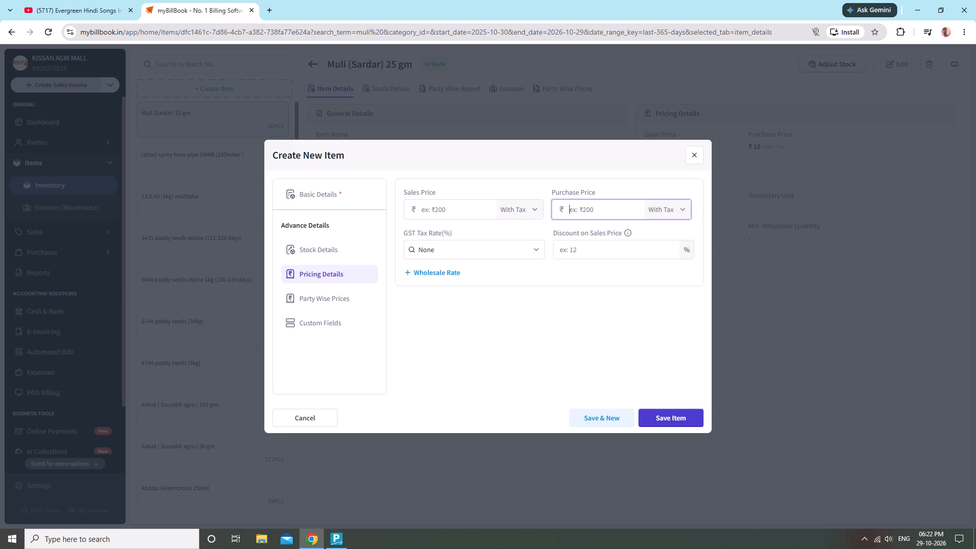
pyautogui.write('170')
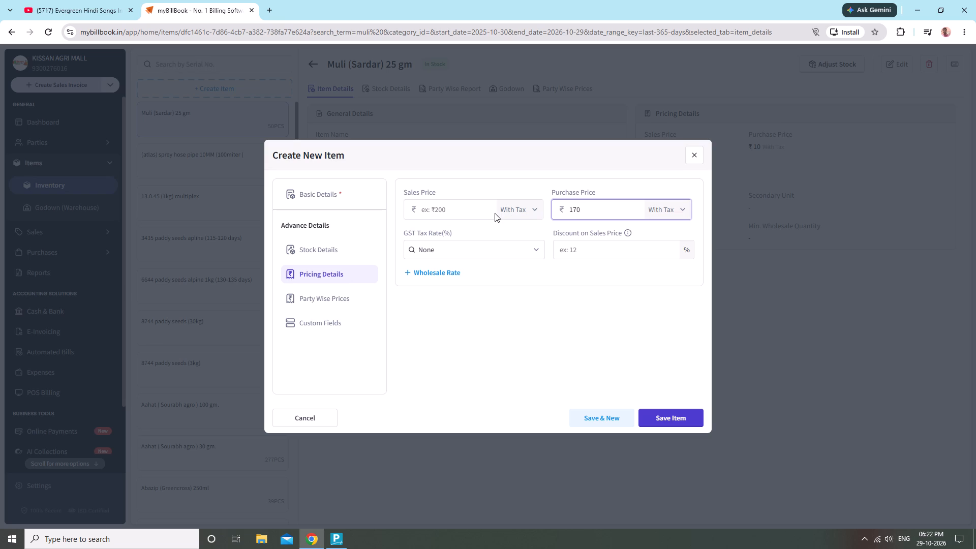
pyautogui.click(495, 213)
pyautogui.click(488, 208)
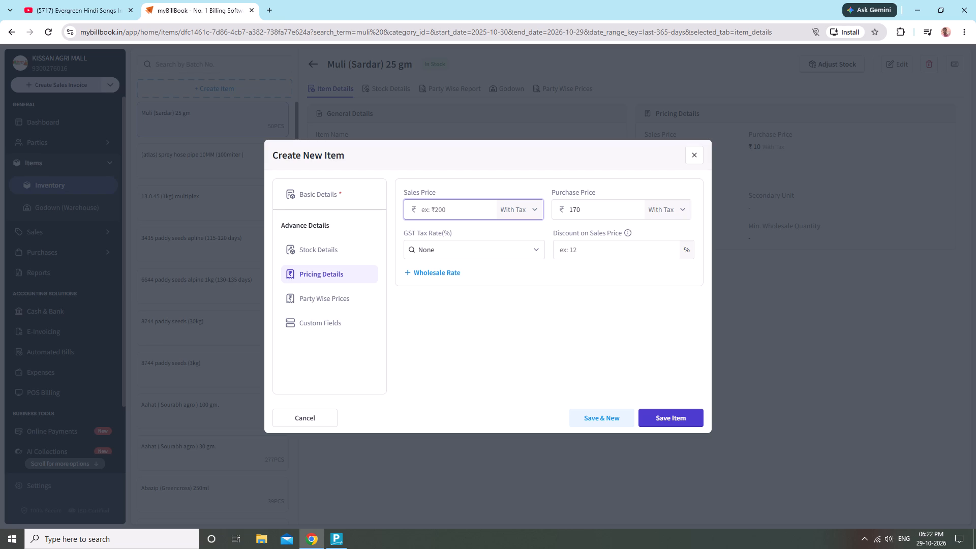
pyautogui.write('250')
pyautogui.click(650, 420)
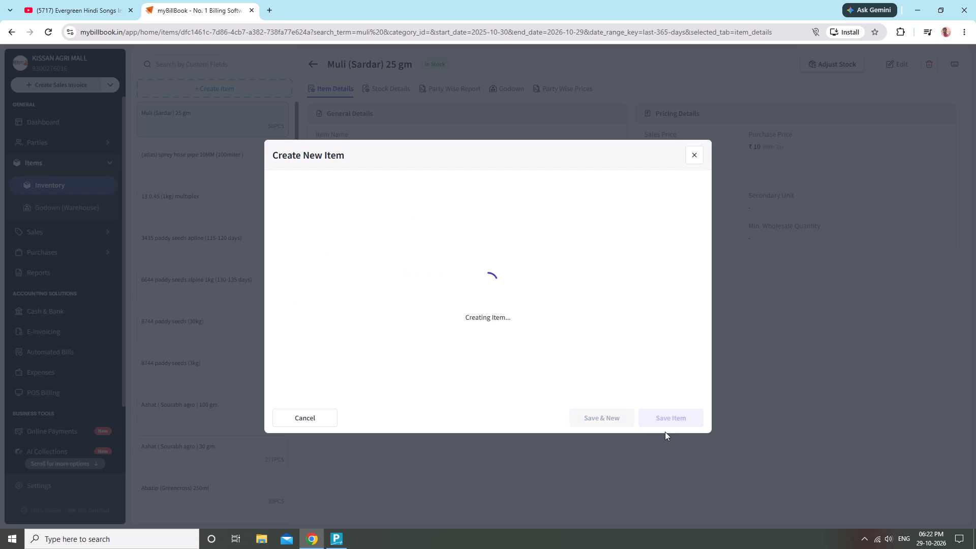
pyautogui.click(566, 359)
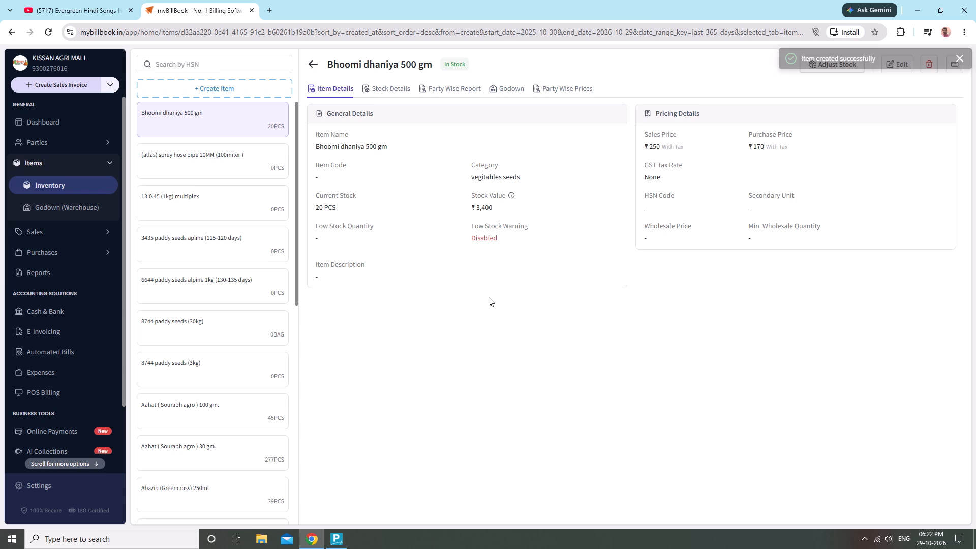
# Add 10 PCS to the Bhoomi dhaniya 500 gm stock in the KISSAN AGRI MALL godown and save the adjustment.
pyautogui.click(895, 58)
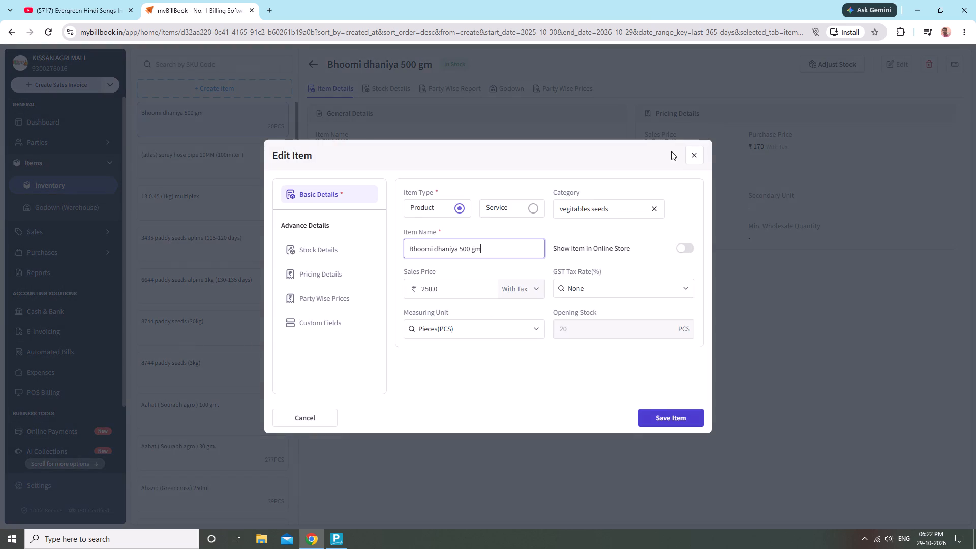
pyautogui.click(690, 152)
pyautogui.click(831, 67)
pyautogui.click(393, 258)
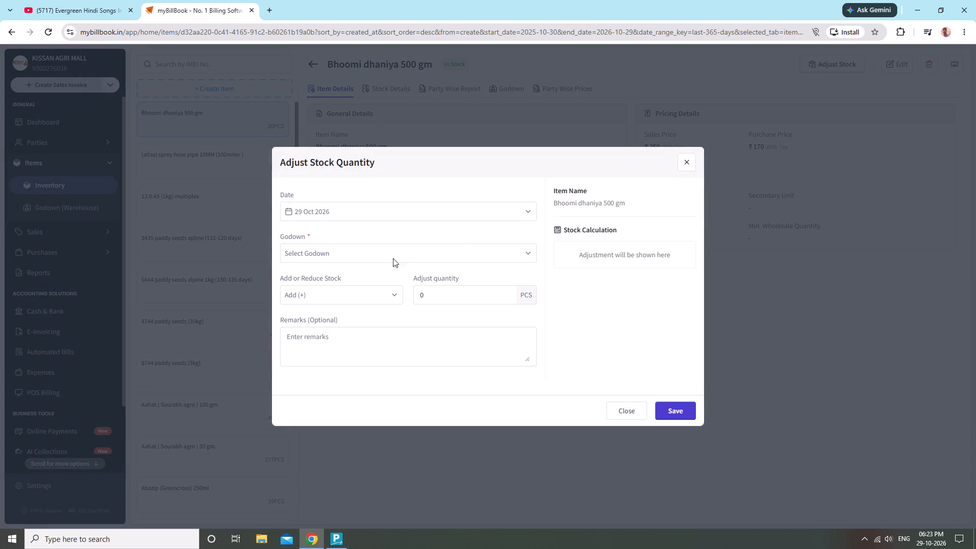
pyautogui.click(388, 278)
pyautogui.click(433, 295)
pyautogui.write('10')
pyautogui.click(667, 416)
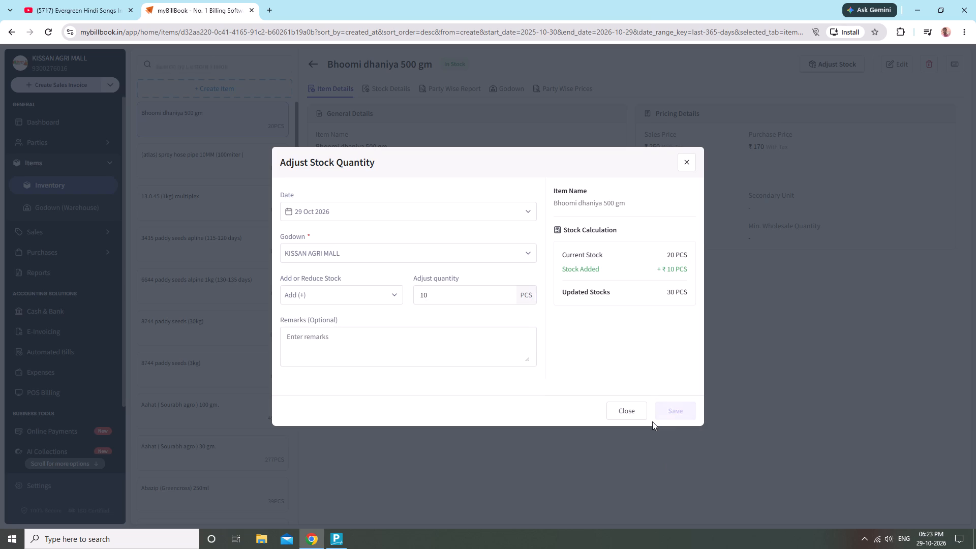
pyautogui.click(496, 390)
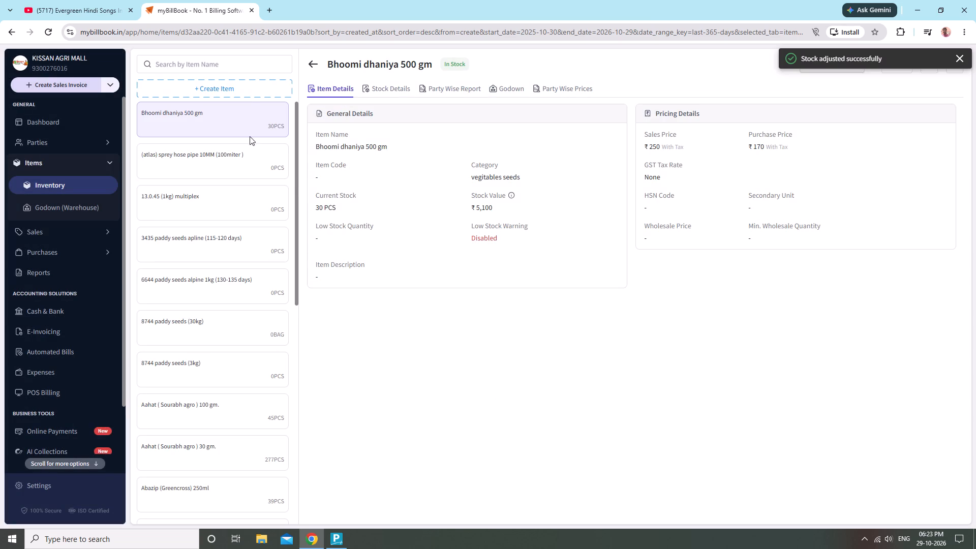
# Search the inventory for "palak" and open the palak sardar naveen -31 (500gm) item.
pyautogui.click(247, 88)
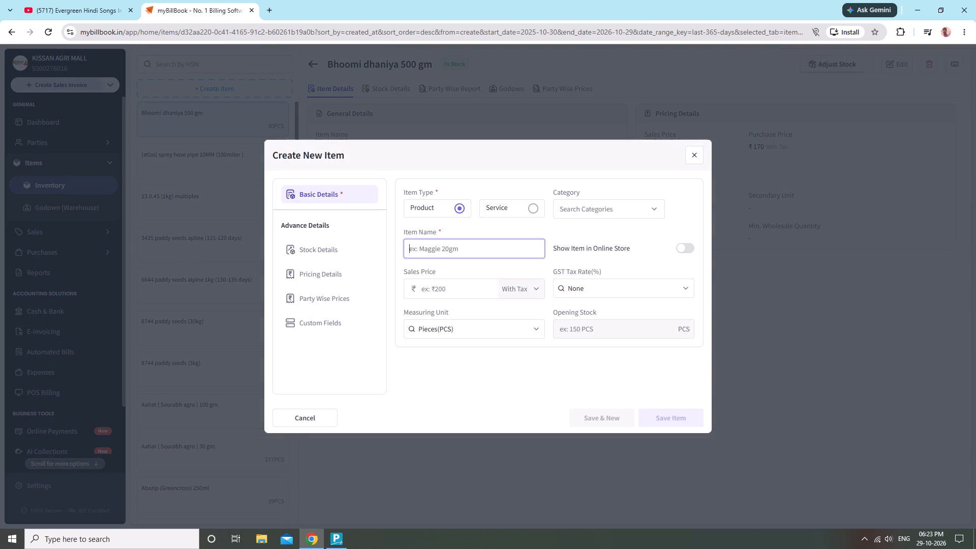
pyautogui.click(693, 146)
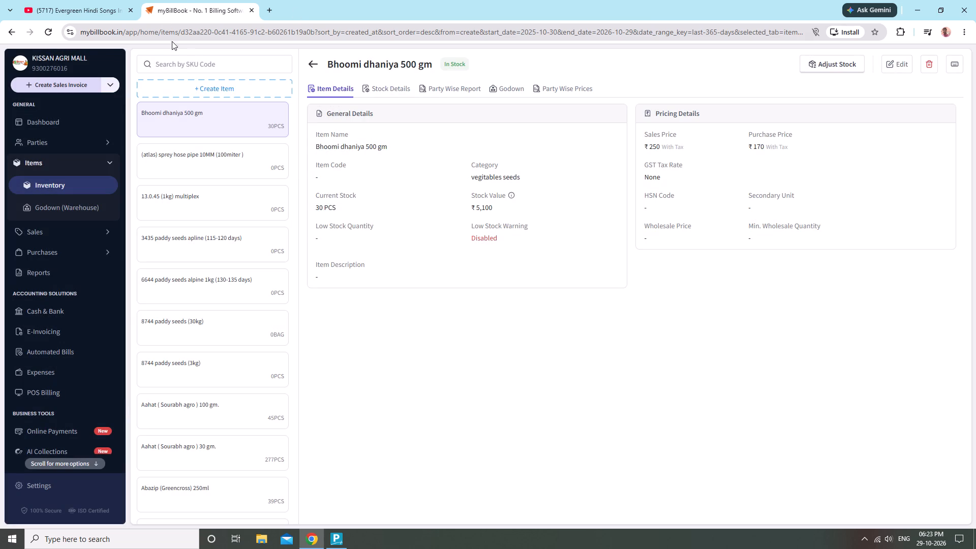
pyautogui.click(198, 66)
pyautogui.write('pala')
pyautogui.press('k')
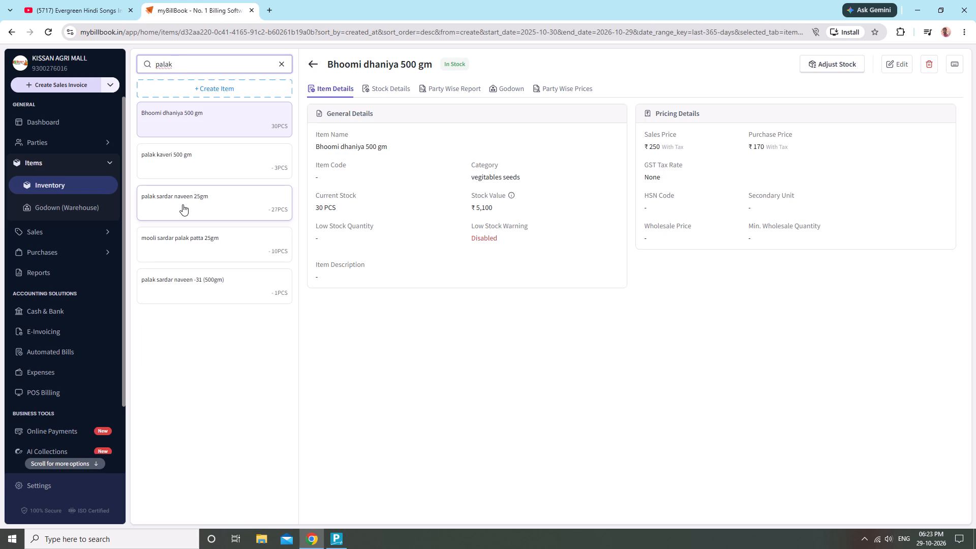
pyautogui.click(200, 292)
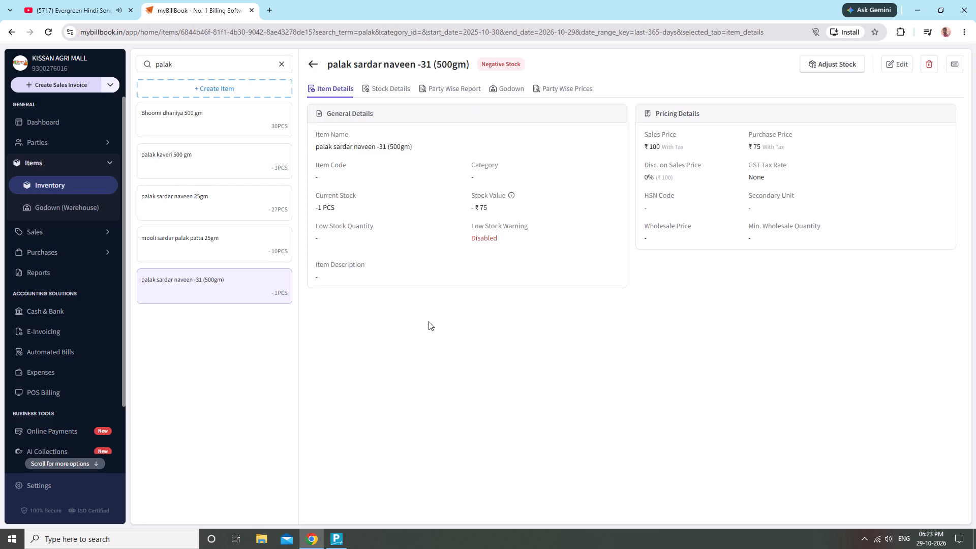
pyautogui.click(429, 321)
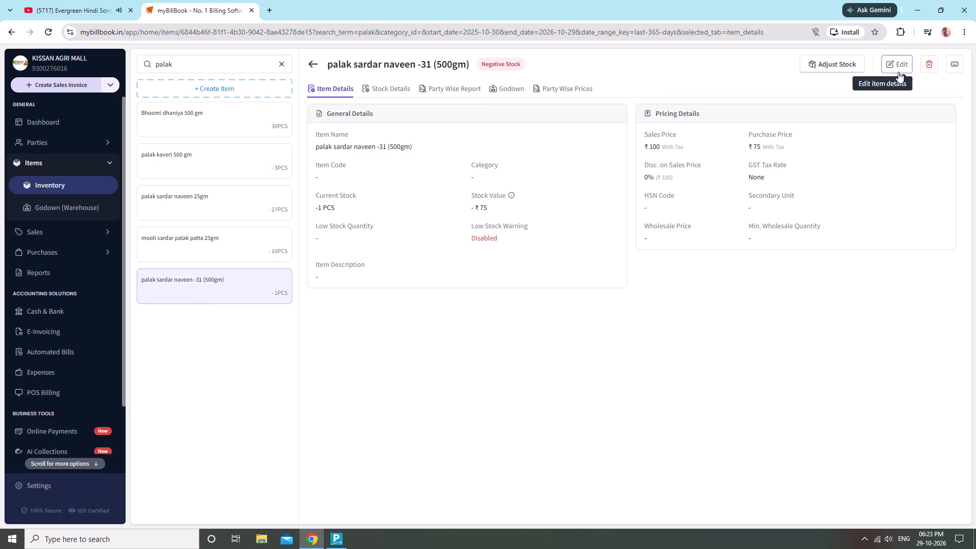
# Add 1 PCS to the palak sardar naveen -31 (500gm) stock in the KISSAN AGRI MALL godown and save the adjustment.
pyautogui.click(898, 72)
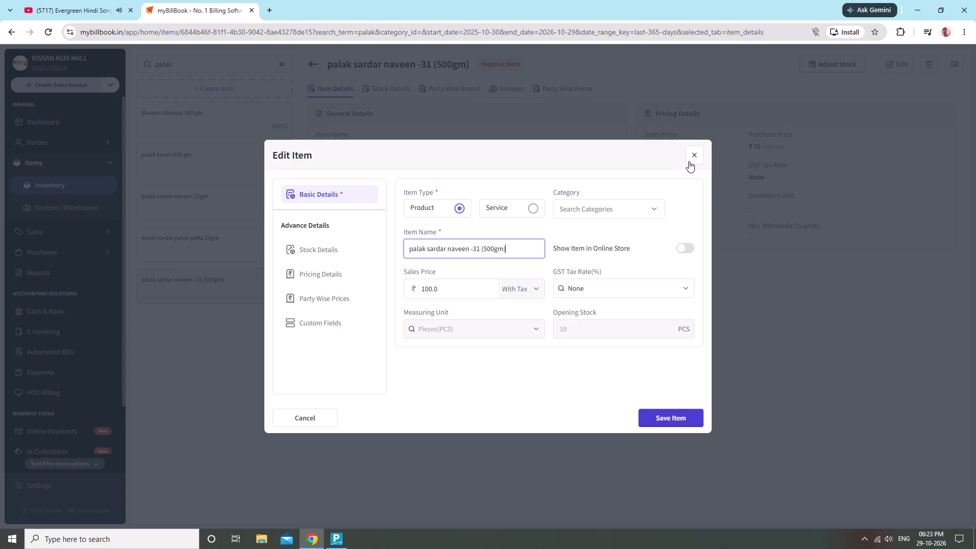
pyautogui.click(693, 159)
pyautogui.click(821, 67)
pyautogui.click(409, 254)
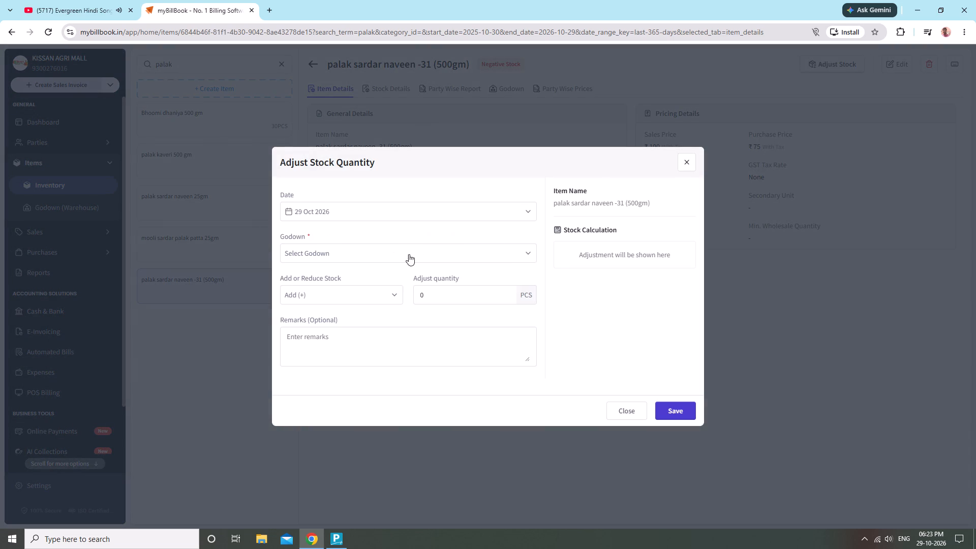
pyautogui.click(405, 274)
pyautogui.click(443, 303)
pyautogui.click(457, 298)
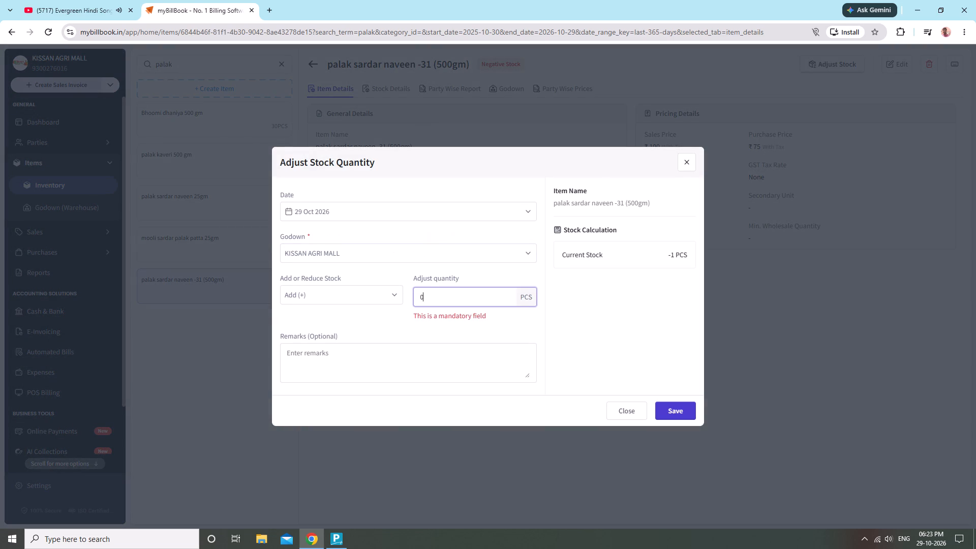
pyautogui.press('1')
pyautogui.click(695, 416)
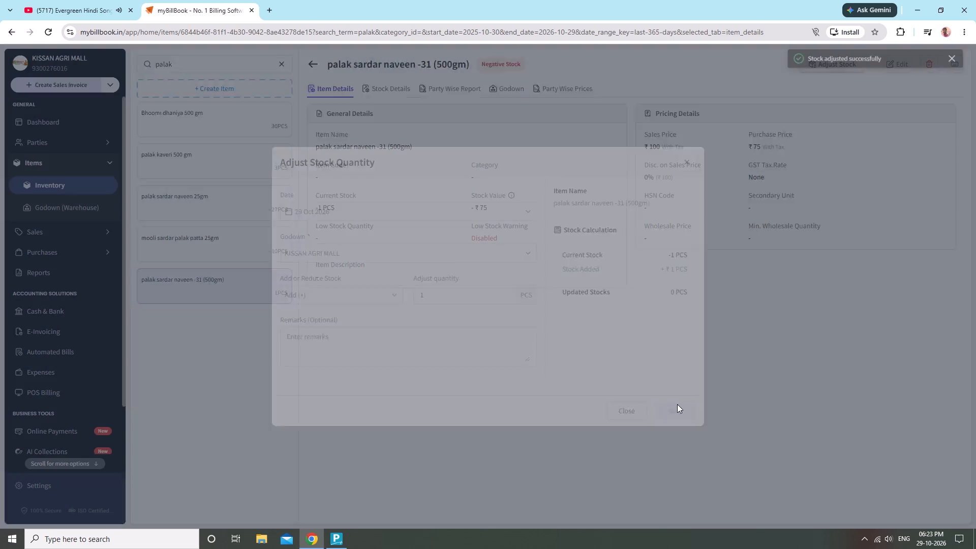
pyautogui.click(629, 345)
pyautogui.click(701, 87)
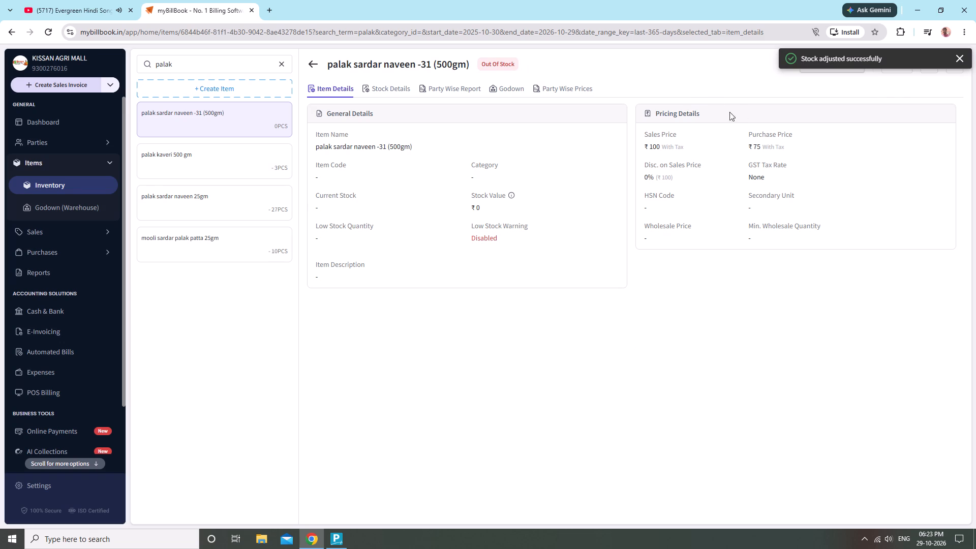
# Assign the palak sardar naveen -31 (500gm) item to the vegitables seeds category and save the item.
pyautogui.click(890, 68)
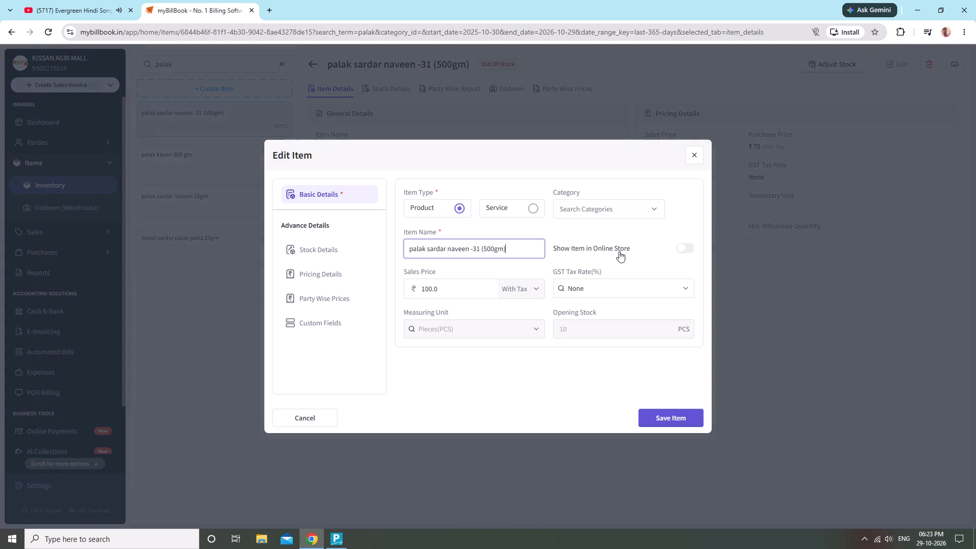
pyautogui.click(586, 206)
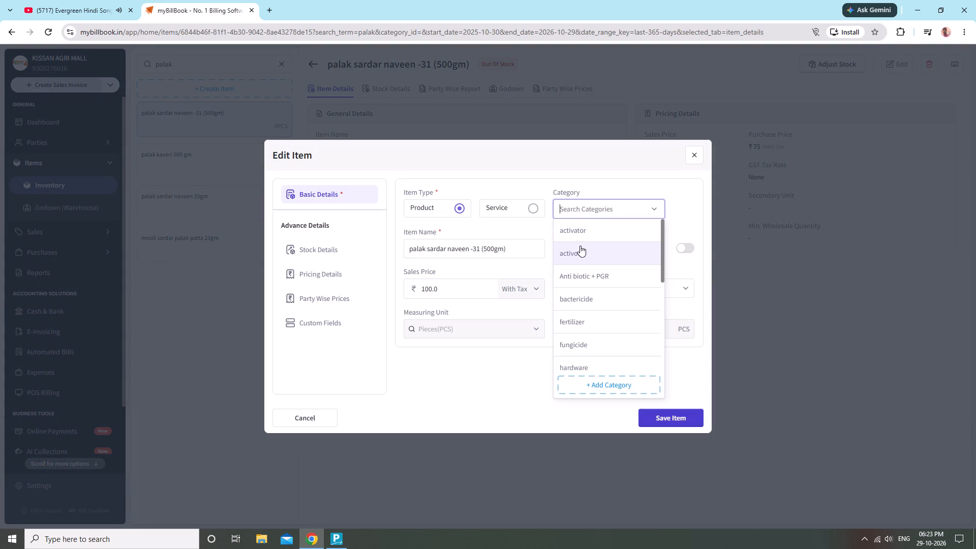
pyautogui.write('ve')
pyautogui.click(612, 230)
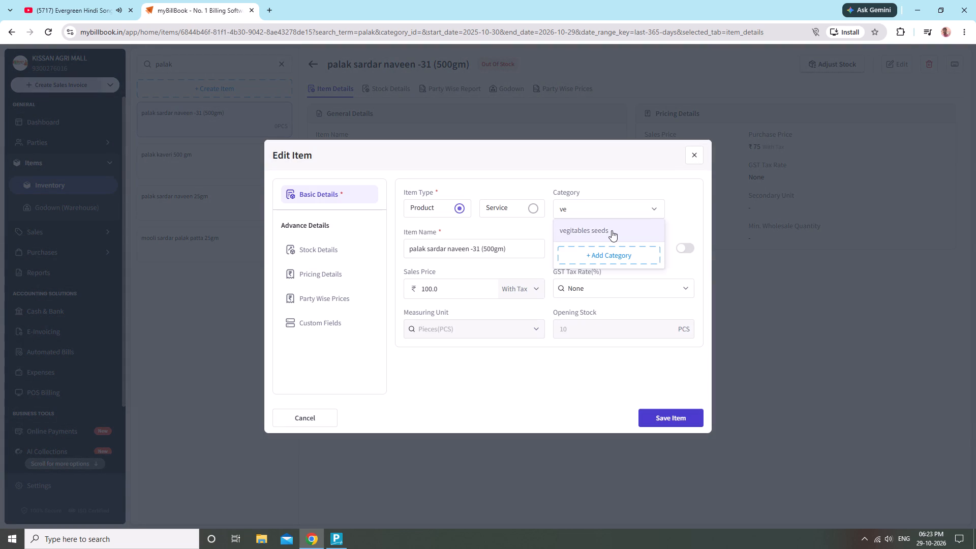
pyautogui.click(307, 244)
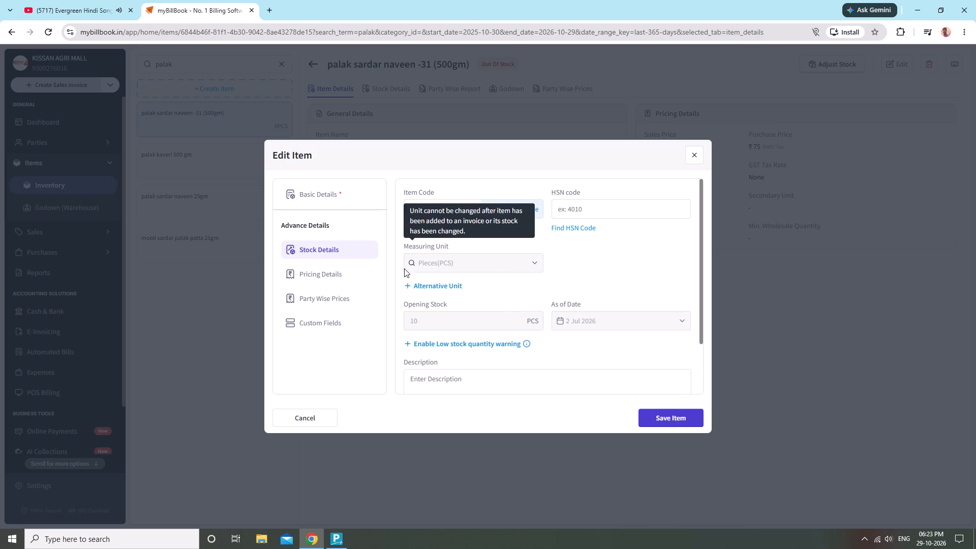
pyautogui.click(367, 280)
pyautogui.click(626, 213)
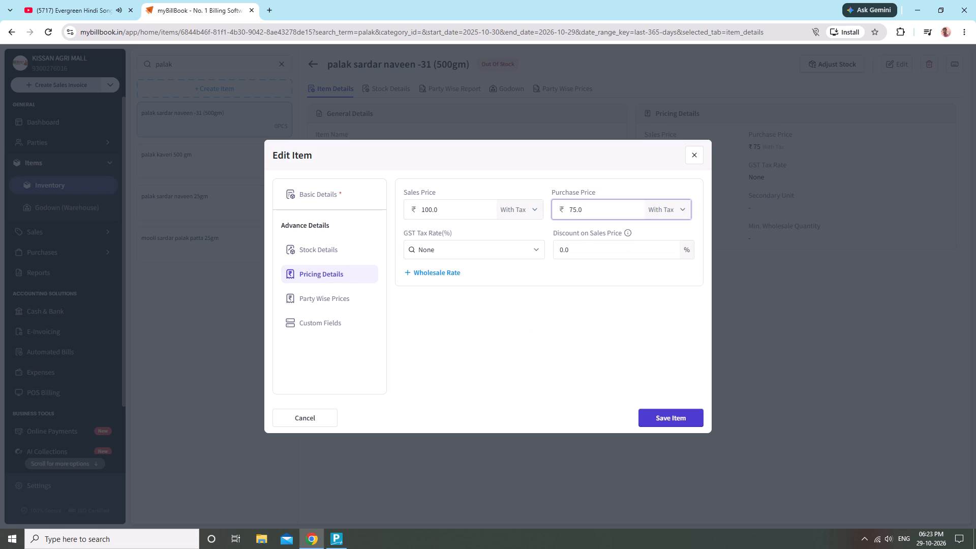
pyautogui.click(646, 417)
pyautogui.click(597, 382)
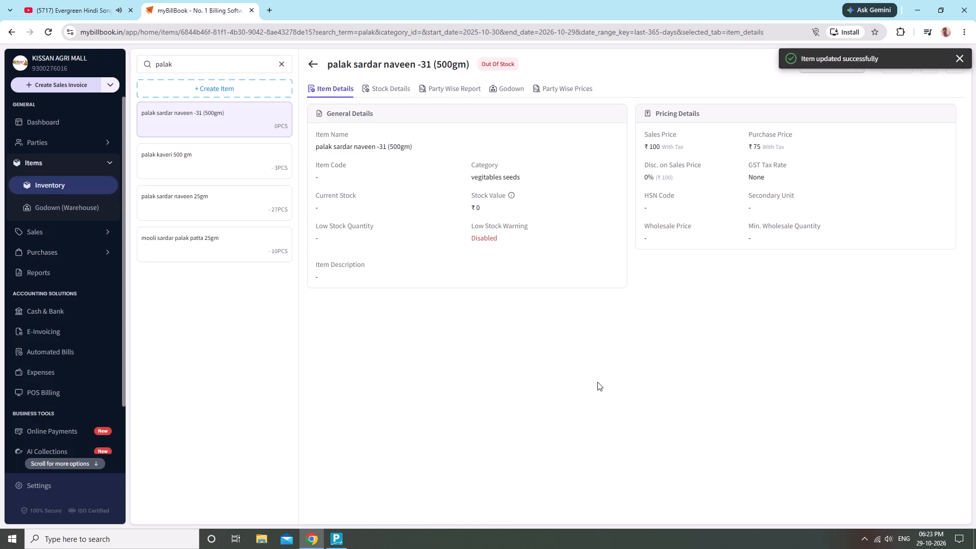
# Reopen the palak sardar naveen item for editing and change its name to "Palak ( sardar )naveen -31 500gm".
pyautogui.click(720, 62)
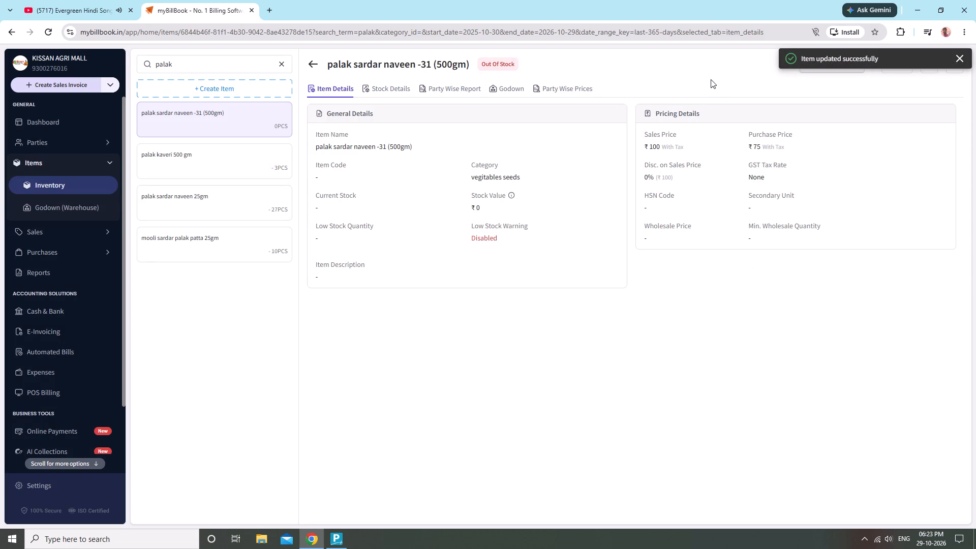
pyautogui.click(711, 79)
pyautogui.click(887, 65)
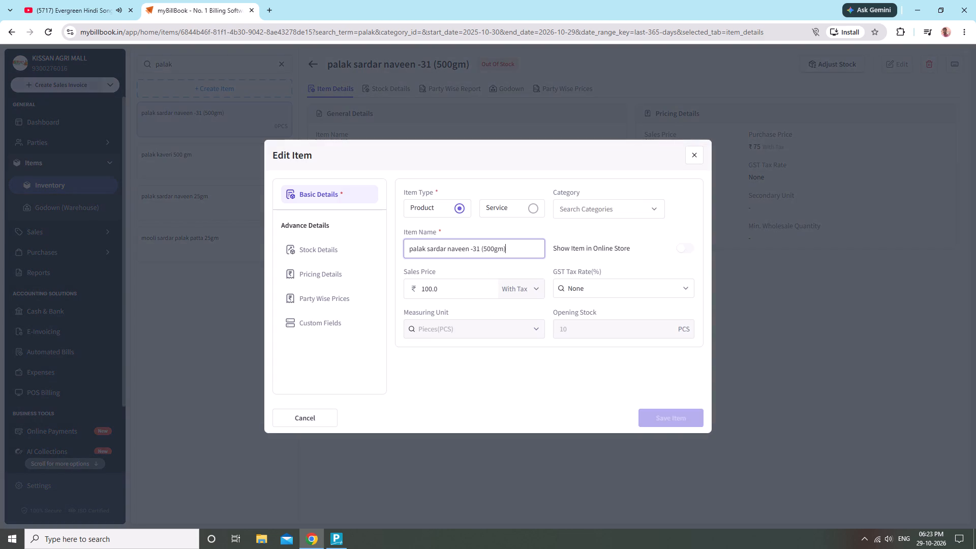
pyautogui.click(409, 254)
pyautogui.click(413, 256)
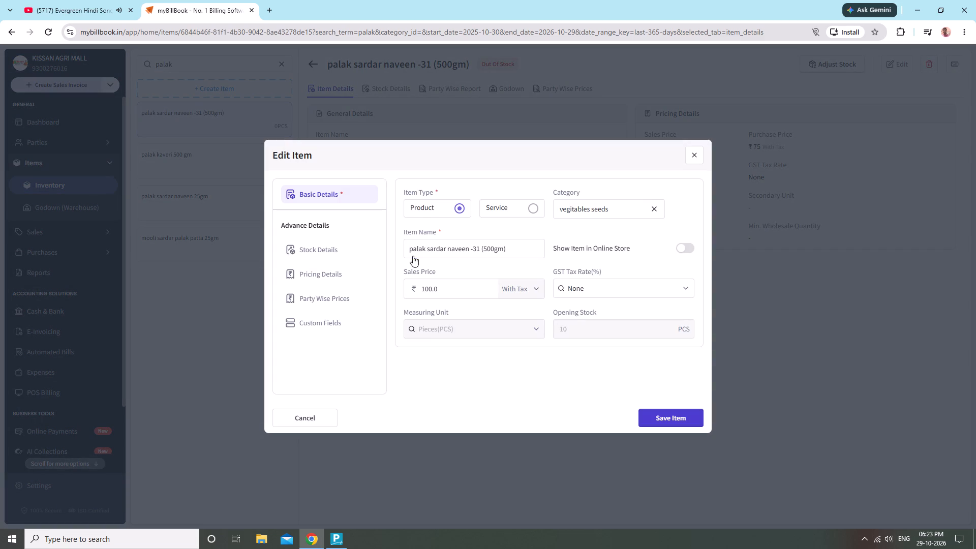
pyautogui.click(411, 252)
pyautogui.press('BackSpace')
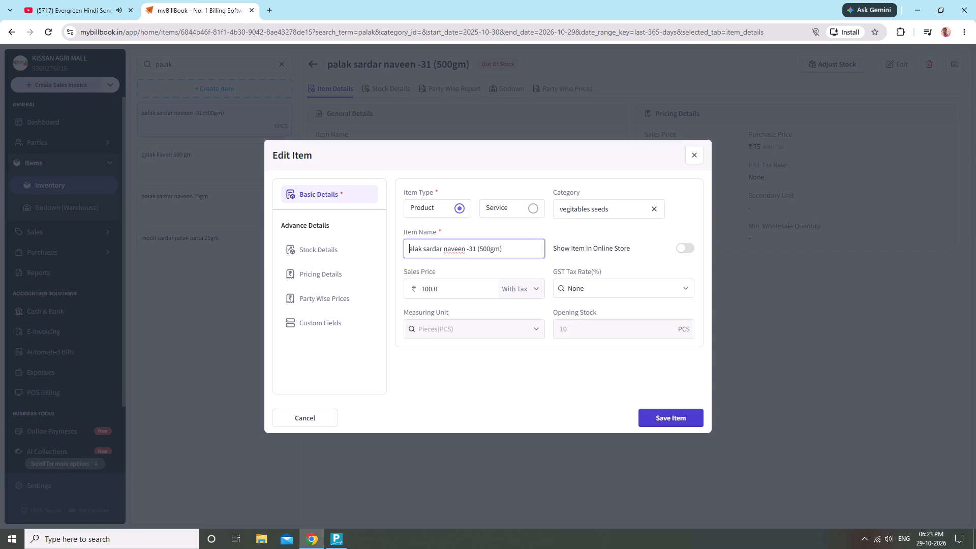
pyautogui.hotkey('shift', 'p')
pyautogui.click(448, 252)
pyautogui.hotkey('shift', ')')
pyautogui.click(424, 249)
pyautogui.click(428, 251)
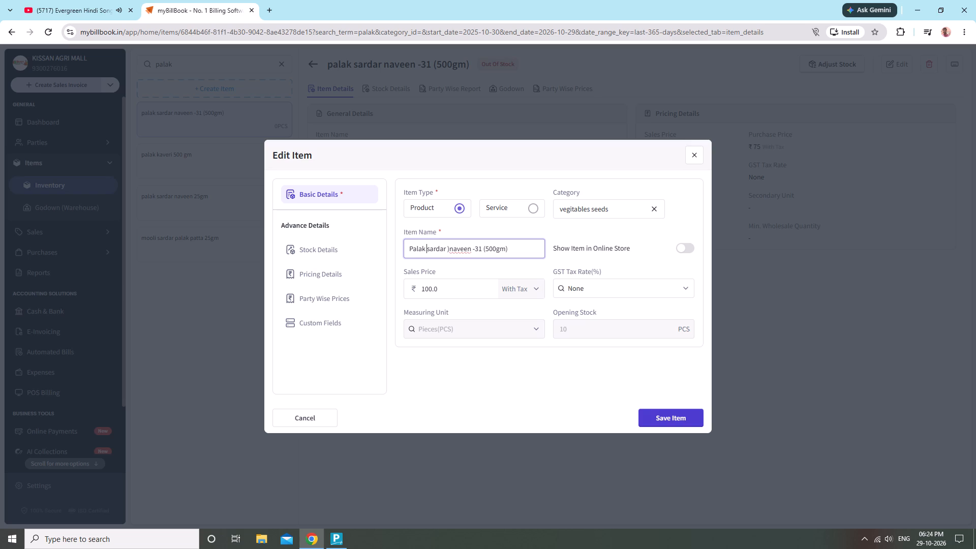
pyautogui.hotkey('shift', '(')
pyautogui.press('space')
pyautogui.click(515, 255)
pyautogui.press('BackSpace')
pyautogui.click(488, 246)
pyautogui.press('BackSpace')
# Set the palak item's purchase price to ₹70 in its pricing details.
pyautogui.click(333, 246)
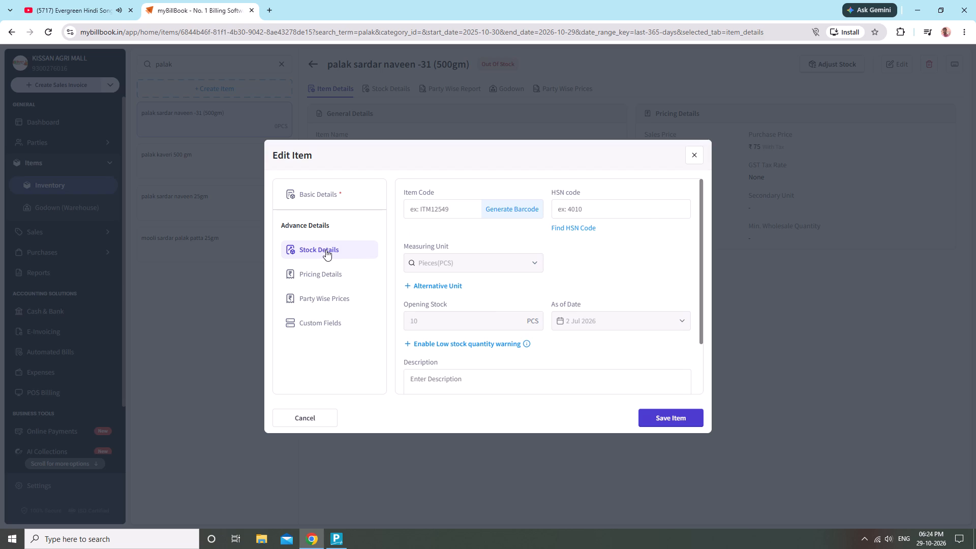
pyautogui.click(344, 272)
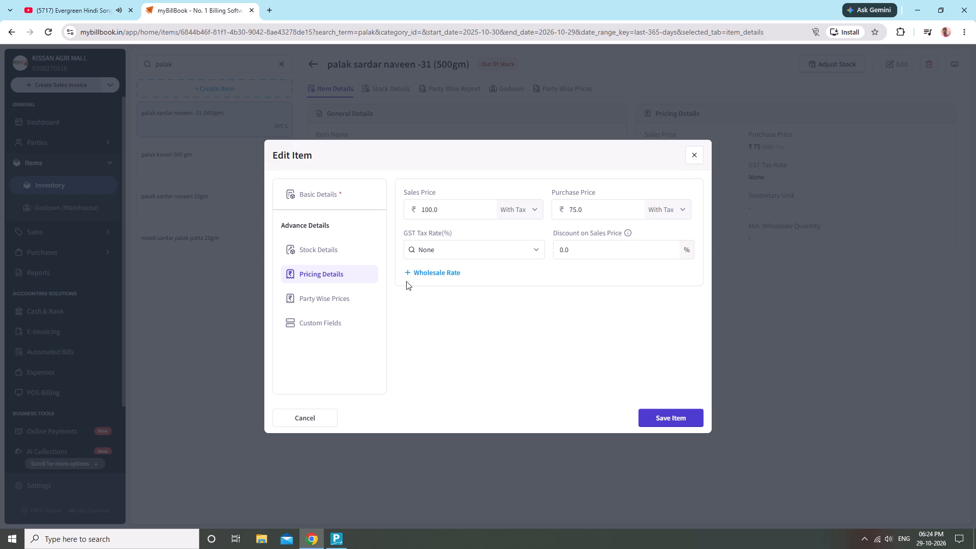
pyautogui.click(595, 215)
pyautogui.click(606, 208)
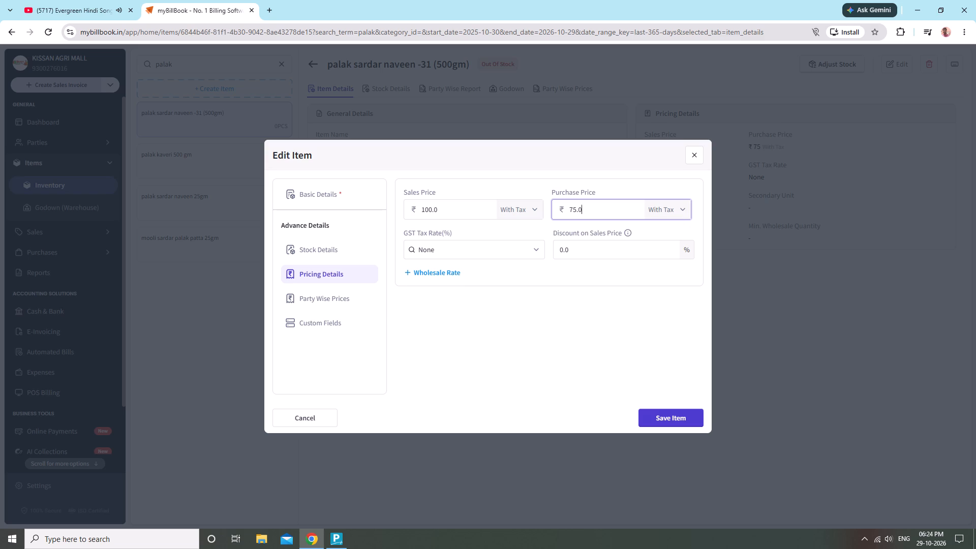
pyautogui.press('BackSpace')
pyautogui.press('BackSpace')
pyautogui.press('BackSpace')
pyautogui.press('0')
# Set the palak item's sales price to ₹125 and save the item.
pyautogui.click(476, 205)
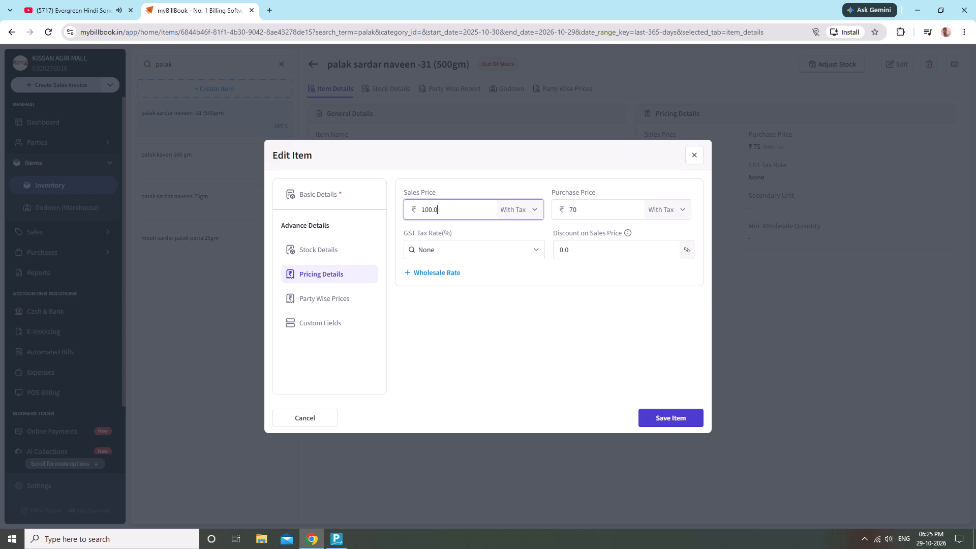
pyautogui.press('BackSpace')
pyautogui.press('BackSpace')
pyautogui.press('BackSpace')
pyautogui.press('BackSpace')
pyautogui.write('20')
pyautogui.press('BackSpace')
pyautogui.press('BackSpace')
pyautogui.write('25')
pyautogui.click(654, 417)
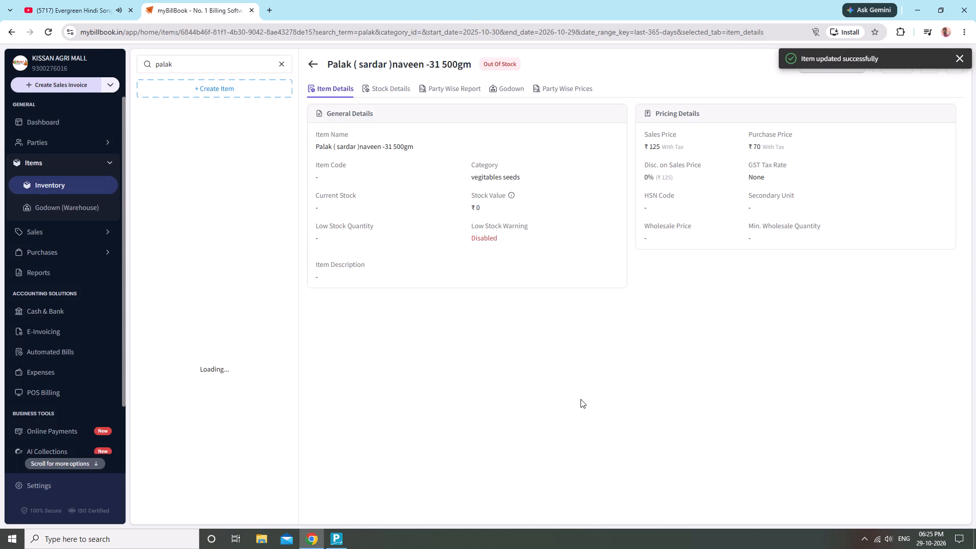
pyautogui.click(581, 399)
pyautogui.click(573, 335)
# Add 20 PCS to the Palak ( sardar )naveen -31 500gm stock in the KISSAN AGRI MALL godown and save the adjustment.
pyautogui.click(741, 72)
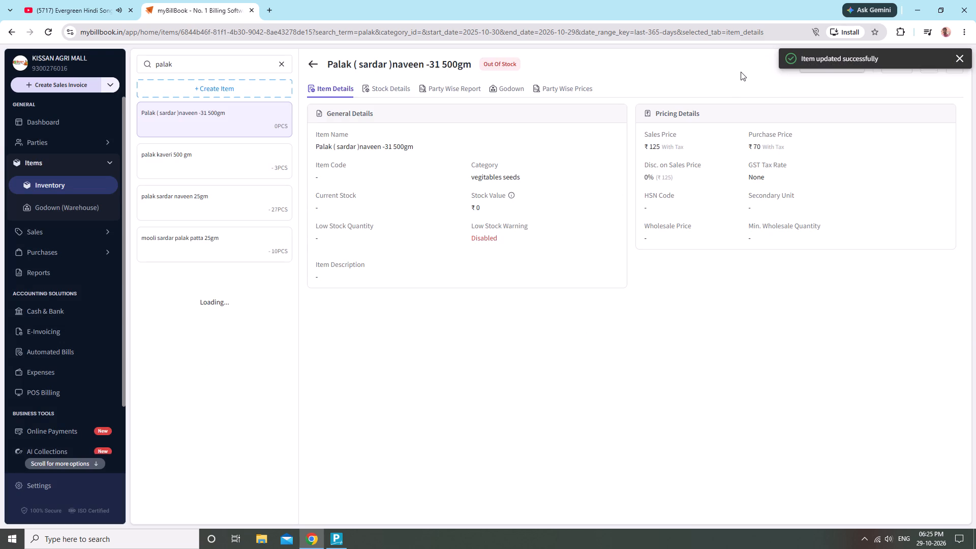
pyautogui.click(863, 60)
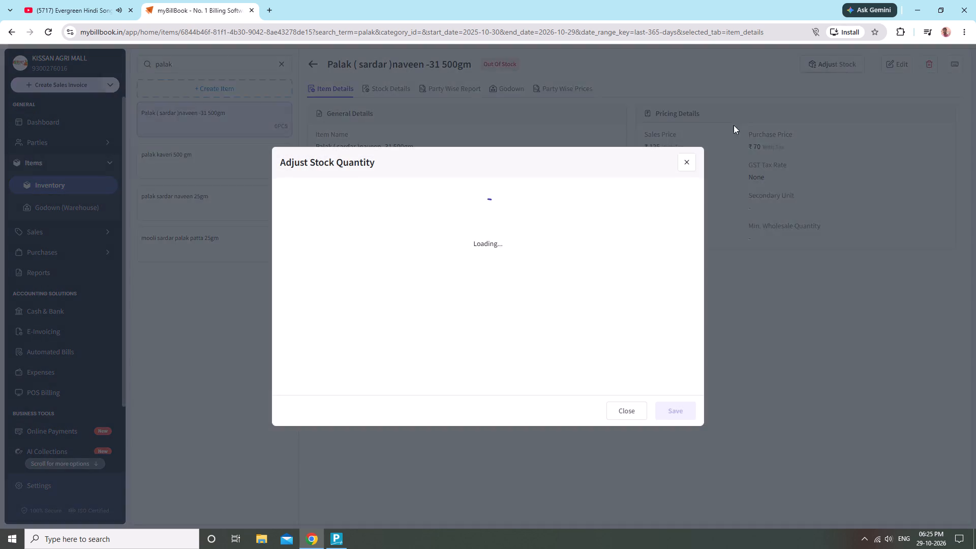
pyautogui.click(379, 265)
pyautogui.moveTo(385, 260); pyautogui.dragTo(401, 252)
pyautogui.click(407, 278)
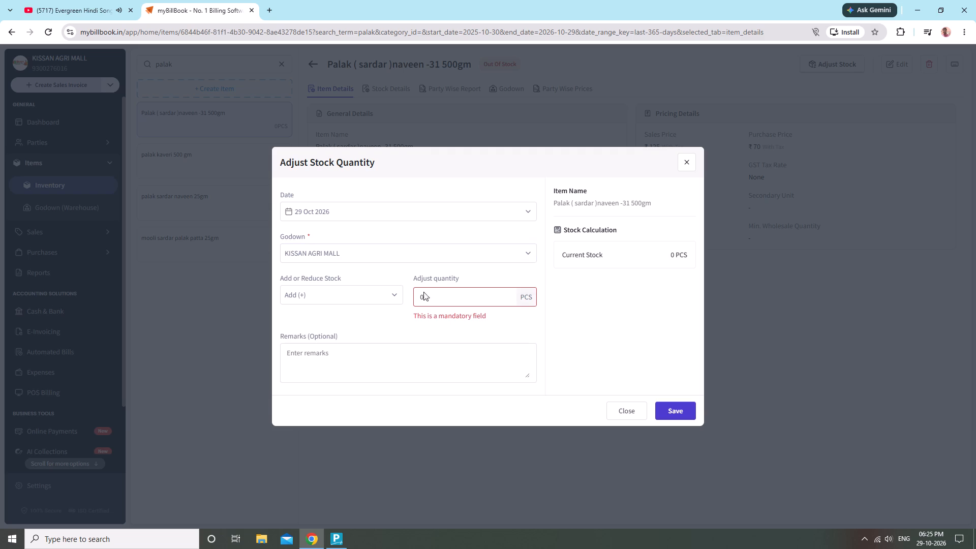
pyautogui.click(433, 295)
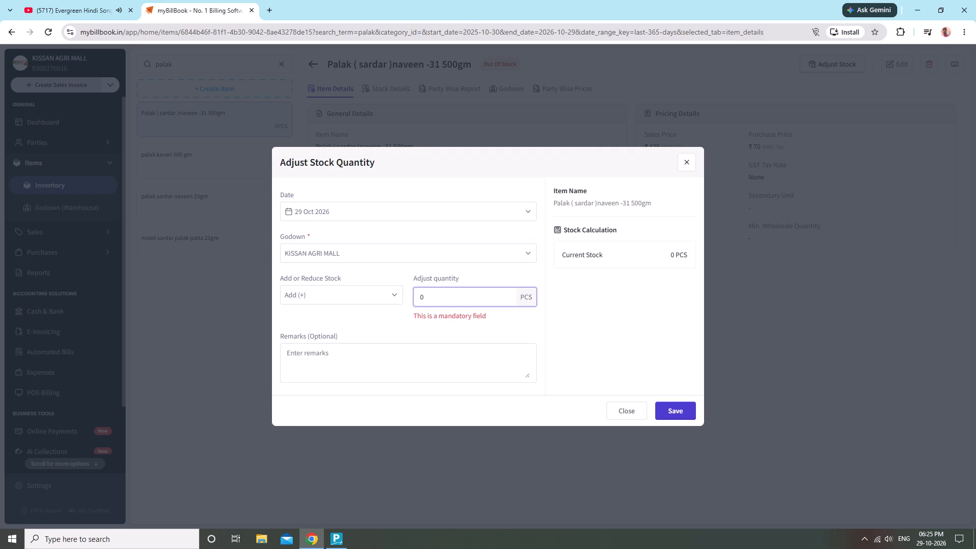
pyautogui.press('2')
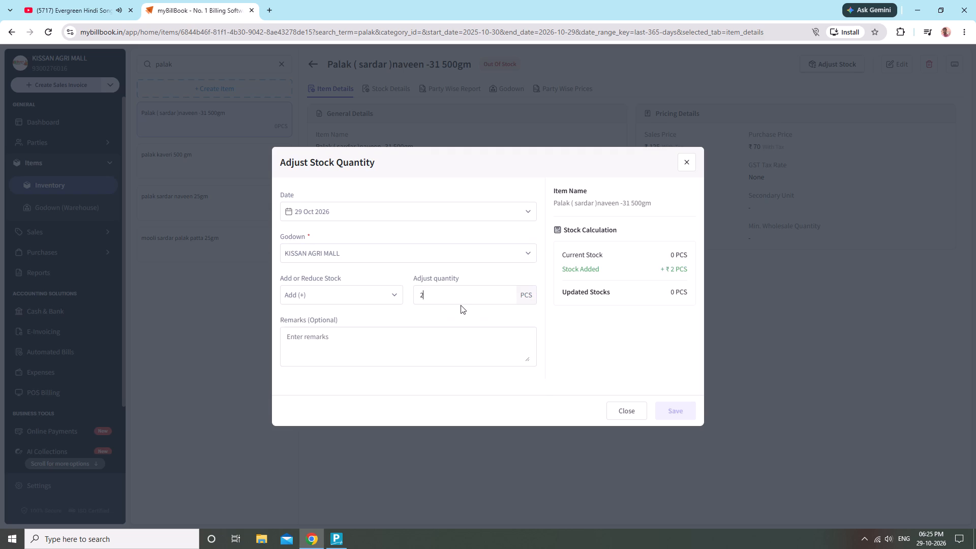
pyautogui.press('0')
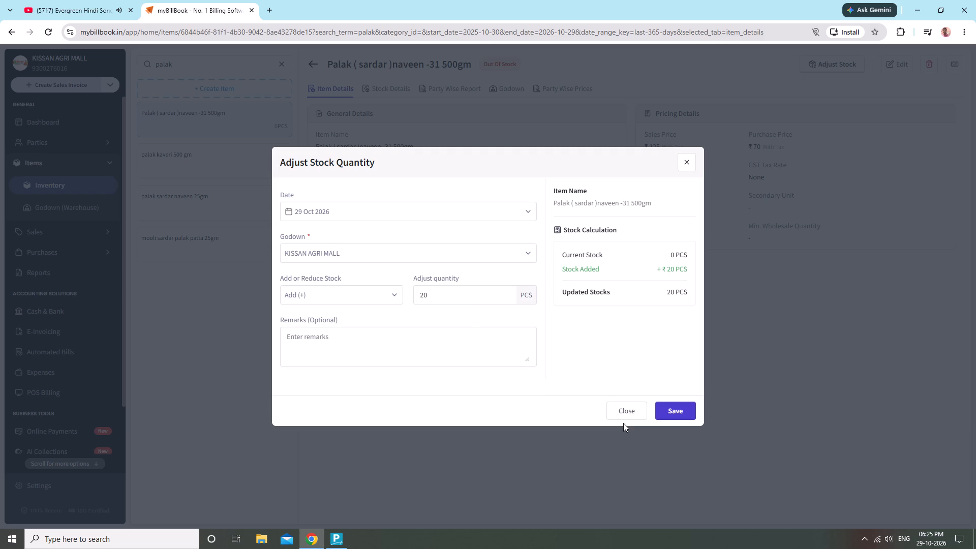
pyautogui.click(674, 409)
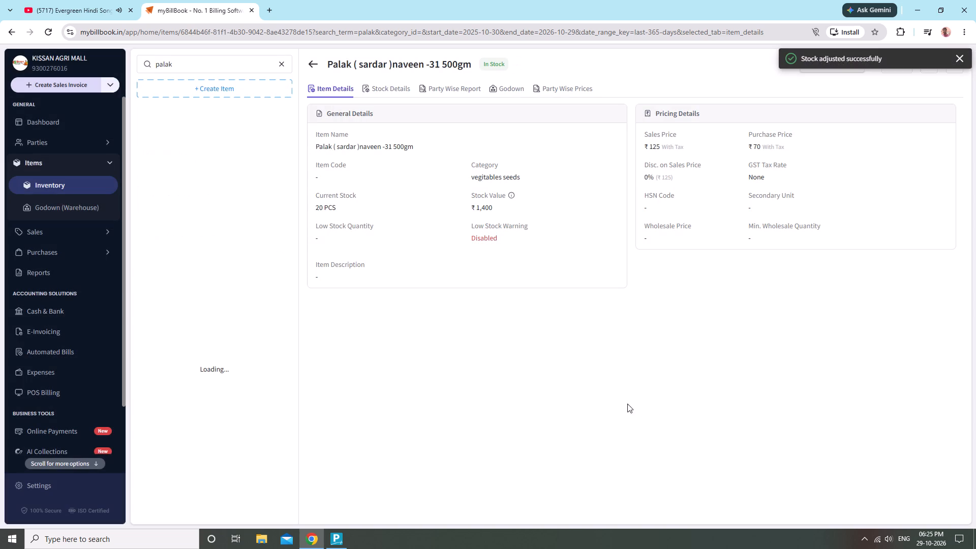
pyautogui.click(569, 384)
pyautogui.click(480, 361)
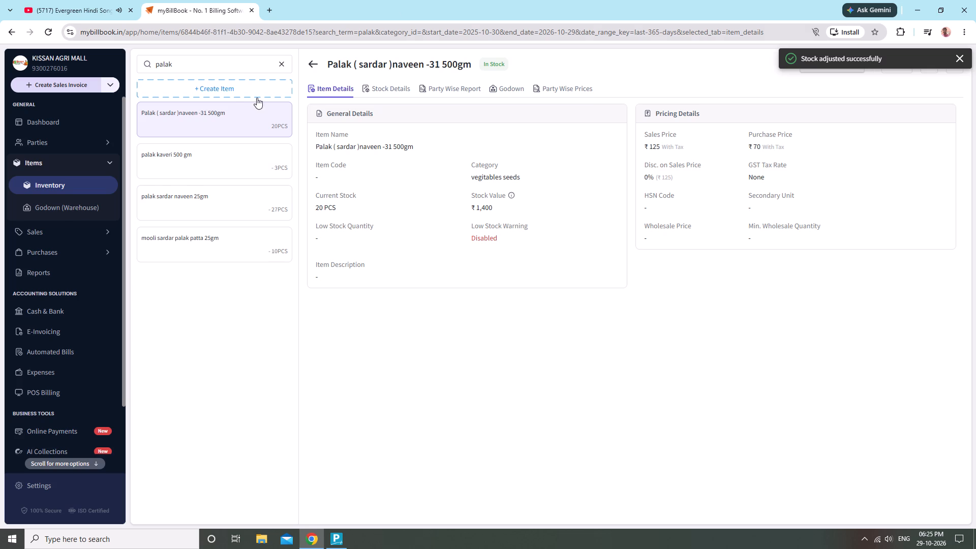
# Start a new product item and name it "Phool gobhi (Sardar) 5 gm".
pyautogui.click(241, 99)
pyautogui.click(255, 85)
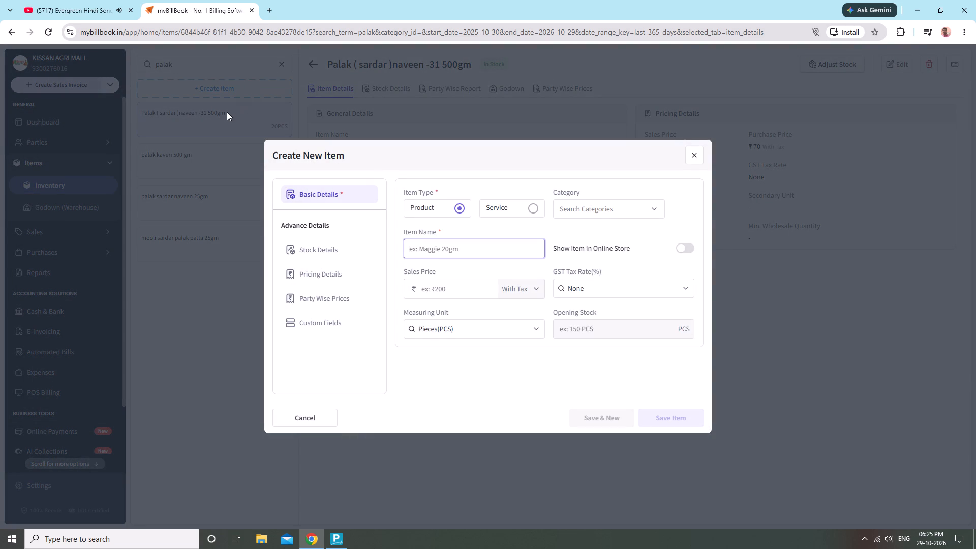
pyautogui.write('Phool')
pyautogui.press('space')
pyautogui.write('gobhi')
pyautogui.press('space')
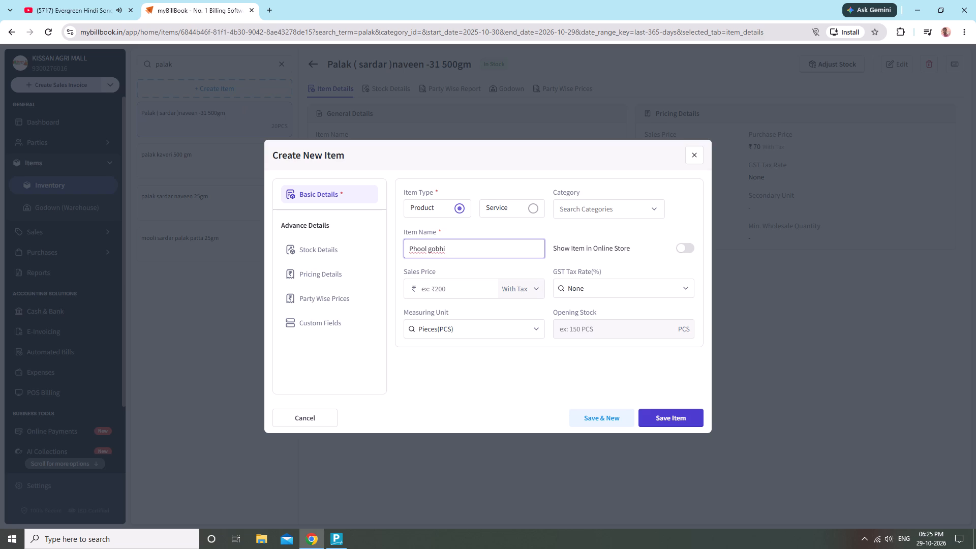
pyautogui.hotkey('shift', '(')
pyautogui.write('Sardae')
pyautogui.press('BackSpace')
pyautogui.write('r) 5 gm')
pyautogui.press('space')
# Assign the Phool gobhi (Sardar) item to the vegitables seeds category and set its sales price to ₹20.
pyautogui.click(616, 216)
pyautogui.press('v')
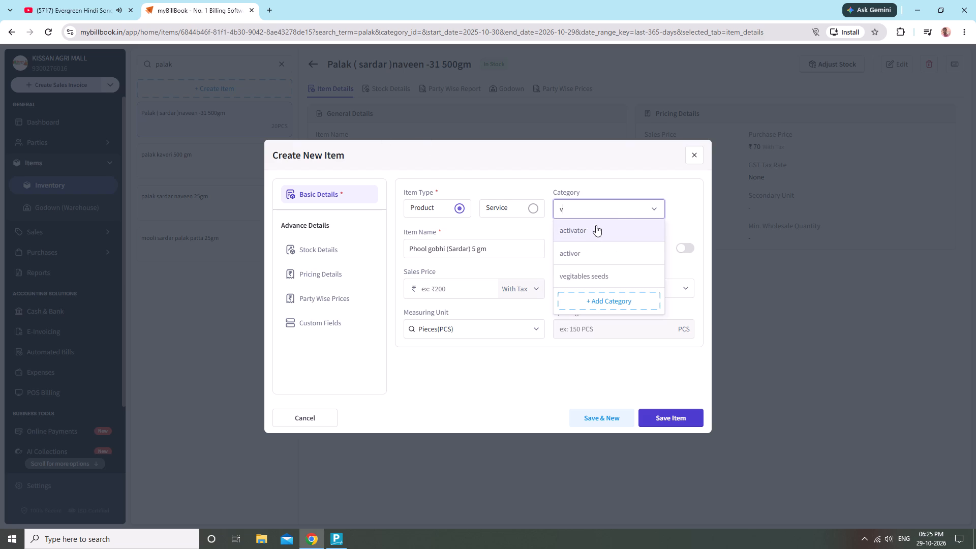
pyautogui.click(593, 273)
pyautogui.click(459, 282)
pyautogui.click(468, 288)
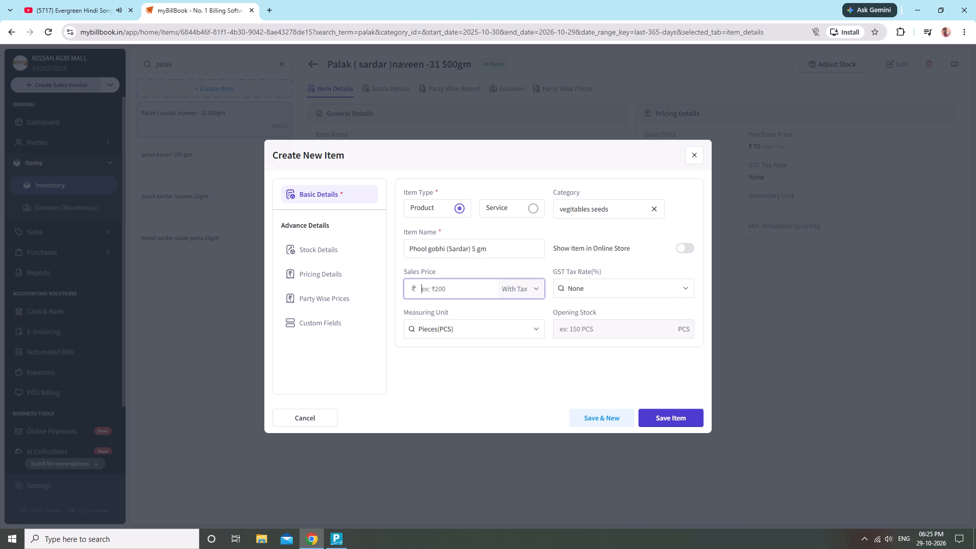
pyautogui.write('20')
# Choose the KISSAN AGRI MALL godown in the item's stock details and enter an opening stock of 10 PCS.
pyautogui.click(325, 238)
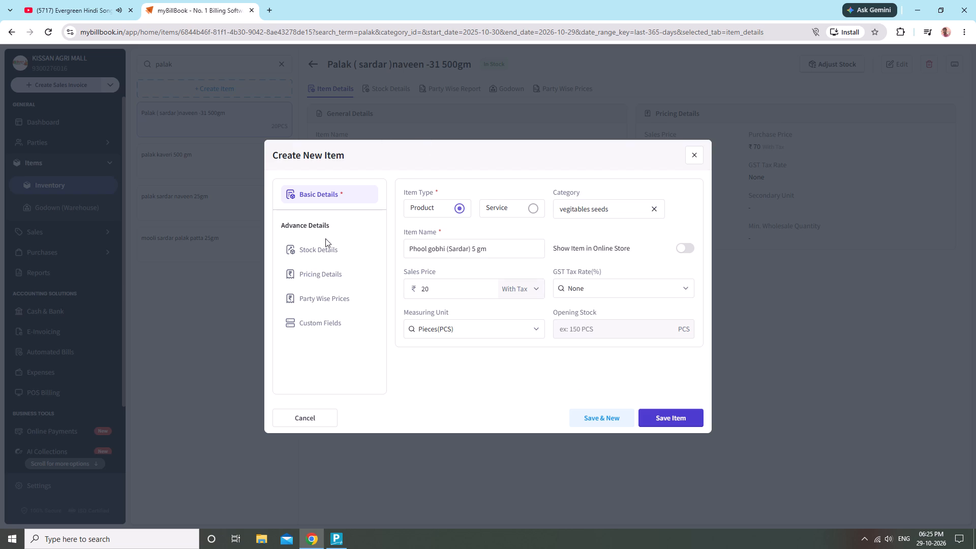
pyautogui.click(326, 254)
pyautogui.click(442, 328)
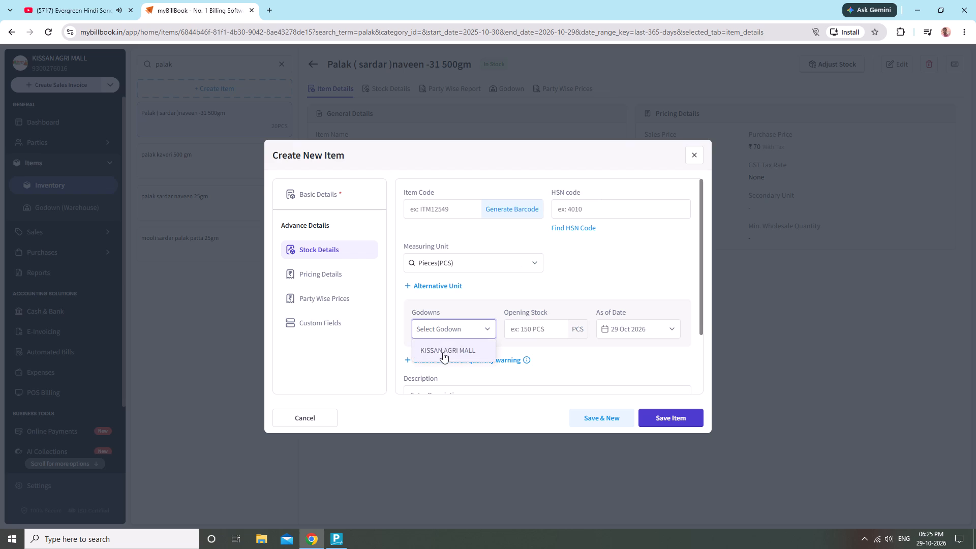
pyautogui.click(443, 352)
pyautogui.click(568, 330)
pyautogui.write('10')
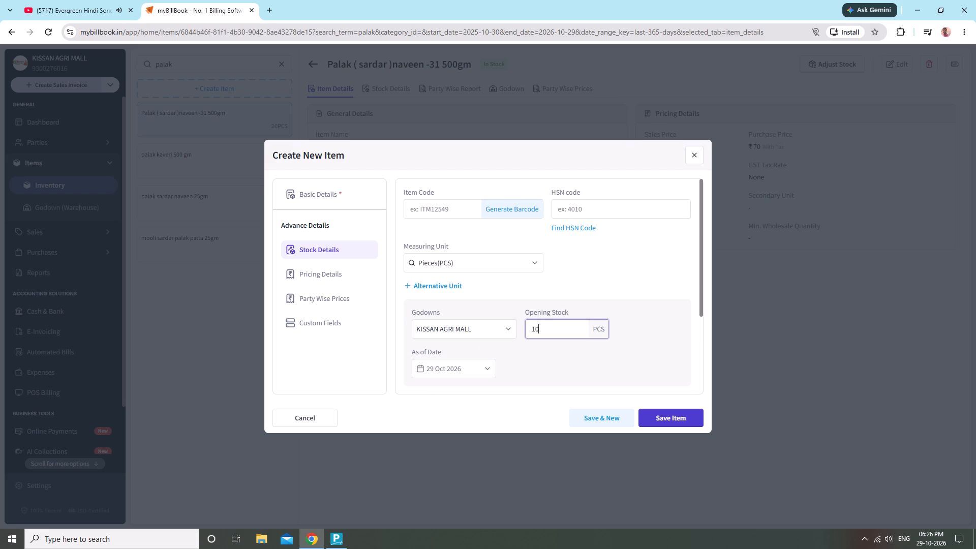
# Change the Phool gobhi (Sardar) item's opening stock to 20 PCS.
pyautogui.click(343, 280)
pyautogui.click(439, 251)
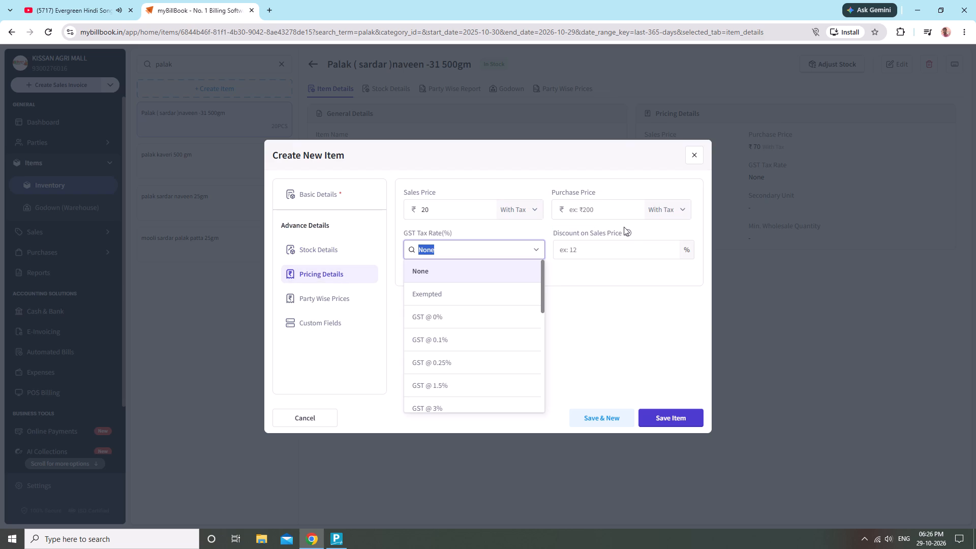
pyautogui.click(621, 207)
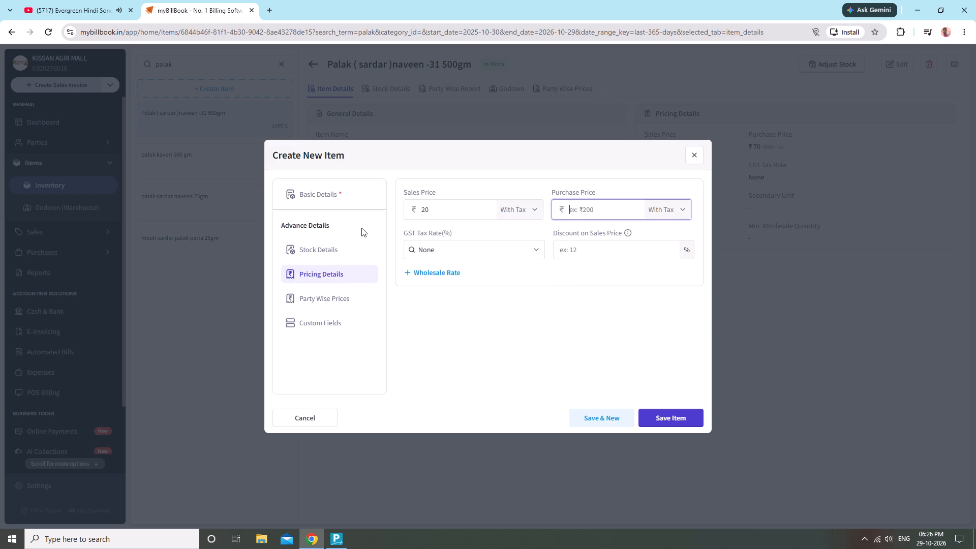
pyautogui.click(333, 248)
pyautogui.click(545, 326)
pyautogui.press('BackSpace')
pyautogui.press('BackSpace')
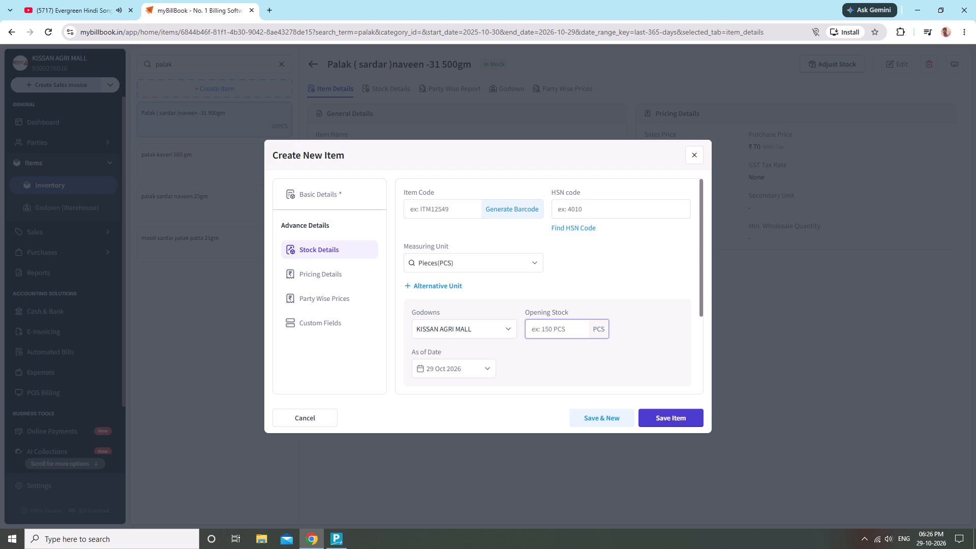
pyautogui.write('20')
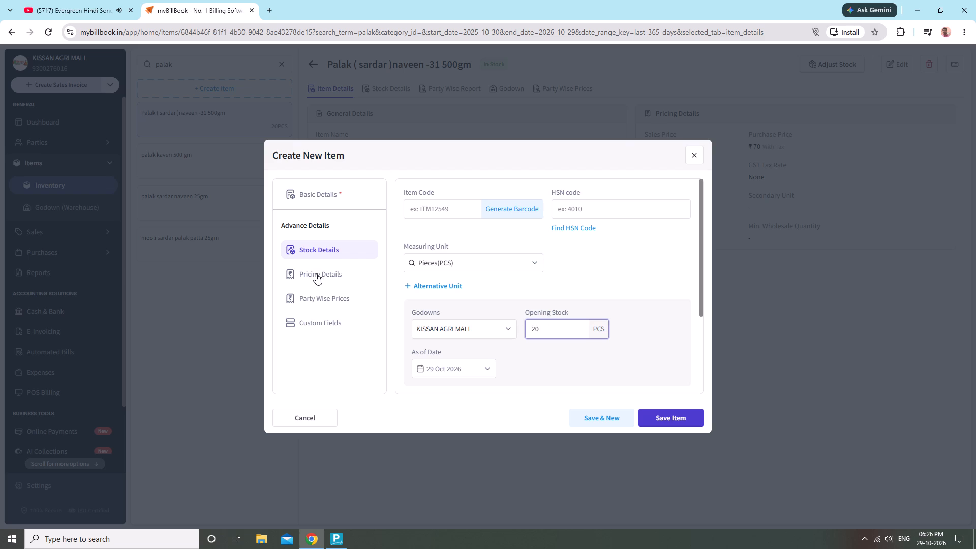
# Set the Phool gobhi (Sardar) item's purchase price to ₹10 and save the item.
pyautogui.click(316, 273)
pyautogui.click(621, 210)
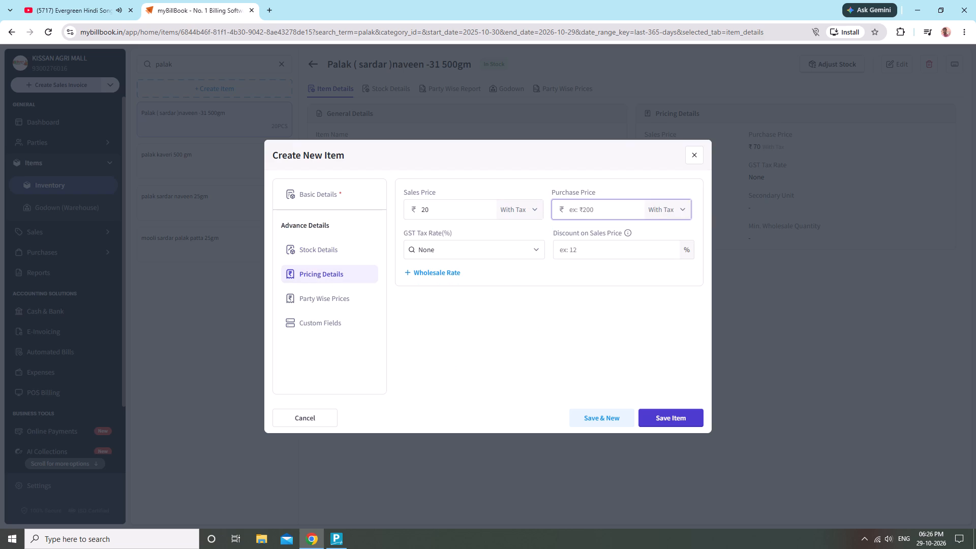
pyautogui.write('10')
pyautogui.click(698, 420)
pyautogui.click(426, 330)
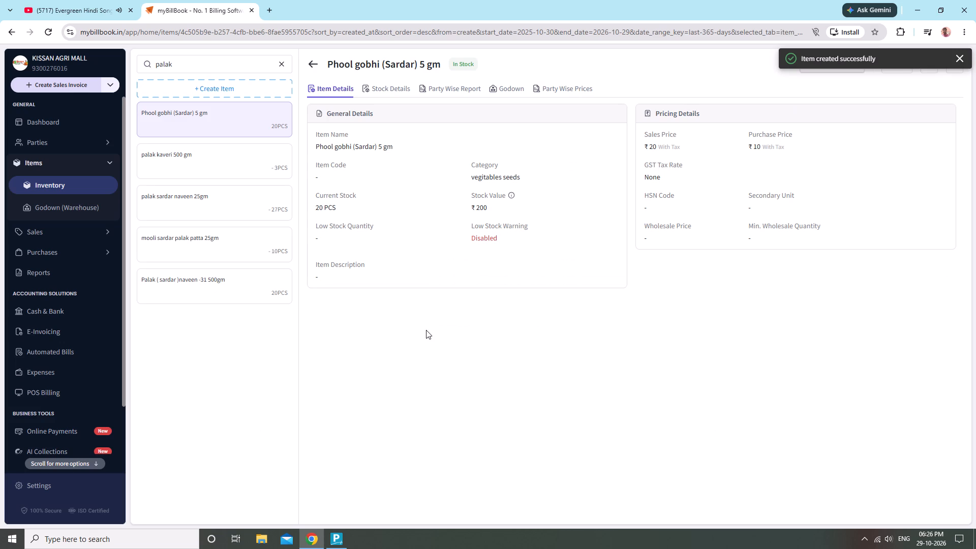
# Start another new product item and name it "Phool gobhi (Green india) 10 gm".
pyautogui.click(250, 86)
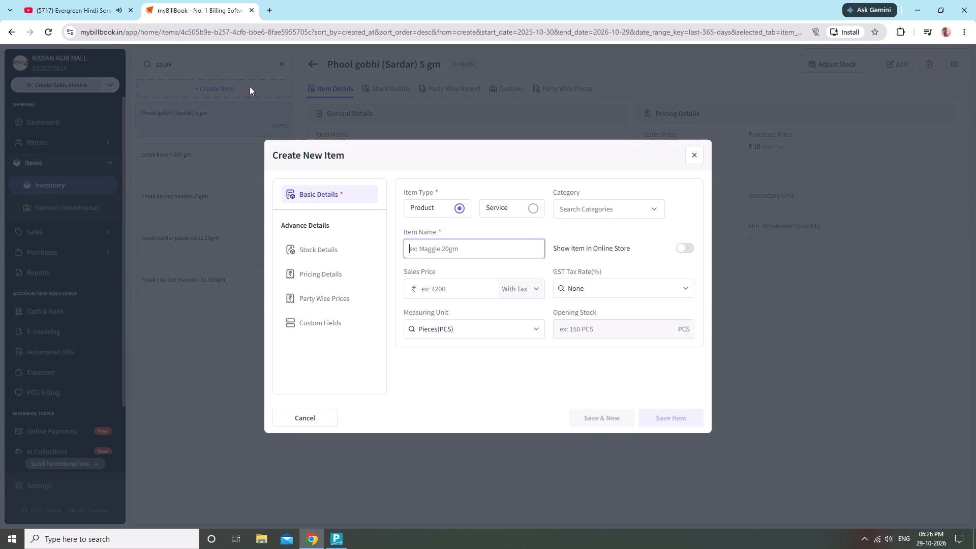
pyautogui.hotkey('shift', 'p')
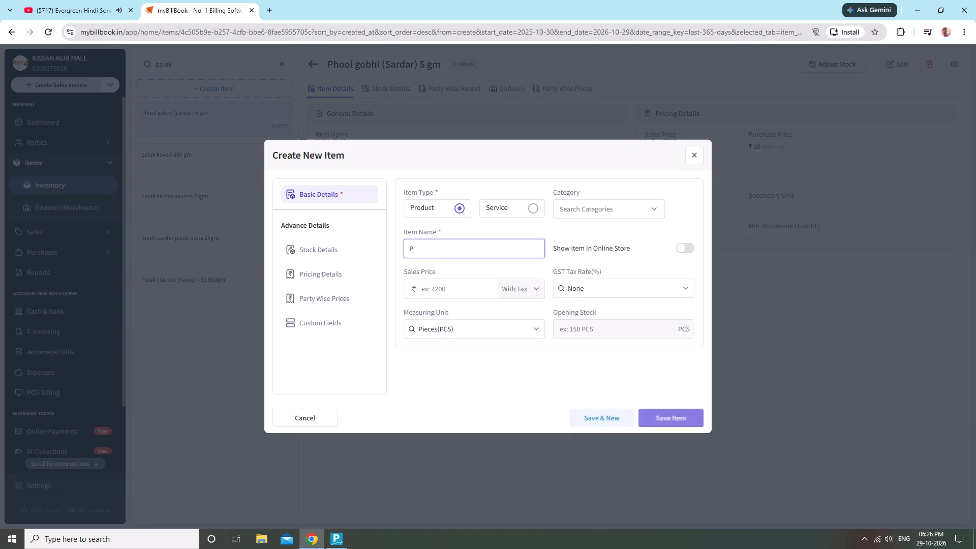
pyautogui.write('hool gobhi')
pyautogui.press('space')
pyautogui.hotkey('shift', '(')
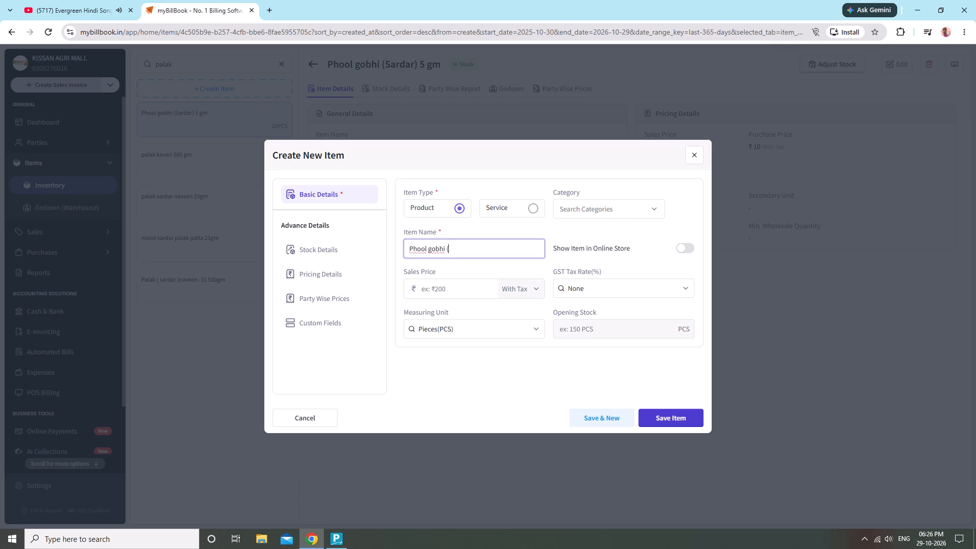
pyautogui.write('gree')
pyautogui.press('BackSpace')
pyautogui.press('BackSpace')
pyautogui.press('BackSpace')
pyautogui.press('BackSpace')
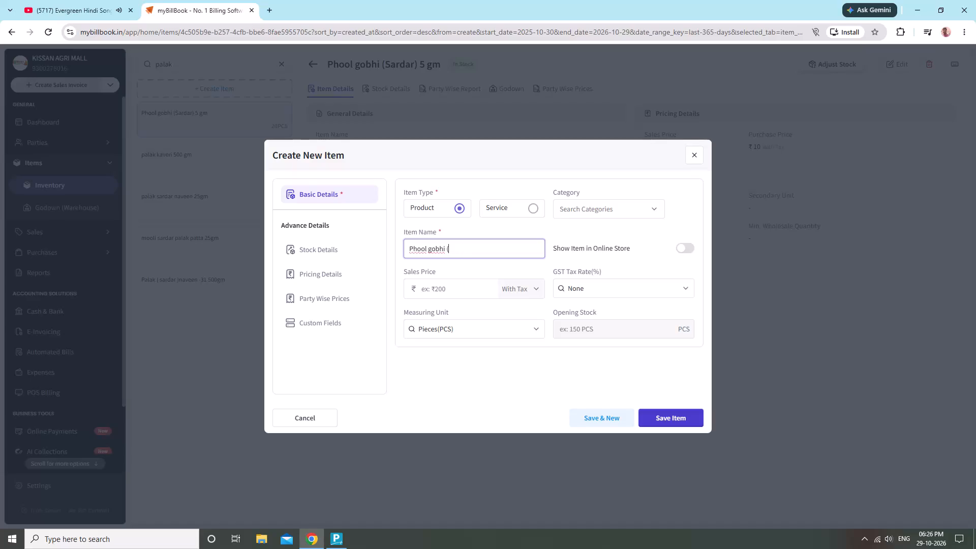
pyautogui.write('Gre')
pyautogui.write('en india')
pyautogui.write(')')
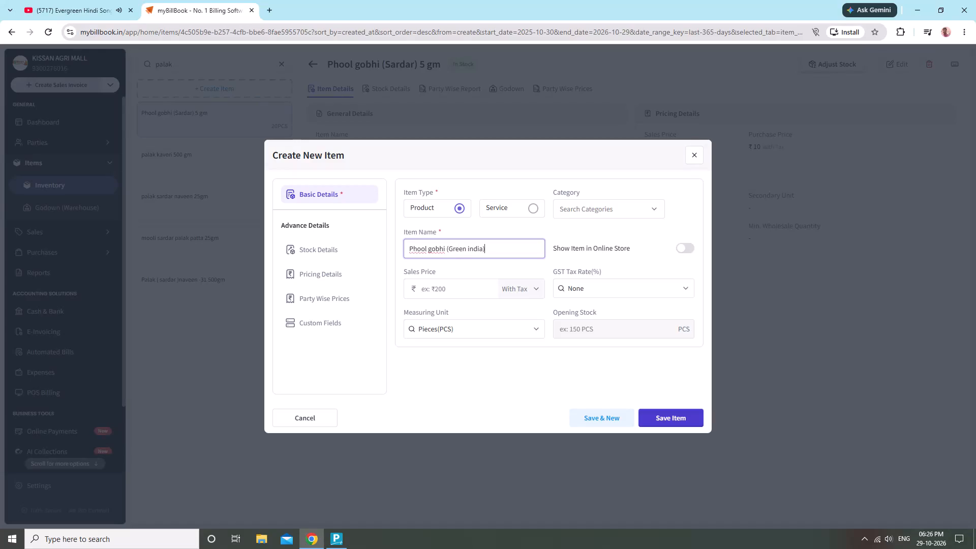
pyautogui.press('space')
pyautogui.write('10 gm')
pyautogui.press('space')
# Assign the Phool gobhi (Green india) item to the vegitables seeds category and open its sales price for entry.
pyautogui.click(598, 212)
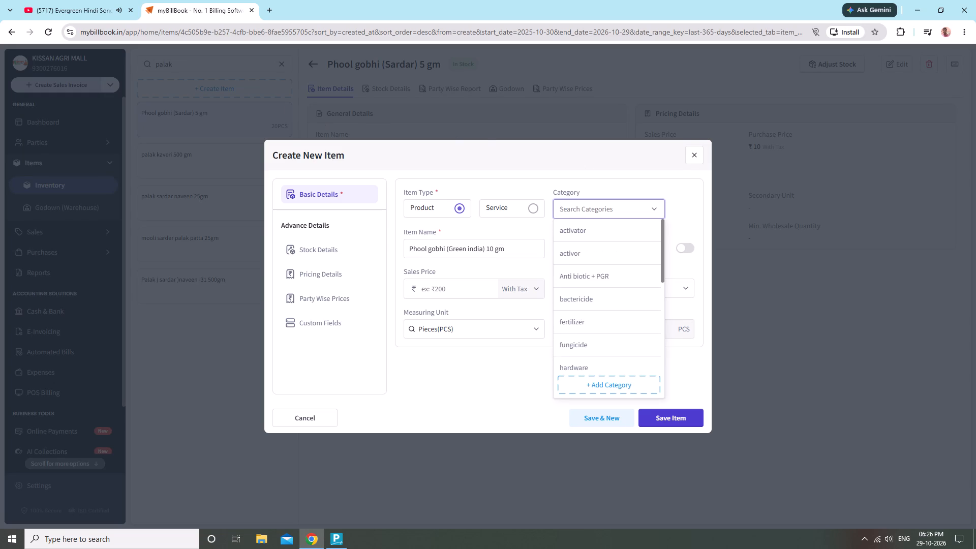
pyautogui.write('veg')
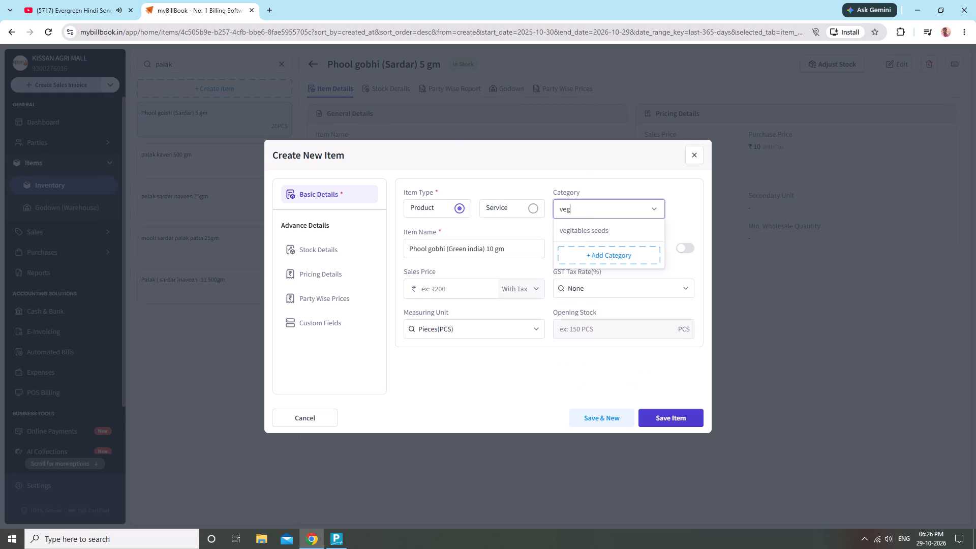
pyautogui.click(615, 224)
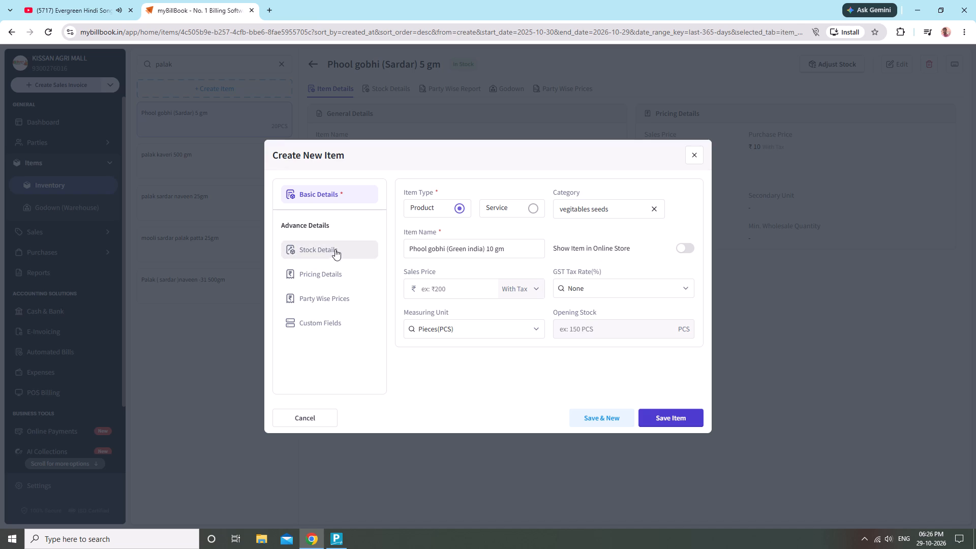
pyautogui.click(484, 286)
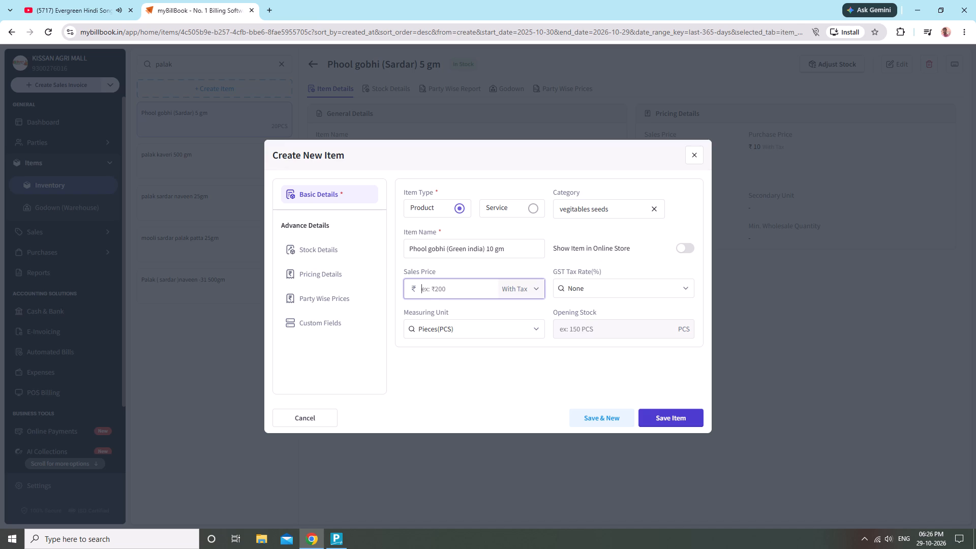
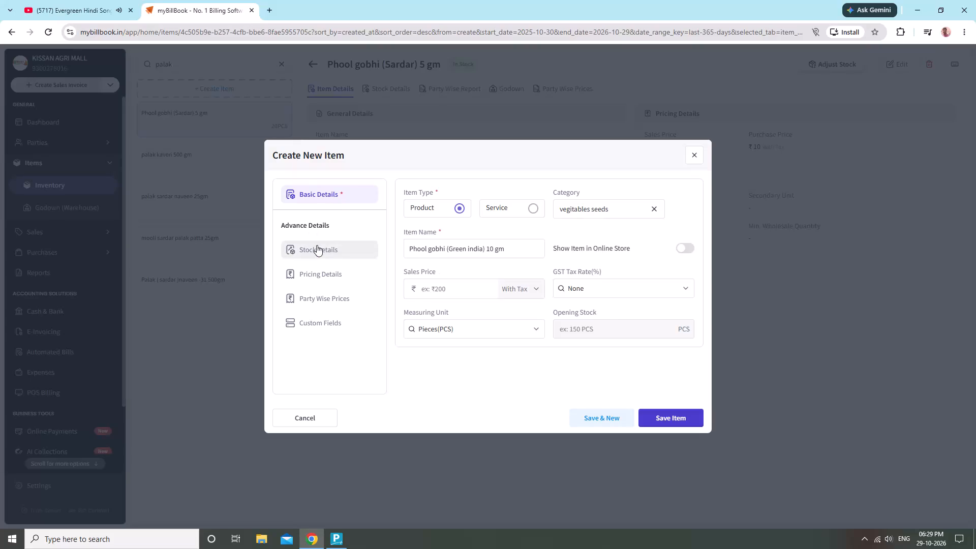
# Set the Phool gobhi (Green india) 10 gm item's opening stock to 20 PCS in the KISSAN AGRI MALL godown.
pyautogui.click(434, 322)
pyautogui.click(438, 351)
pyautogui.click(563, 332)
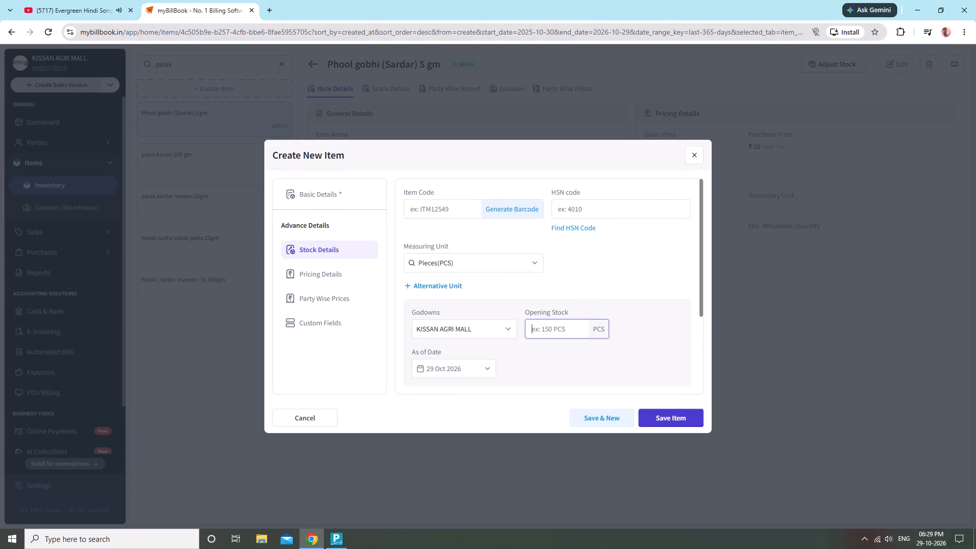
pyautogui.write('20')
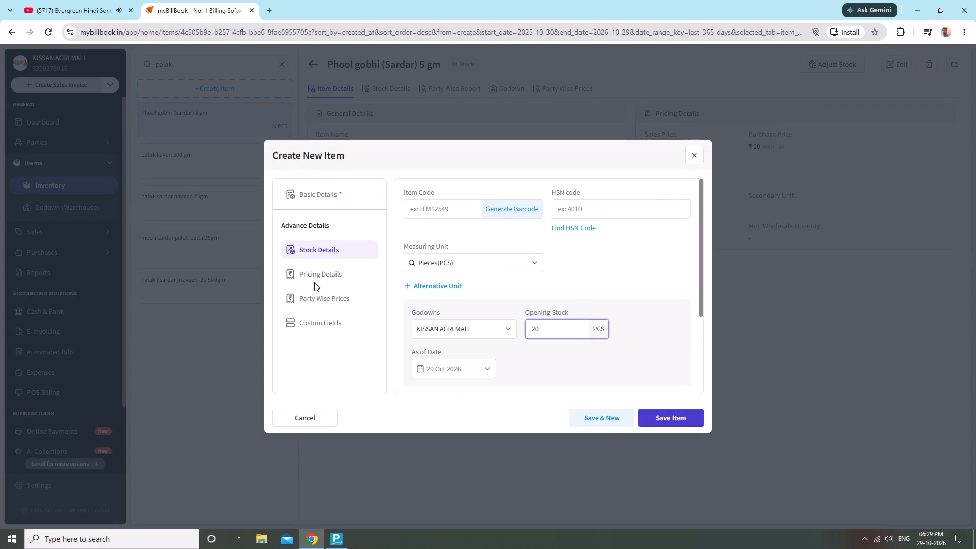
# Set the Phool gobhi (Green india) 10 gm item's sales price to ₹30 and purchase price to ₹20, and save the item.
pyautogui.click(316, 276)
pyautogui.click(465, 211)
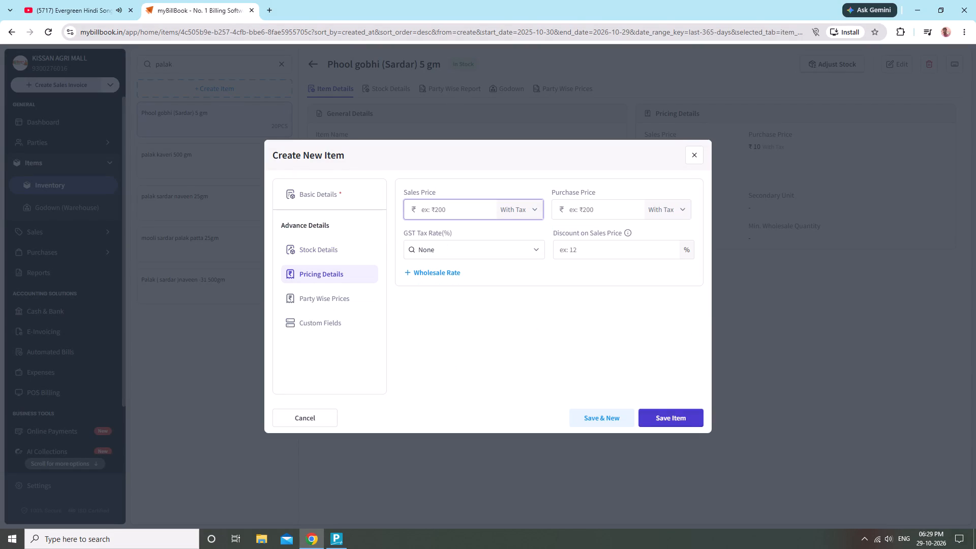
pyautogui.write('30')
pyautogui.click(622, 213)
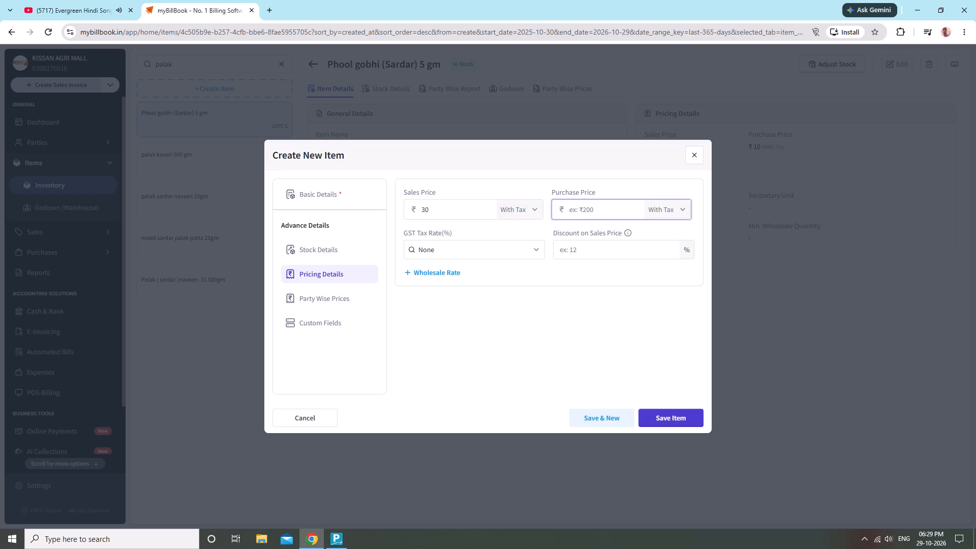
pyautogui.write('20')
pyautogui.click(674, 425)
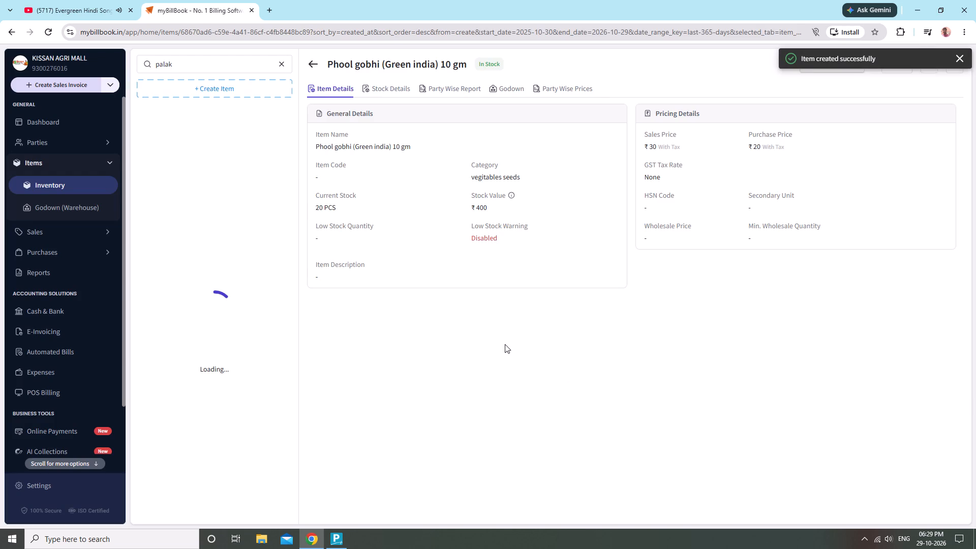
pyautogui.click(505, 344)
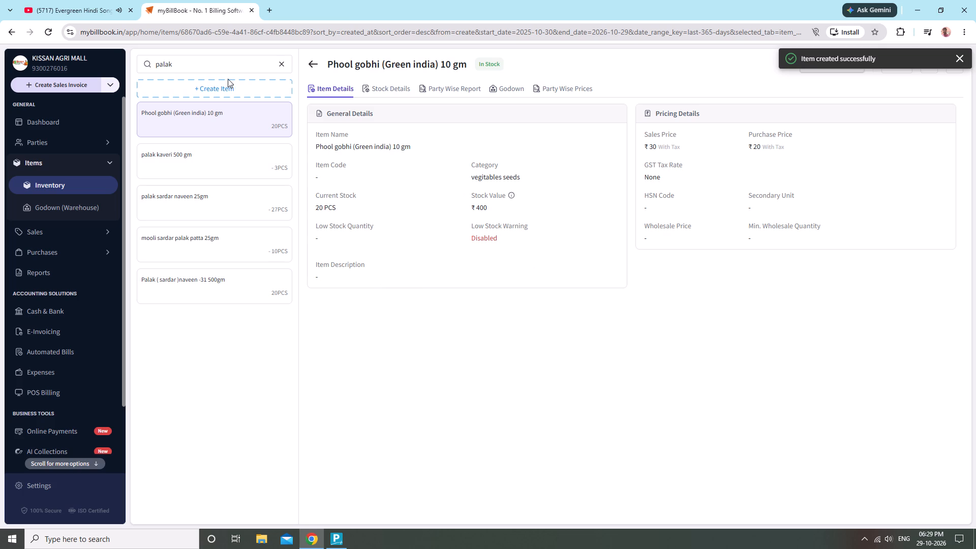
# Start another new product item and name it "Phool gobhi (Green india) 25 gm".
pyautogui.click(225, 83)
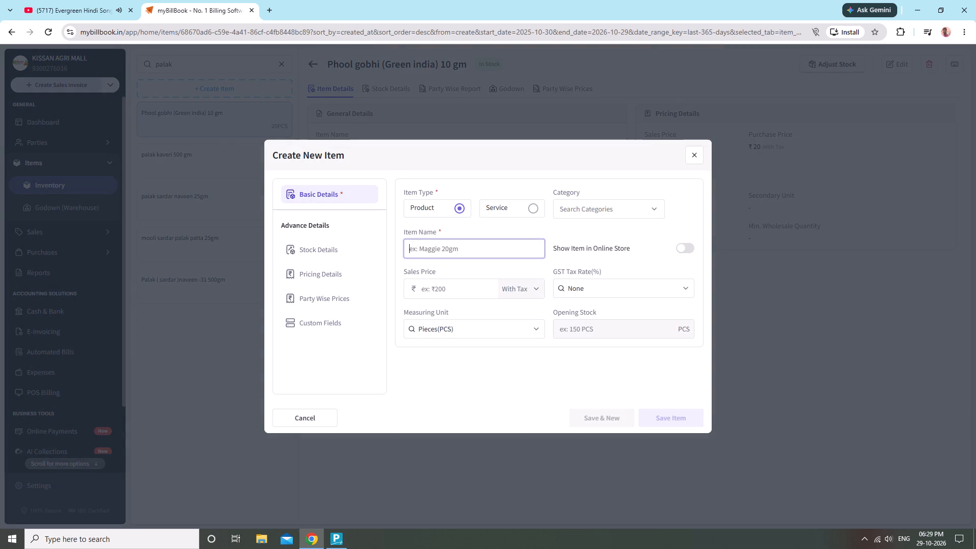
pyautogui.write('Phool g')
pyautogui.press('o')
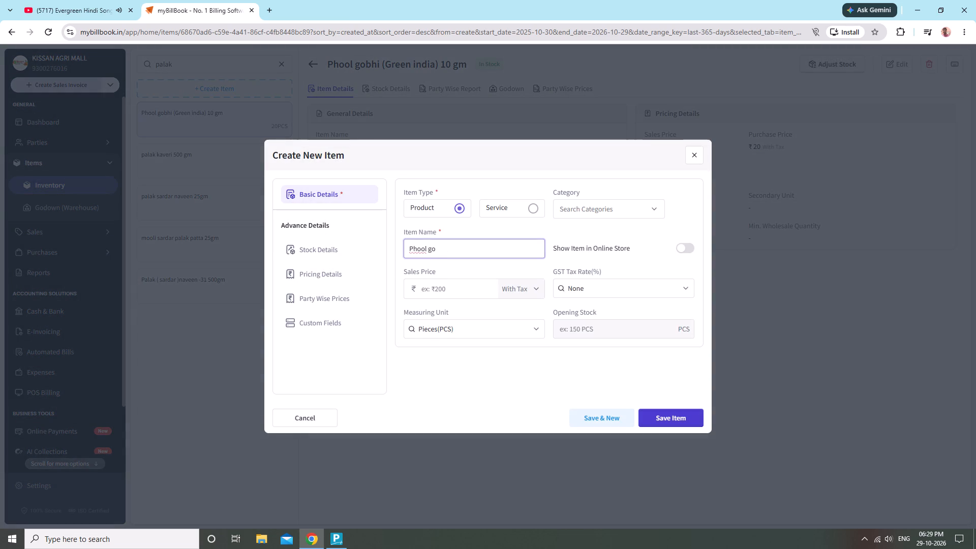
pyautogui.write('bhi (')
pyautogui.write('Green india')
pyautogui.write(')')
pyautogui.press('space')
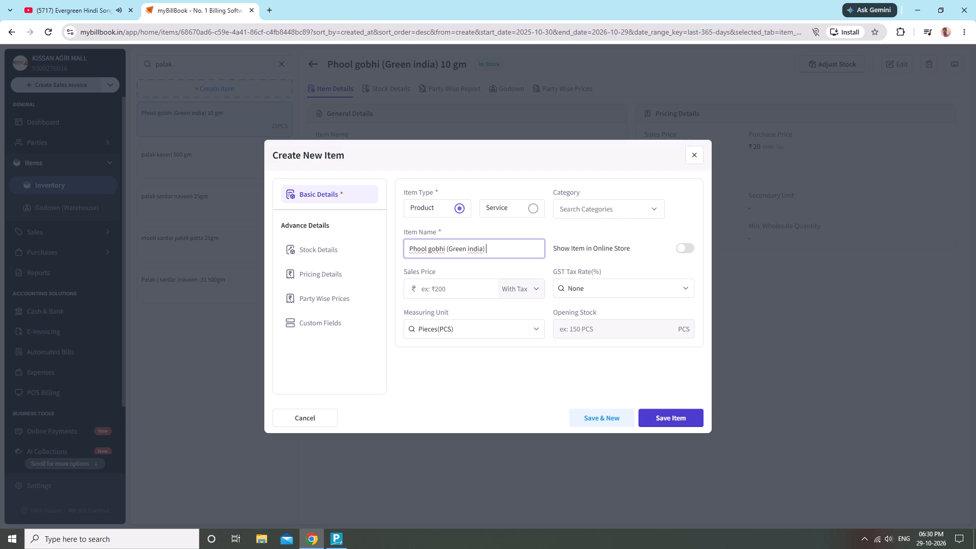
pyautogui.write('25')
pyautogui.press('space')
pyautogui.press('h')
pyautogui.press('BackSpace')
pyautogui.write('gm')
# Assign the Phool gobhi (Green india) 25 gm item to the vegitables seeds category.
pyautogui.click(620, 212)
pyautogui.write('ve')
pyautogui.click(566, 231)
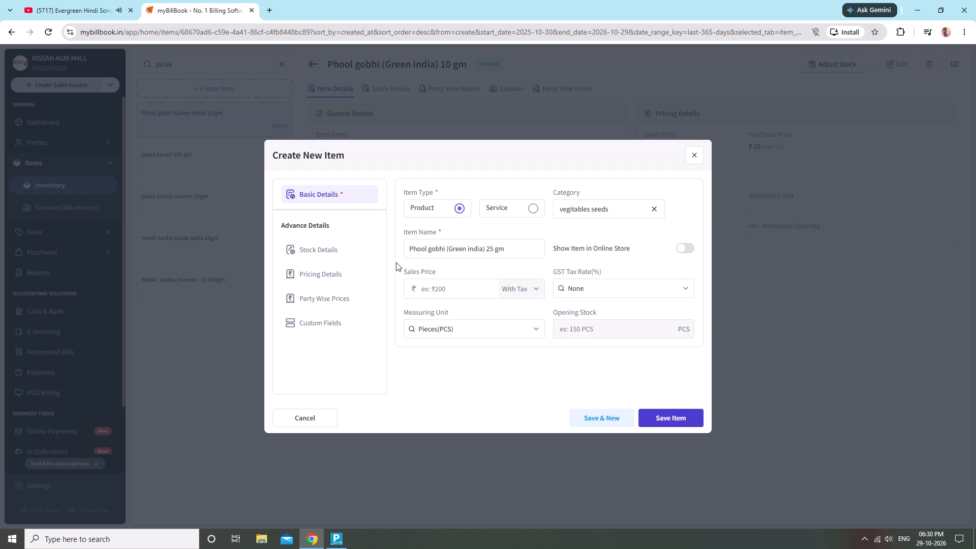
# Set the Phool gobhi (Green india) 25 gm item's opening stock to 20 PCS in the KISSAN AGRI MALL godown.
pyautogui.click(318, 244)
pyautogui.click(482, 325)
pyautogui.moveTo(455, 344); pyautogui.dragTo(464, 344)
pyautogui.click(554, 332)
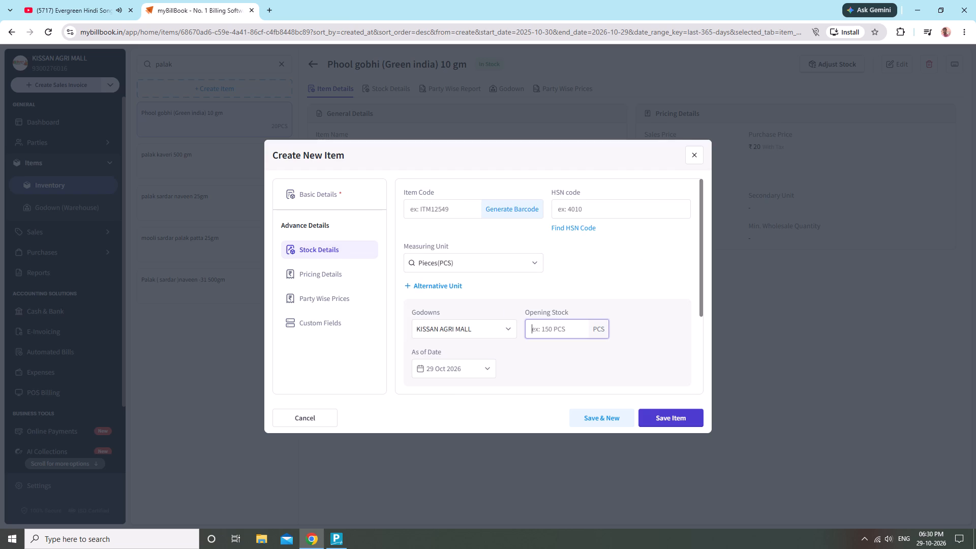
pyautogui.write('20')
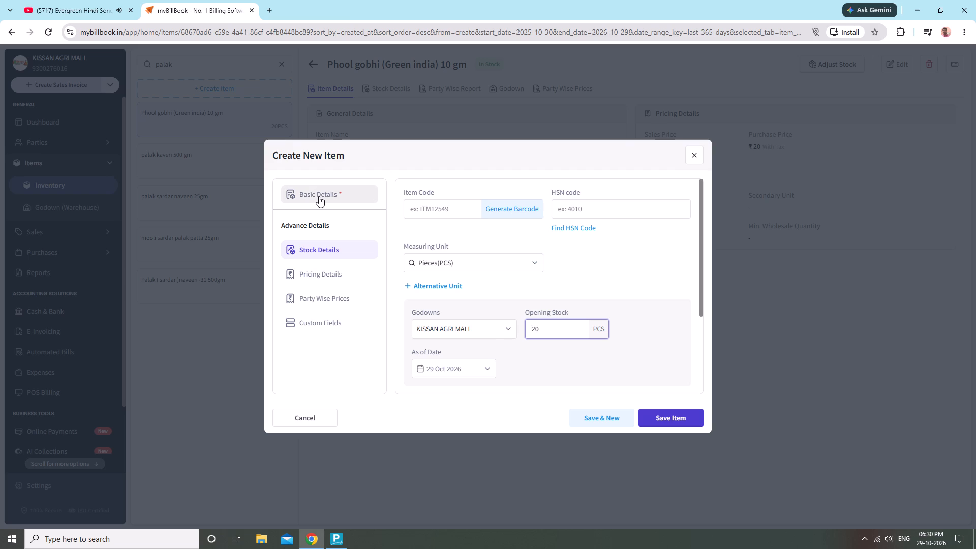
# Set the Phool gobhi (Green india) 25 gm item's purchase price to ₹50 and sales price to ₹80, and save the item.
pyautogui.click(319, 196)
pyautogui.click(476, 287)
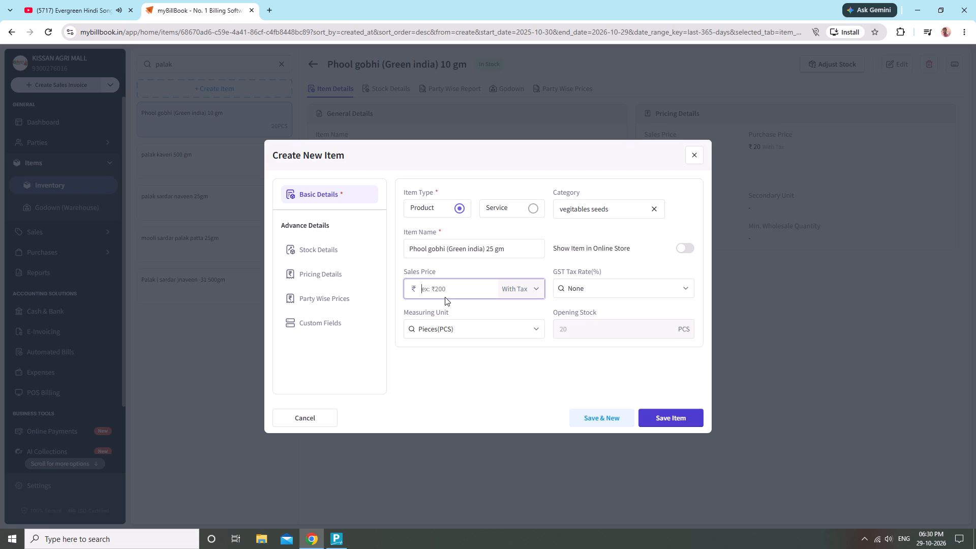
pyautogui.press('5')
pyautogui.press('BackSpace')
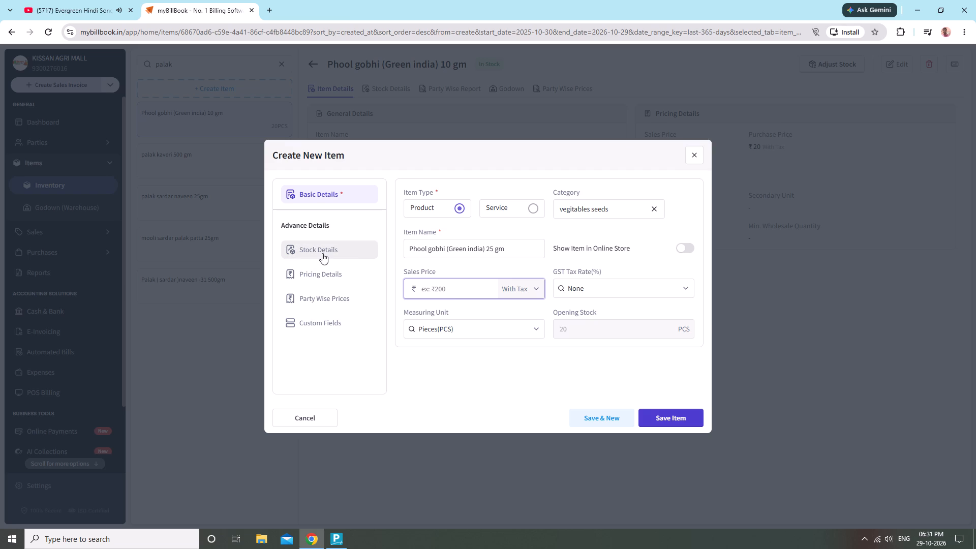
pyautogui.click(322, 253)
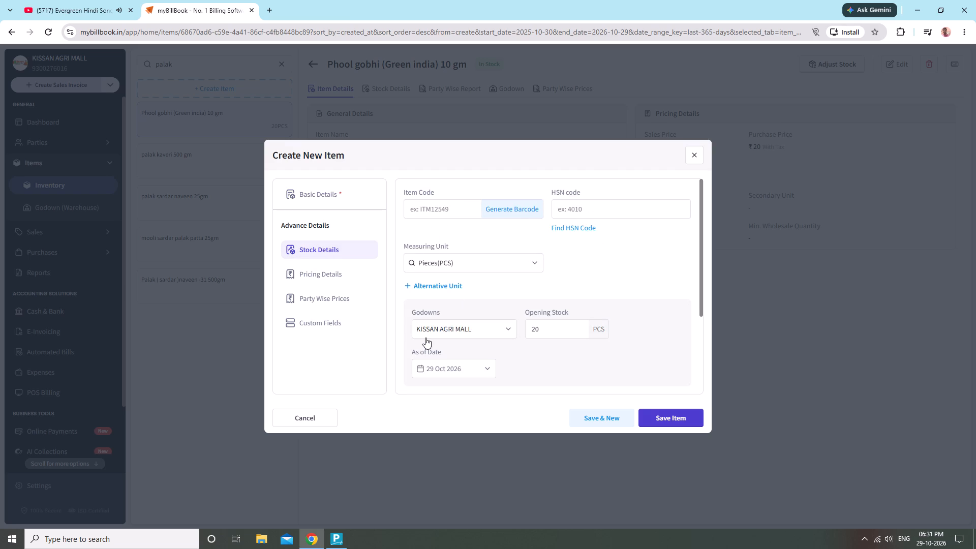
pyautogui.click(327, 270)
pyautogui.click(587, 209)
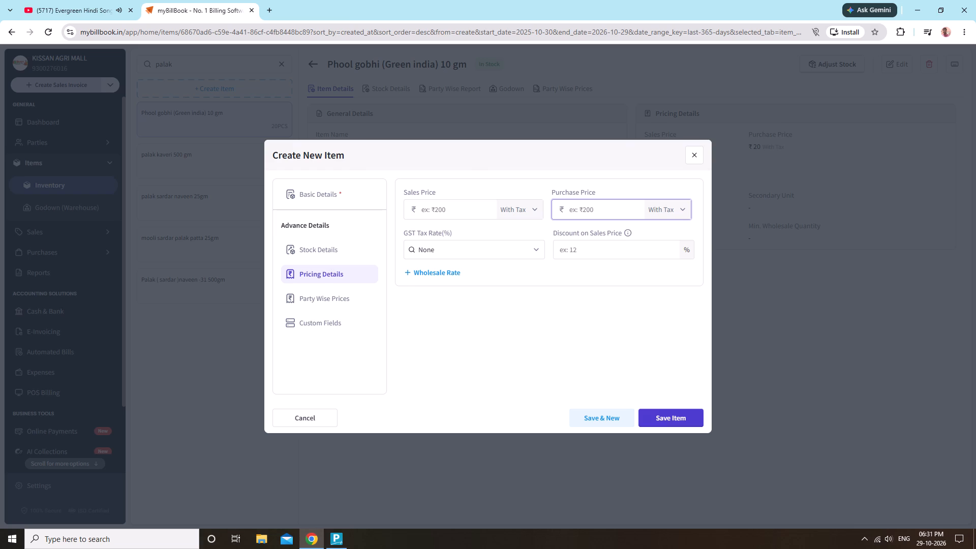
pyautogui.write('50')
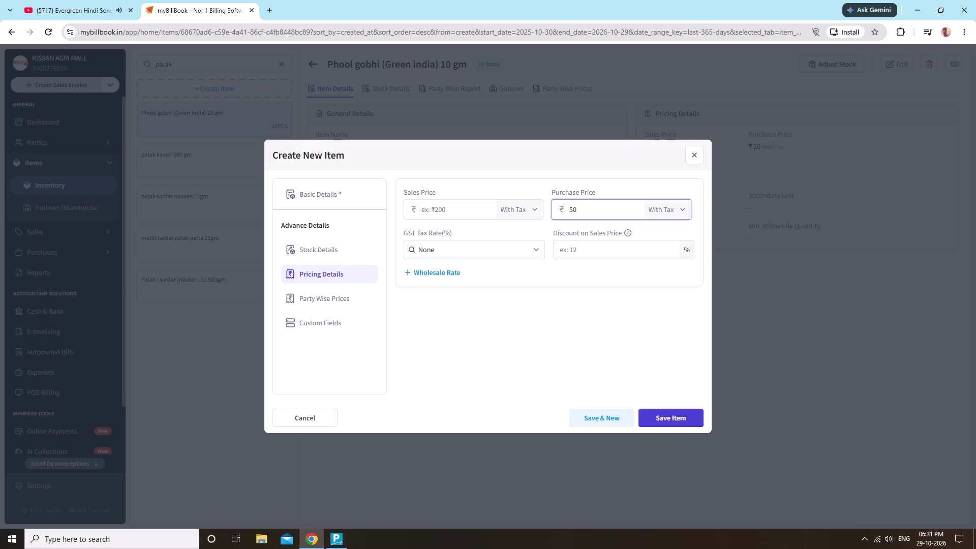
pyautogui.click(484, 212)
pyautogui.write('80')
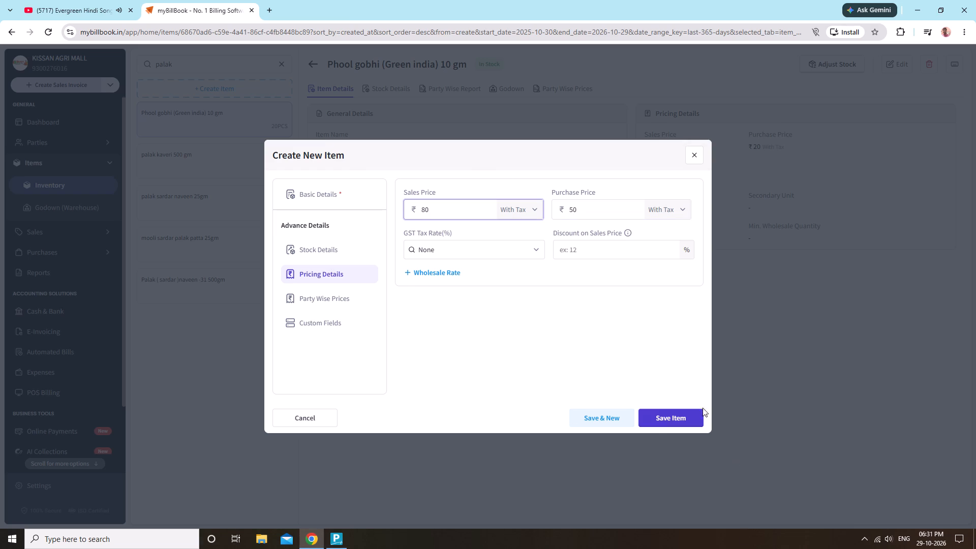
pyautogui.click(656, 423)
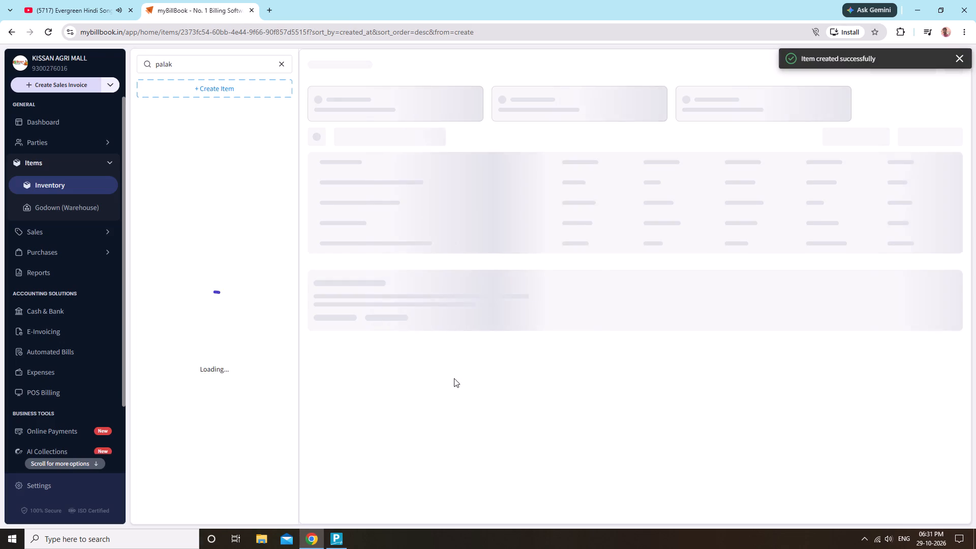
# Clear the palak item search and search the inventory for "baigan l" instead.
pyautogui.click(234, 93)
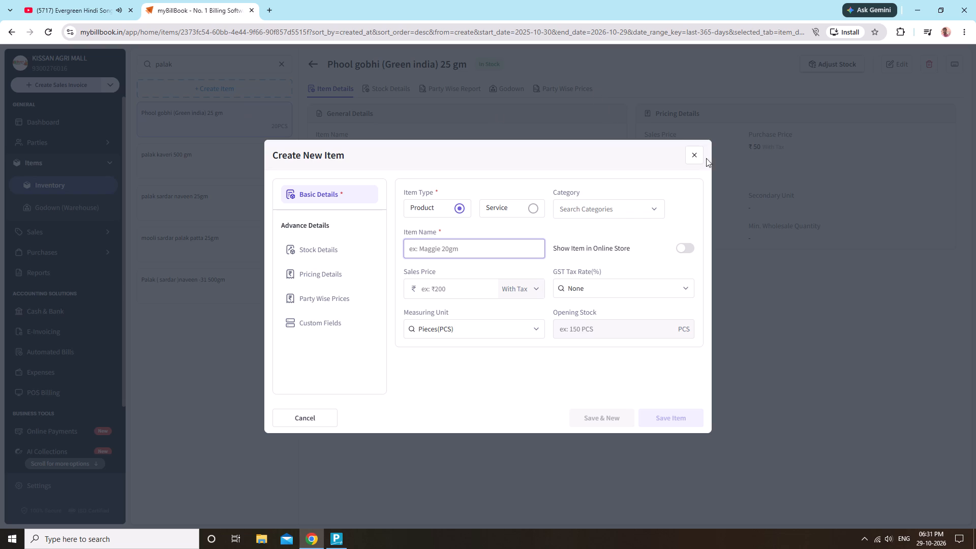
pyautogui.click(691, 147)
pyautogui.click(282, 66)
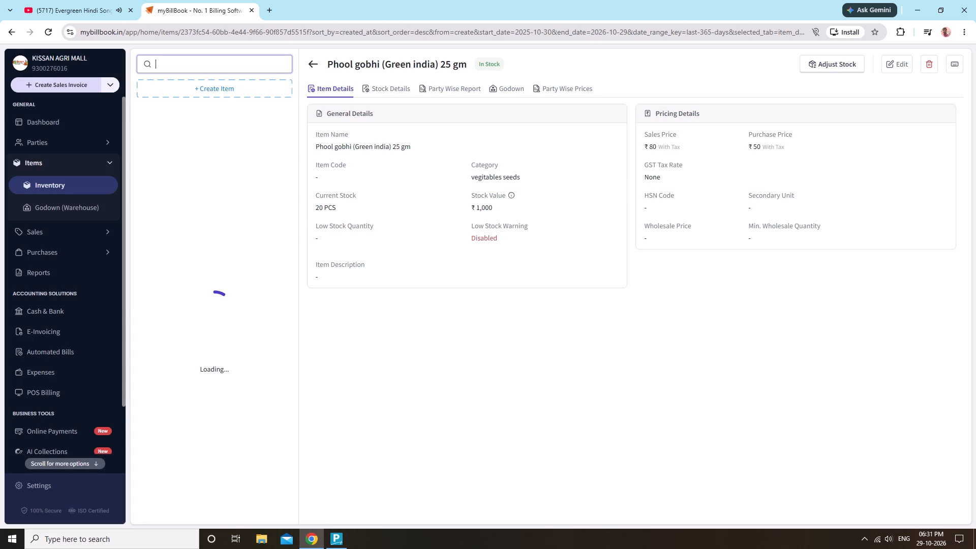
pyautogui.write('baigan')
pyautogui.press('space')
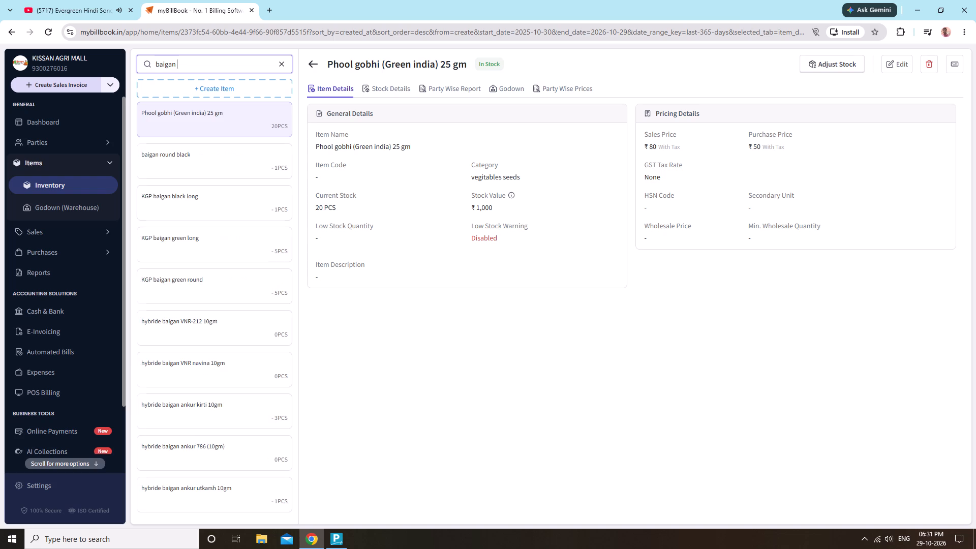
pyautogui.press('l')
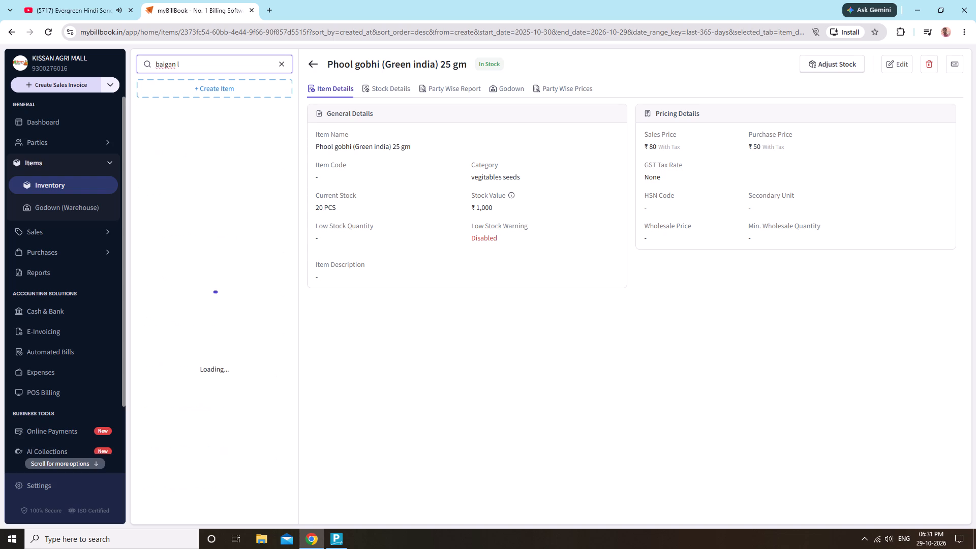
# Start a new product item and name it "Baigan medium (Green india) 20 gm".
pyautogui.click(245, 88)
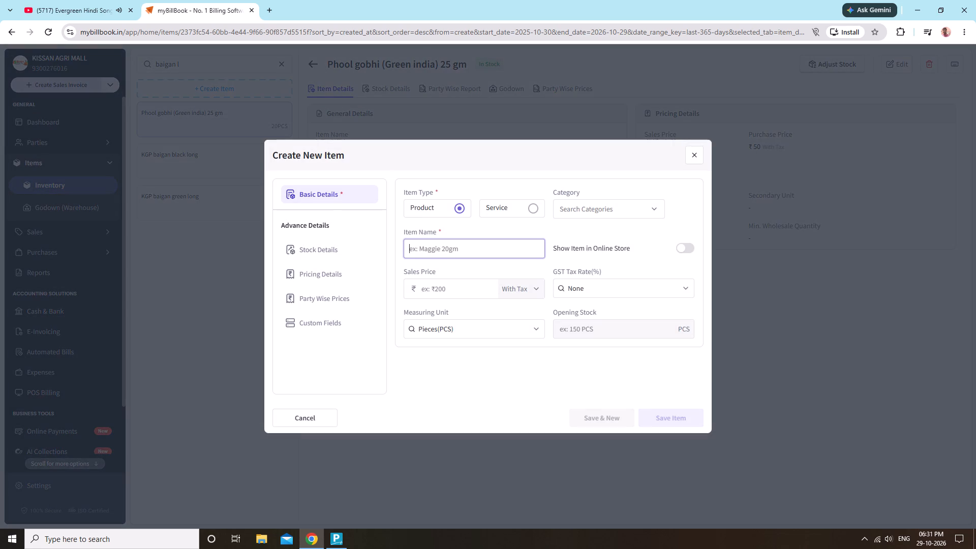
pyautogui.press('b')
pyautogui.press('BackSpace')
pyautogui.press('b')
pyautogui.press('BackSpace')
pyautogui.write('Baigan med')
pyautogui.press('i')
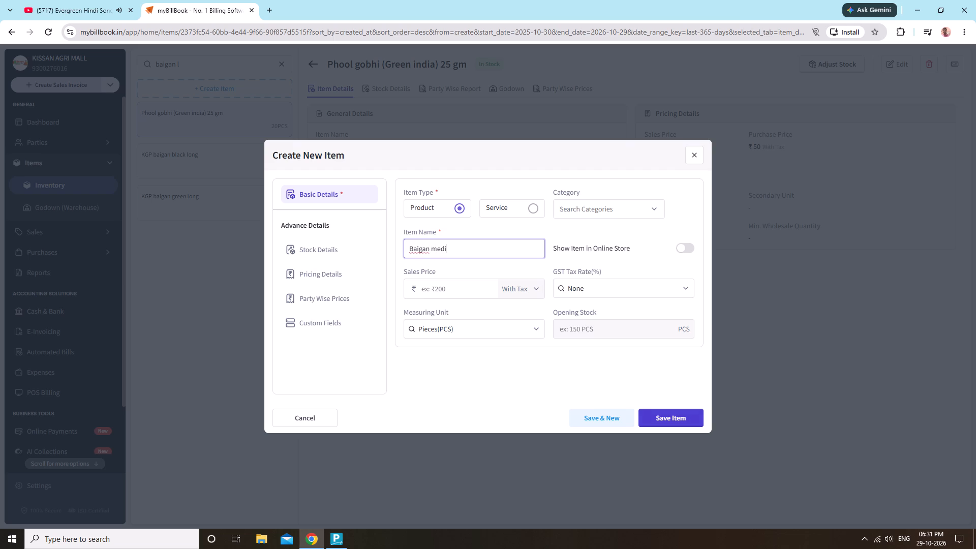
pyautogui.write('um')
pyautogui.press('space')
pyautogui.write('20 gm')
pyautogui.press('space')
pyautogui.press('BackSpace')
pyautogui.press('BackSpace')
pyautogui.press('BackSpace')
pyautogui.press('BackSpace')
pyautogui.press('BackSpace')
pyautogui.press('BackSpace')
pyautogui.hotkey('shift', '(')
pyautogui.write('Green')
pyautogui.press('space')
pyautogui.write('india) 2')
pyautogui.write('0 gm')
# Assign the Baigan medium item to the vegitables seeds category and set its sales price to ₹20.
pyautogui.click(621, 213)
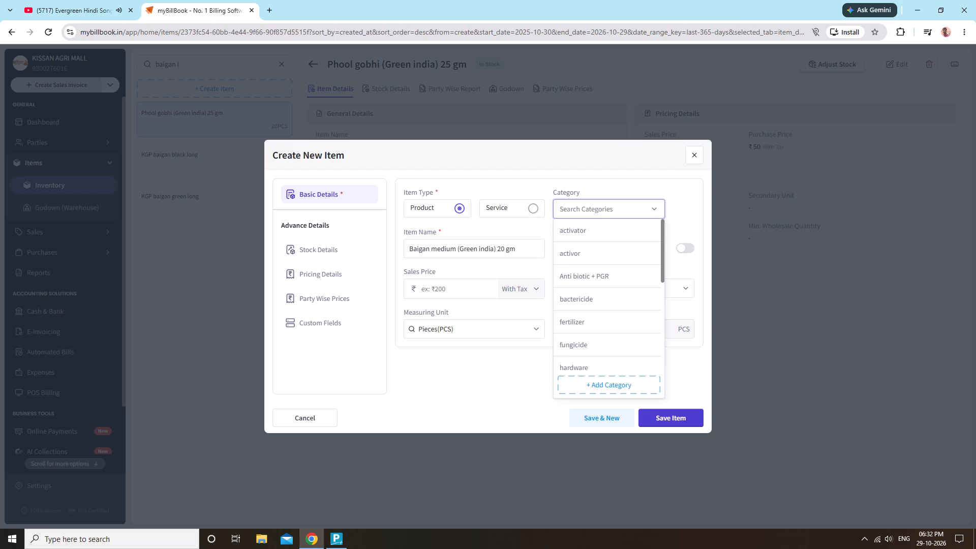
pyautogui.write('ve')
pyautogui.click(595, 228)
pyautogui.click(462, 289)
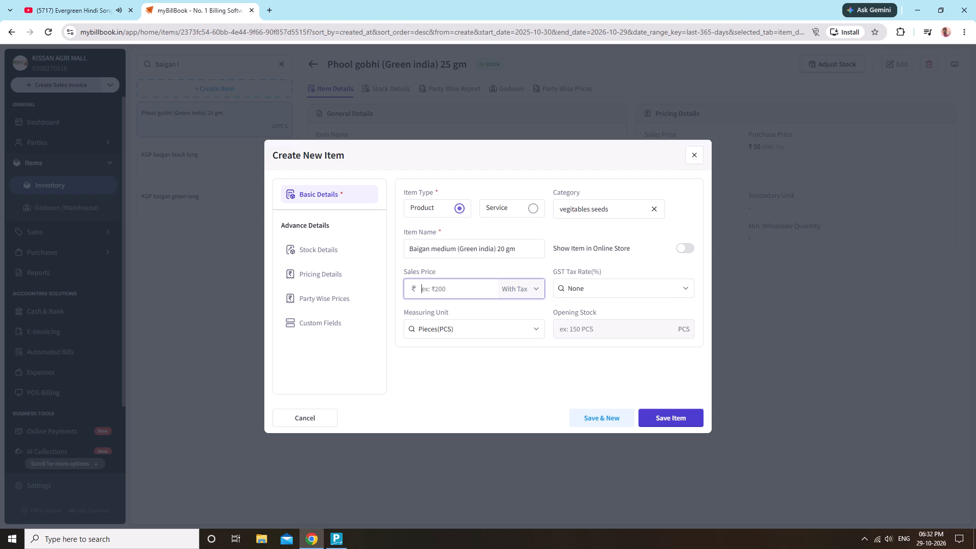
pyautogui.write('20')
# Set the Baigan medium item's opening stock to 20 PCS in the KISSAN AGRI MALL godown.
pyautogui.click(309, 250)
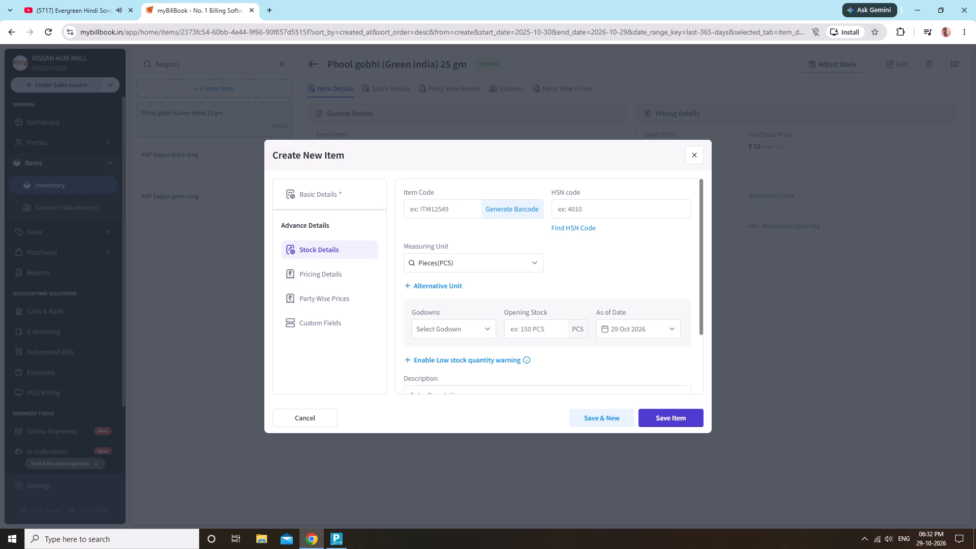
pyautogui.click(453, 335)
pyautogui.click(456, 353)
pyautogui.click(570, 327)
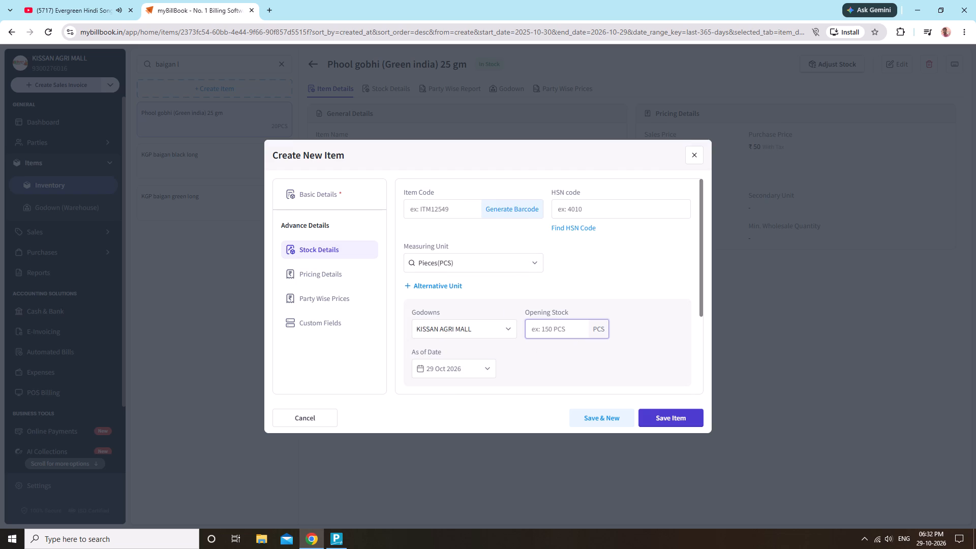
pyautogui.write('20')
# Set the Baigan medium item's purchase price to ₹15 and save the item.
pyautogui.click(309, 278)
pyautogui.click(596, 208)
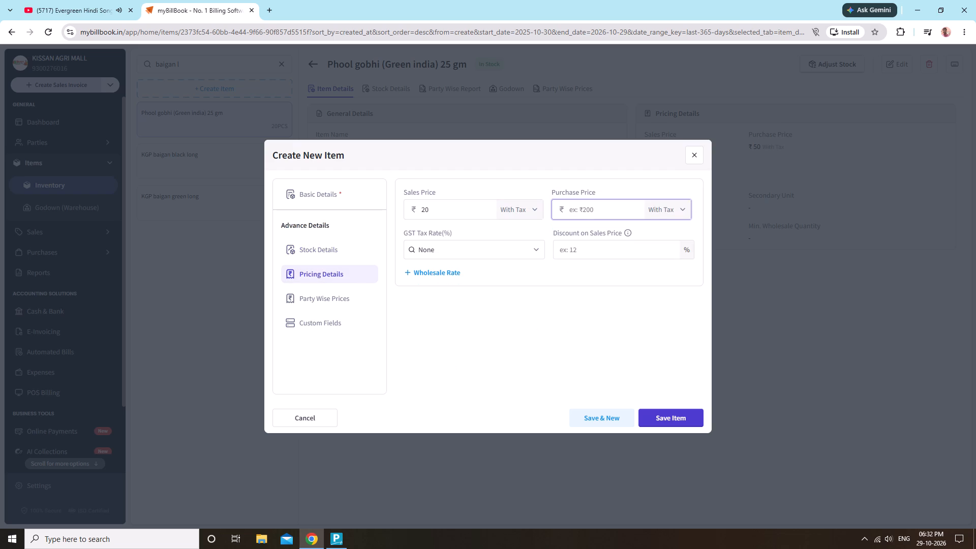
pyautogui.press('1')
pyautogui.press('5')
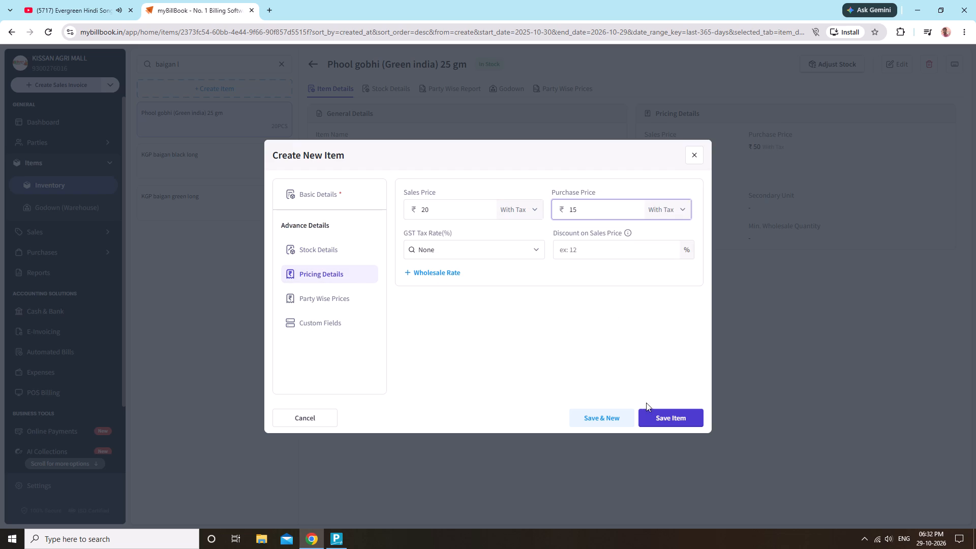
pyautogui.click(650, 404)
pyautogui.moveTo(656, 409); pyautogui.dragTo(661, 416)
pyautogui.click(222, 211)
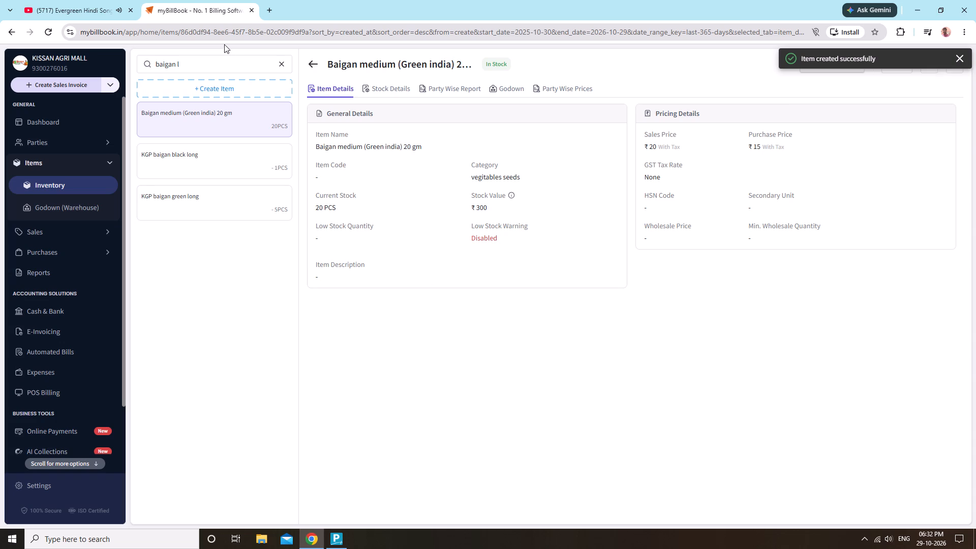
# Start another new product item and name it "Gilki (Green india ) 20 gm .".
pyautogui.click(212, 85)
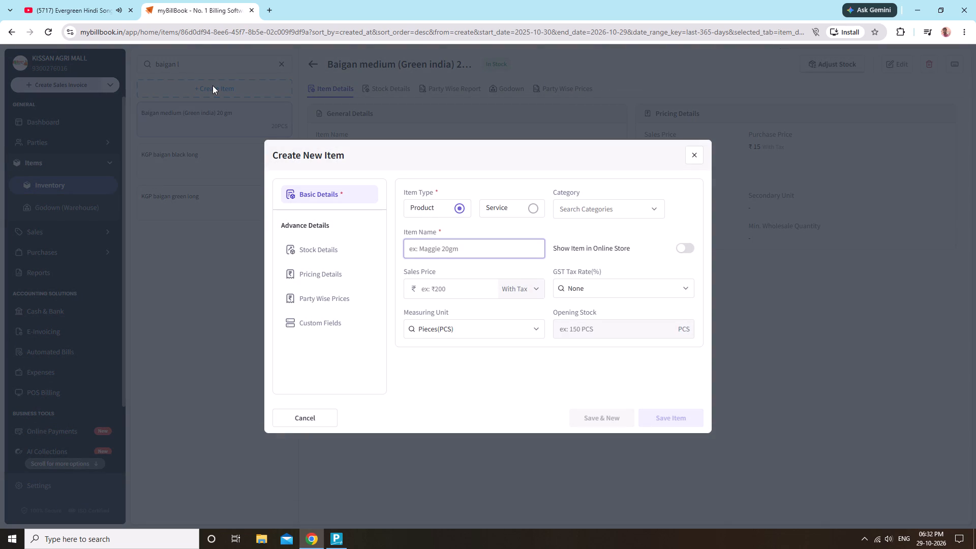
pyautogui.write('Gilki')
pyautogui.press('space')
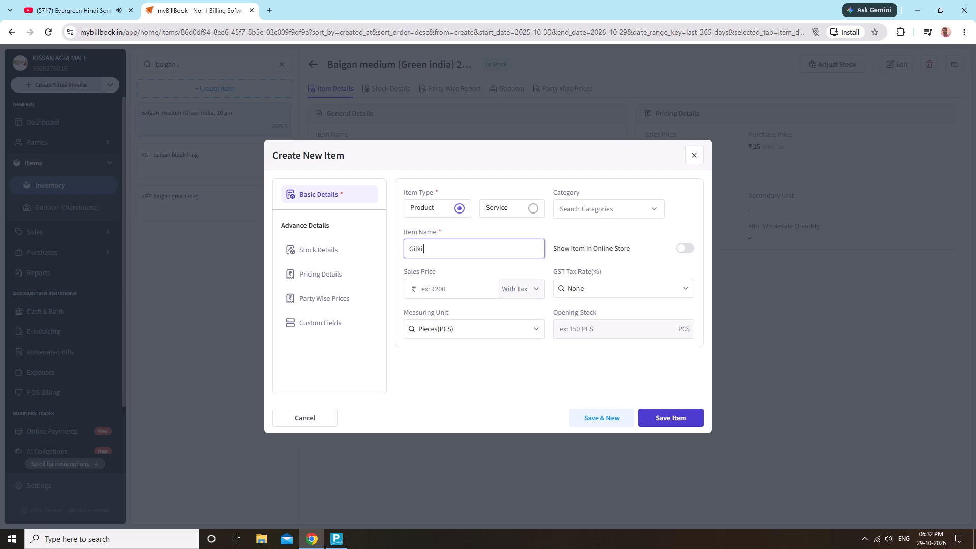
pyautogui.write('(gree')
pyautogui.press('BackSpace')
pyautogui.press('BackSpace')
pyautogui.press('BackSpace')
pyautogui.press('BackSpace')
pyautogui.write('Green india')
pyautogui.press('space')
pyautogui.write(')')
pyautogui.press('space')
pyautogui.write('20')
pyautogui.press('space')
pyautogui.write('gm')
pyautogui.press('space')
pyautogui.press('.')
# Assign the Gilki item to the vegitables seeds category and set its sales price to ₹20.
pyautogui.click(608, 207)
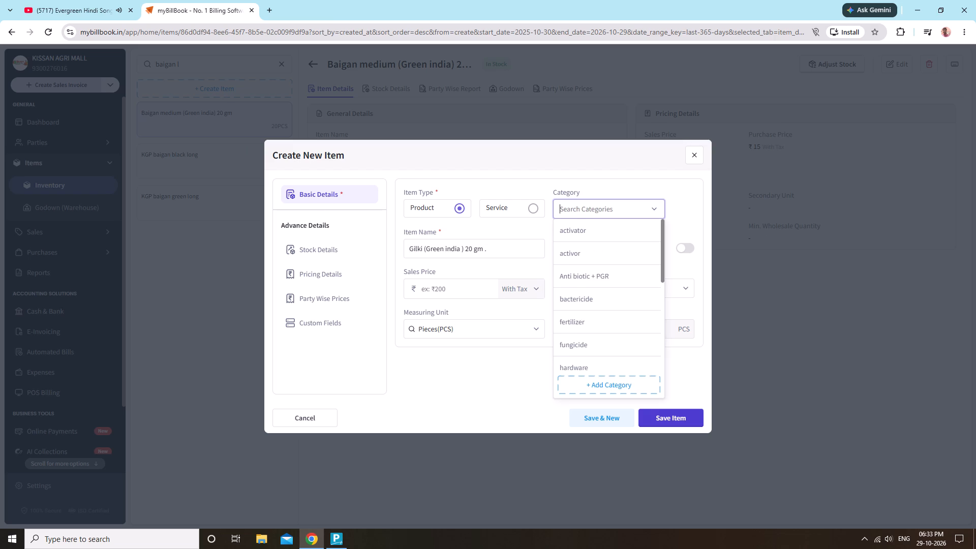
pyautogui.write('ve')
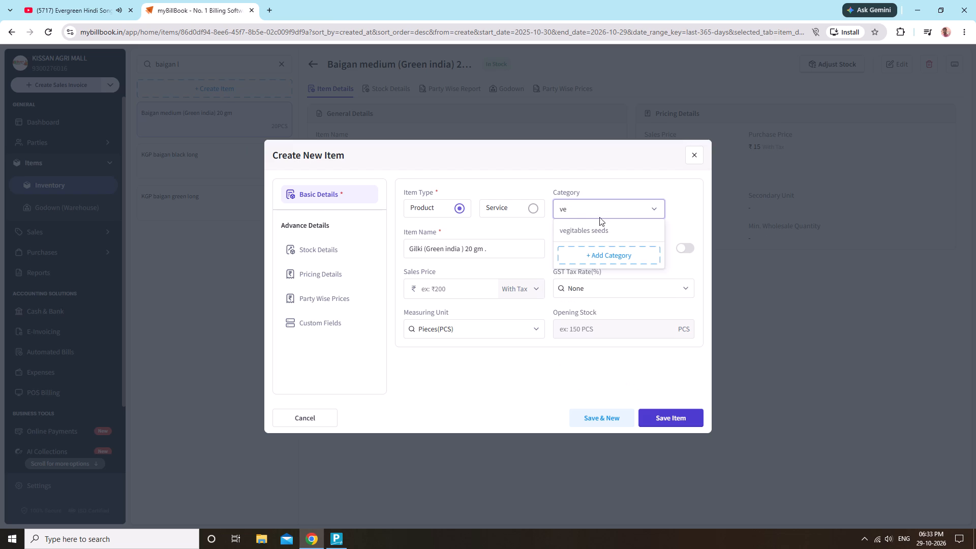
pyautogui.click(599, 228)
pyautogui.click(479, 288)
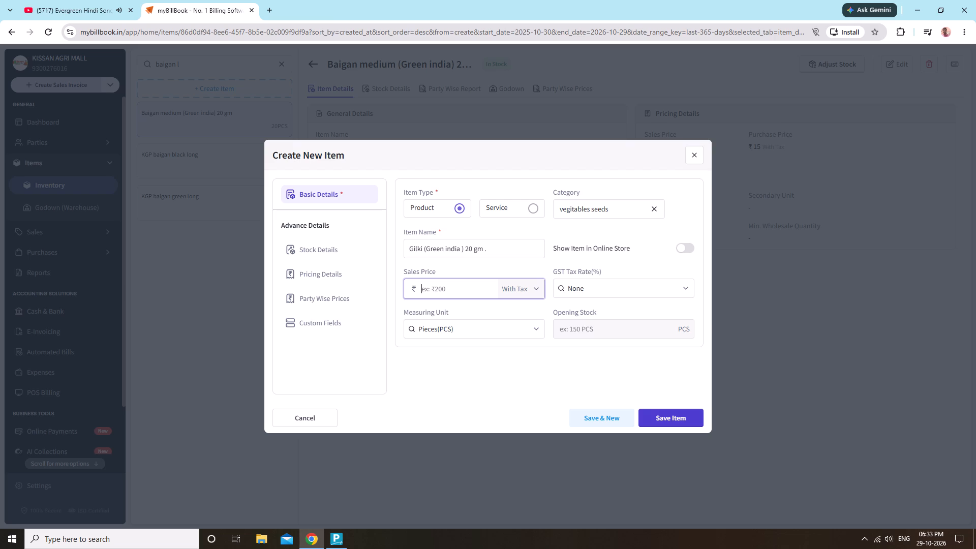
pyautogui.write('20')
# Set the Gilki item's opening stock to 20 PCS in the KISSAN AGRI MALL godown.
pyautogui.click(309, 246)
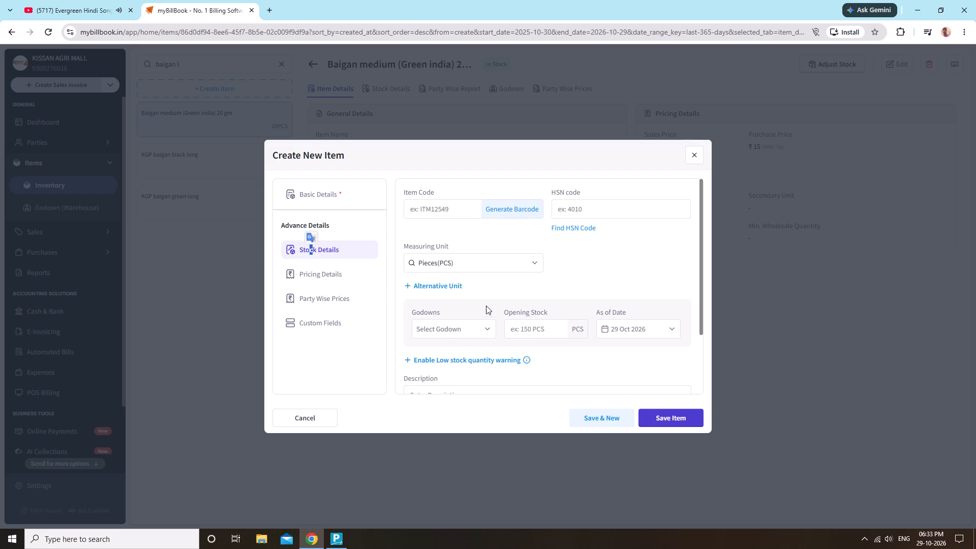
pyautogui.click(457, 330)
pyautogui.click(457, 354)
pyautogui.click(551, 329)
pyautogui.write('20')
# Set the Gilki item's purchase price to ₹15 and save the item.
pyautogui.click(318, 279)
pyautogui.click(622, 210)
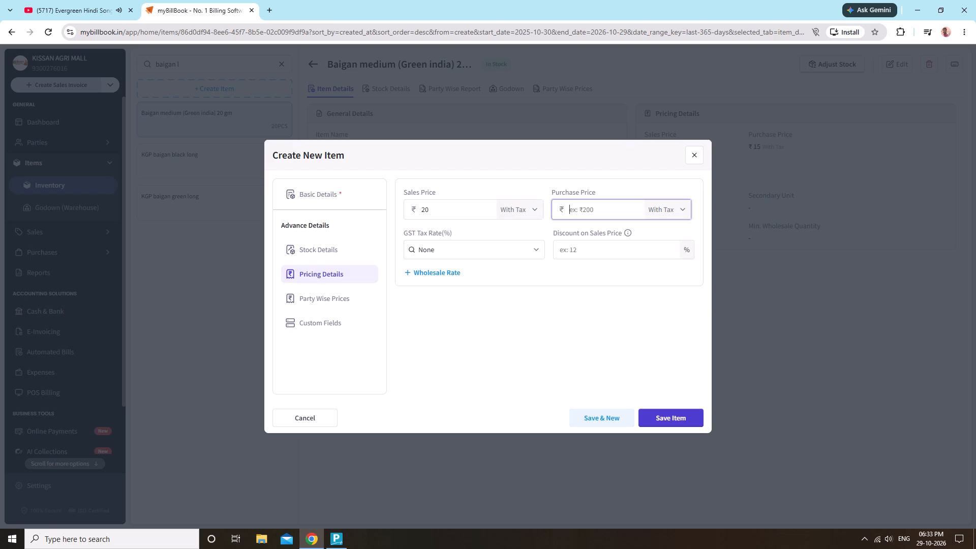
pyautogui.write('20')
pyautogui.press('BackSpace')
pyautogui.press('BackSpace')
pyautogui.write('15')
pyautogui.click(703, 420)
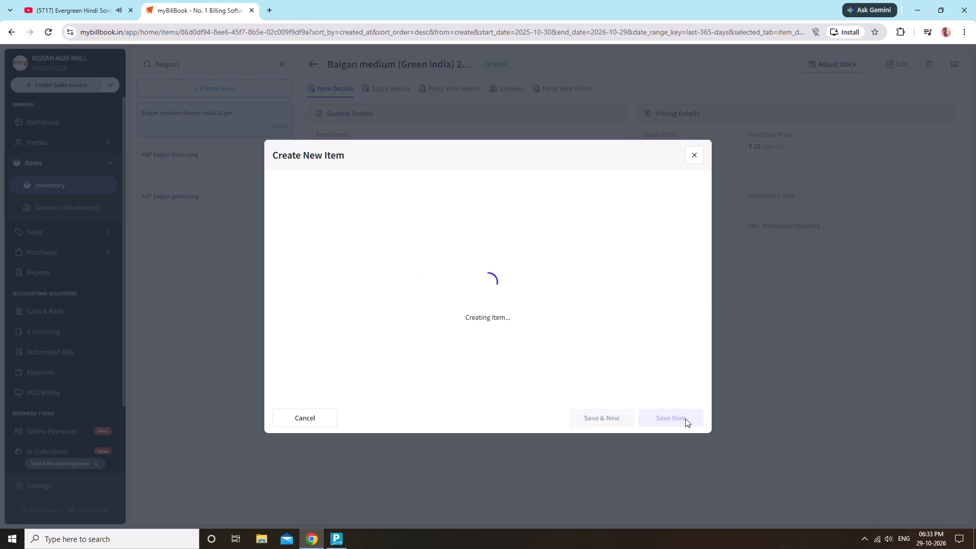
# Start another new product item and name it "lalsag (Satmaan) 50 gm.".
pyautogui.click(242, 91)
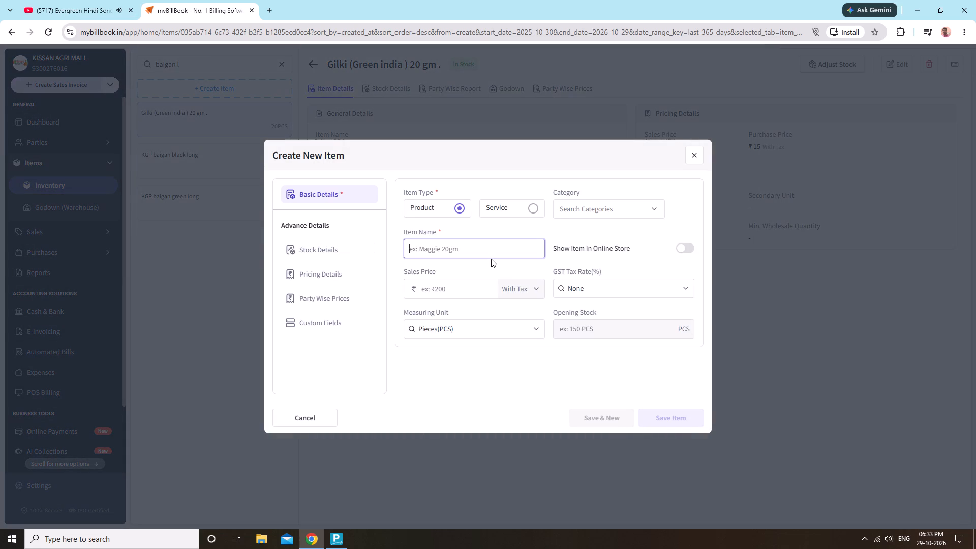
pyautogui.write('la')
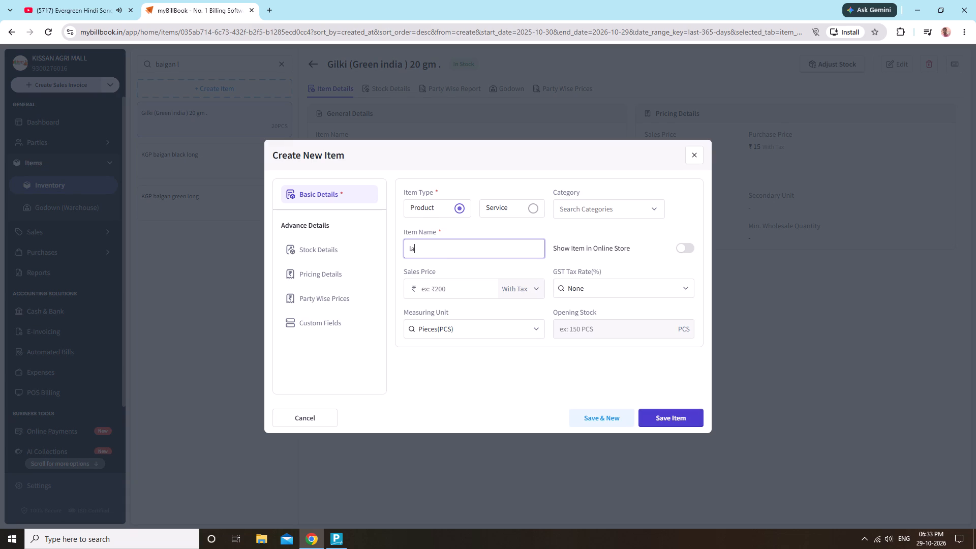
pyautogui.write('lsag')
pyautogui.press('space')
pyautogui.hotkey('shift', '(')
pyautogui.write('Sta')
pyautogui.press('BackSpace')
pyautogui.press('BackSpace')
pyautogui.write('atmaan')
pyautogui.write(')')
pyautogui.press('space')
pyautogui.write('50 gm')
pyautogui.write('.')
pyautogui.press('space')
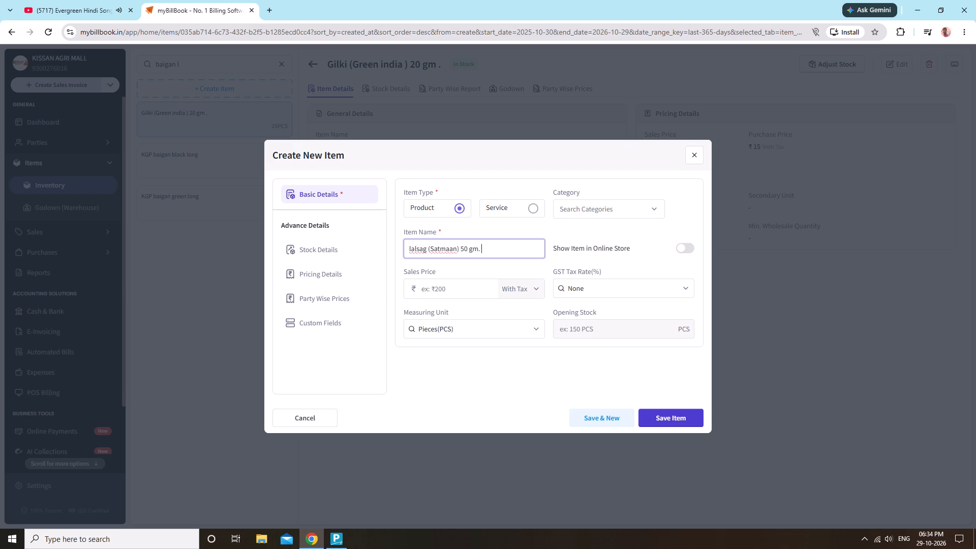
# Assign the 50 gm lalsag item to the vegitables seeds category and set its sales price to ₹40.
pyautogui.click(626, 201)
pyautogui.write('ve')
pyautogui.click(613, 233)
pyautogui.click(437, 294)
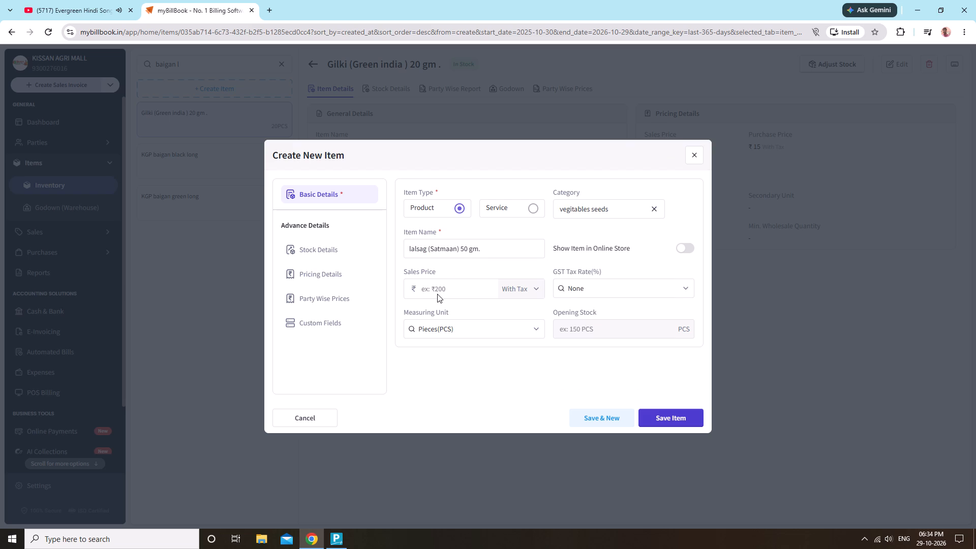
pyautogui.click(442, 293)
pyautogui.write('40')
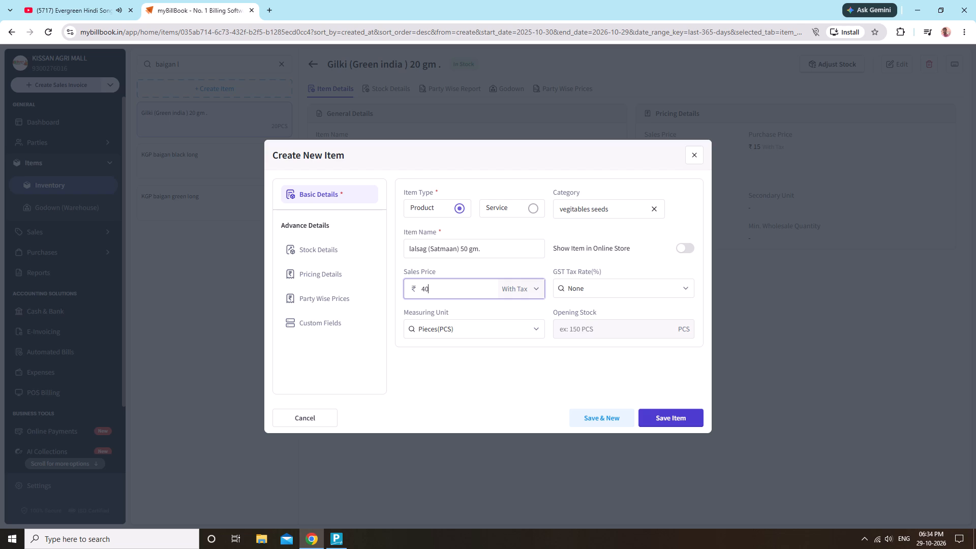
# Select the KISSAN AGRI MALL godown in the 50 gm lalsag item's stock details.
pyautogui.click(316, 242)
pyautogui.click(586, 204)
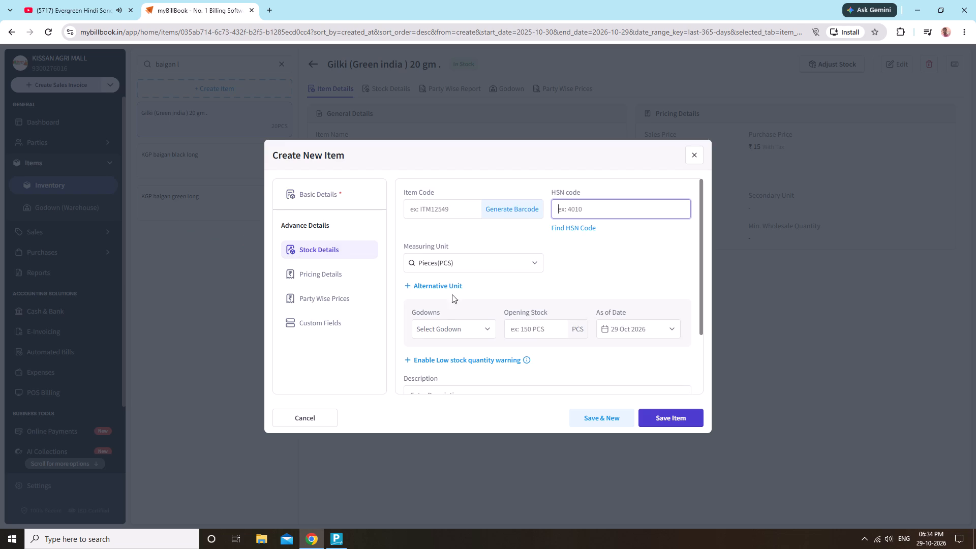
pyautogui.click(453, 330)
pyautogui.click(460, 349)
pyautogui.click(540, 327)
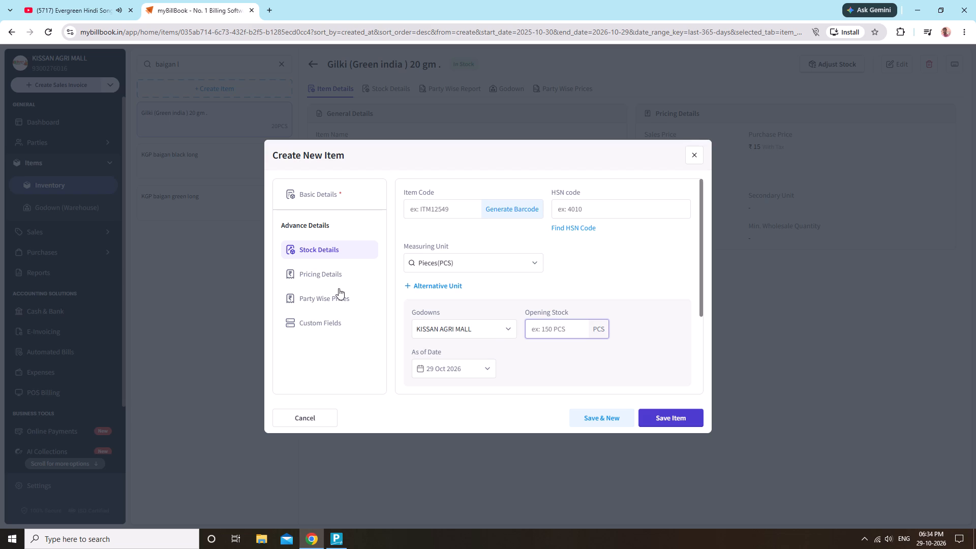
# Set the 50 gm lalsag item's purchase price to ₹25.
pyautogui.click(325, 263)
pyautogui.click(323, 277)
pyautogui.click(635, 210)
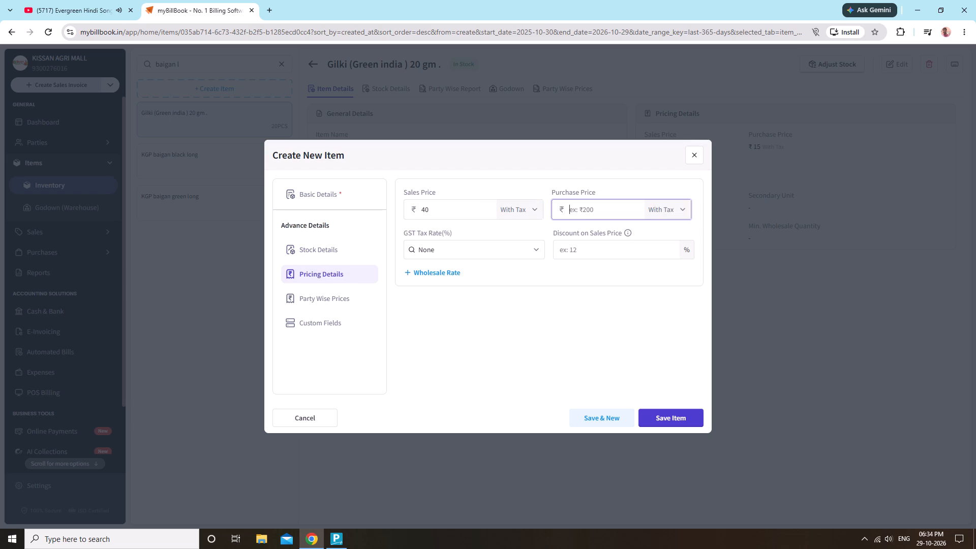
pyautogui.write('25')
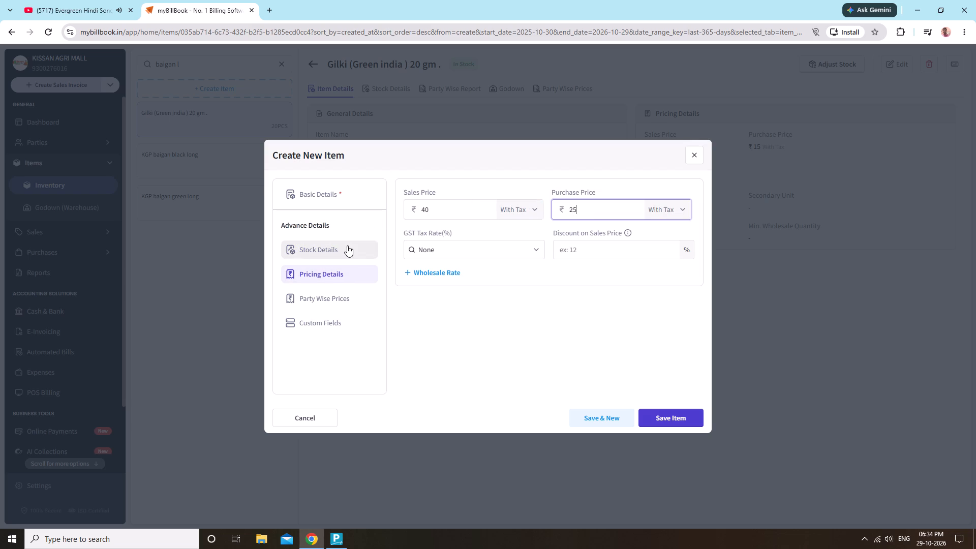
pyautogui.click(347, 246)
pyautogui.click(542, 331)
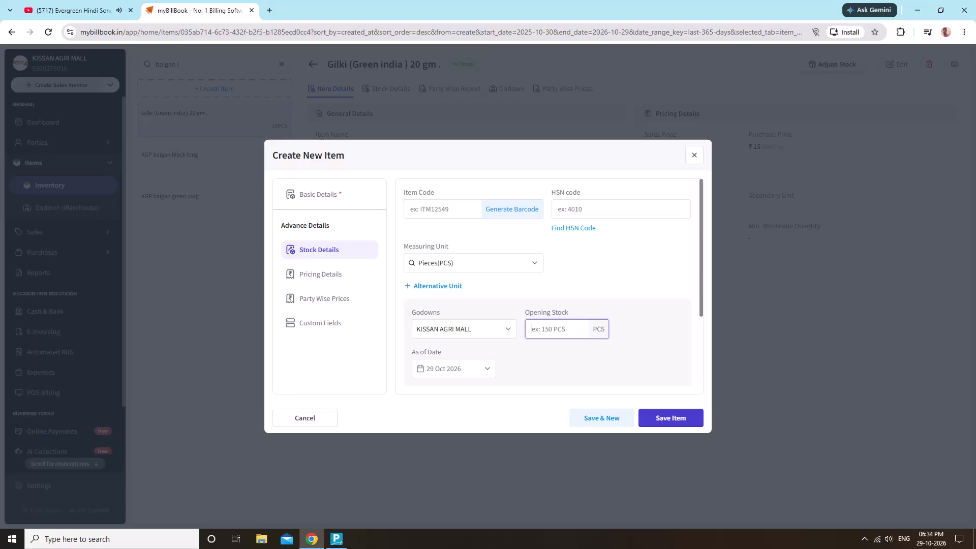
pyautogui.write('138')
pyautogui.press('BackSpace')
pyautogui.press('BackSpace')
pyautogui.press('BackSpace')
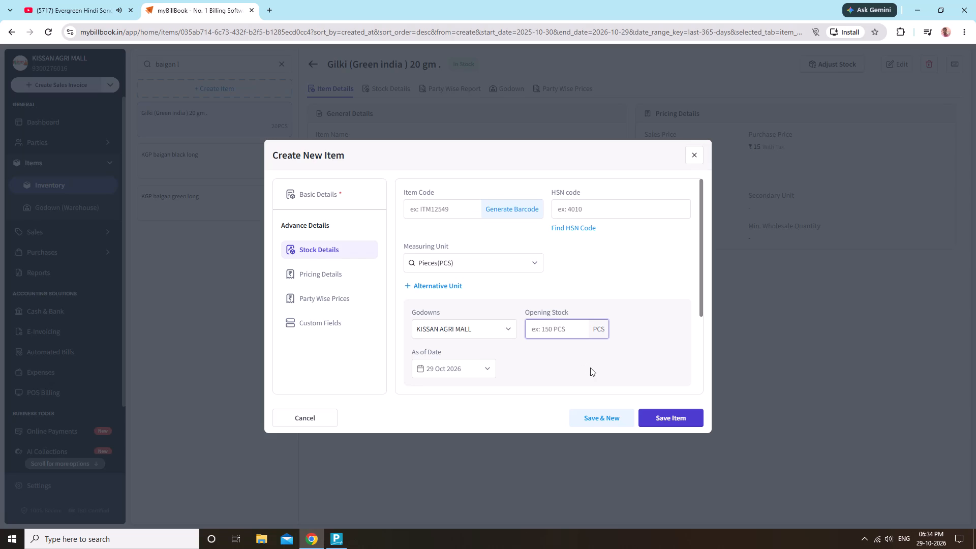
# Save the 50 gm lalsag item without an opening stock quantity.
pyautogui.click(664, 416)
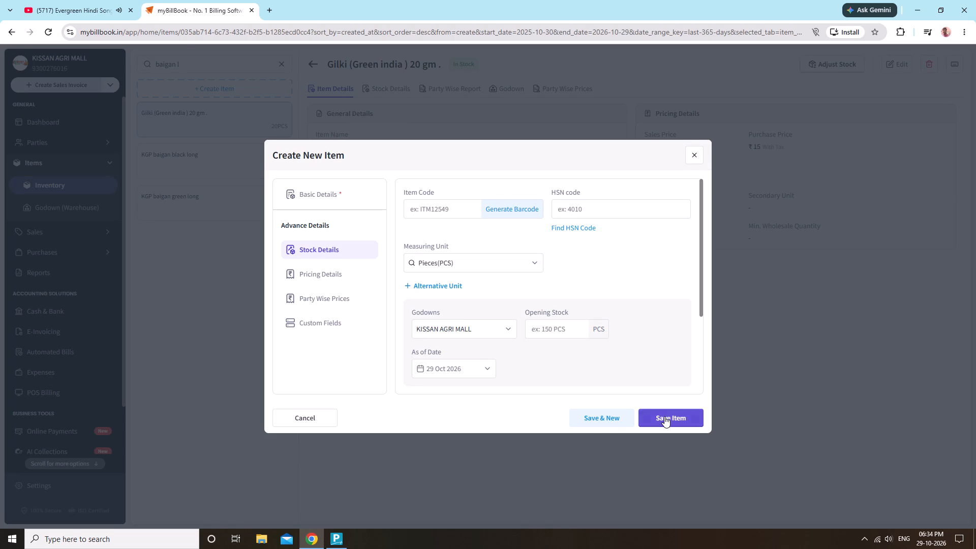
pyautogui.click(411, 287)
pyautogui.click(451, 307)
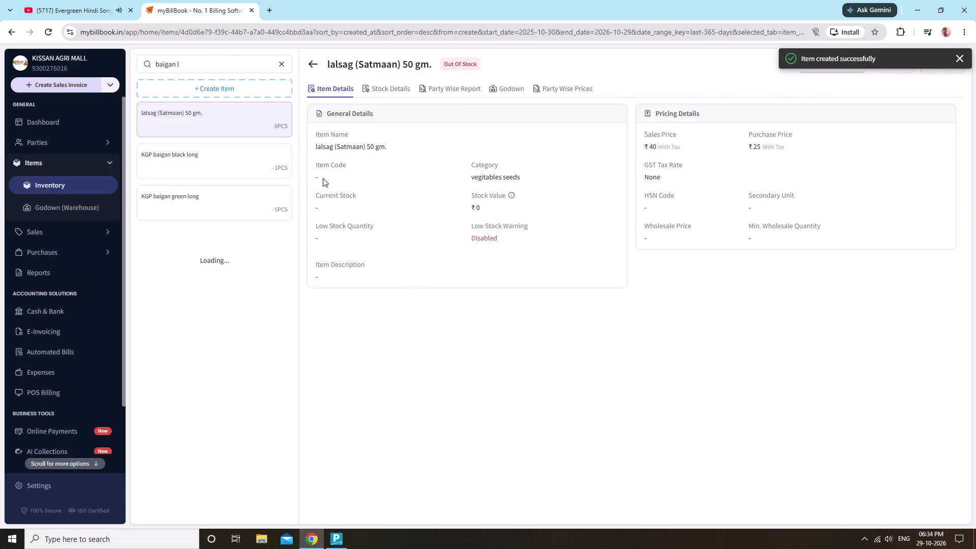
# Start another new product item and name it "Lalsag (Satmaan) 100 gm.".
pyautogui.click(230, 87)
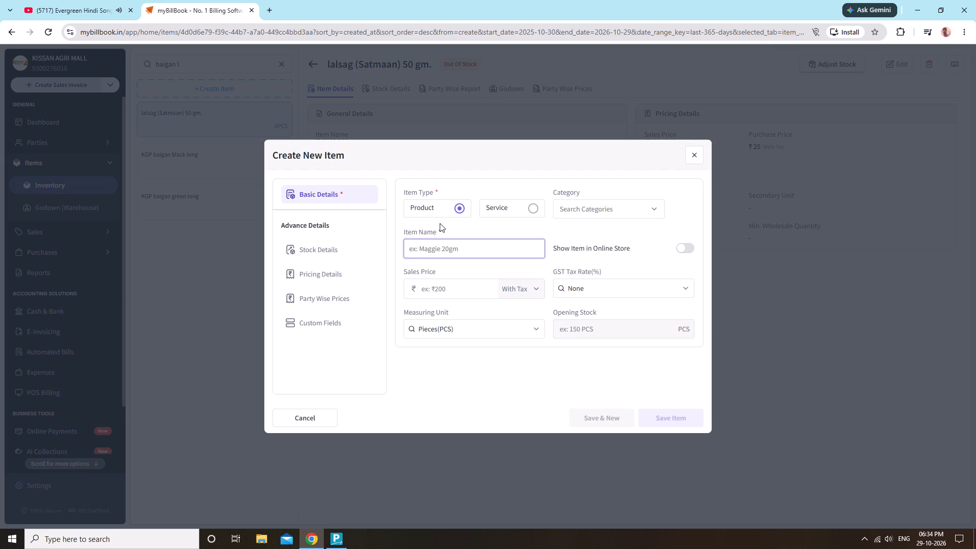
pyautogui.write('La')
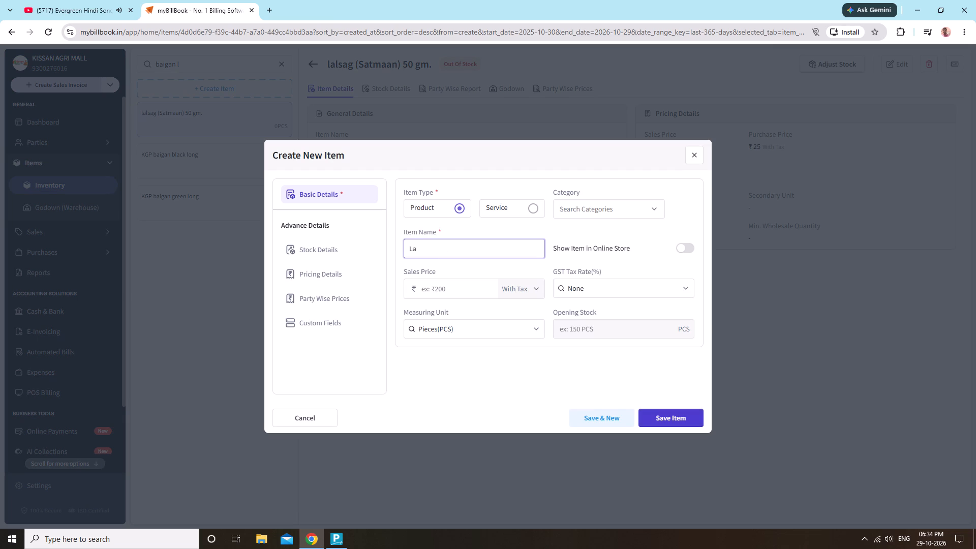
pyautogui.write('lsag (')
pyautogui.write('Satmaan')
pyautogui.write(') 100 gm')
pyautogui.press('space')
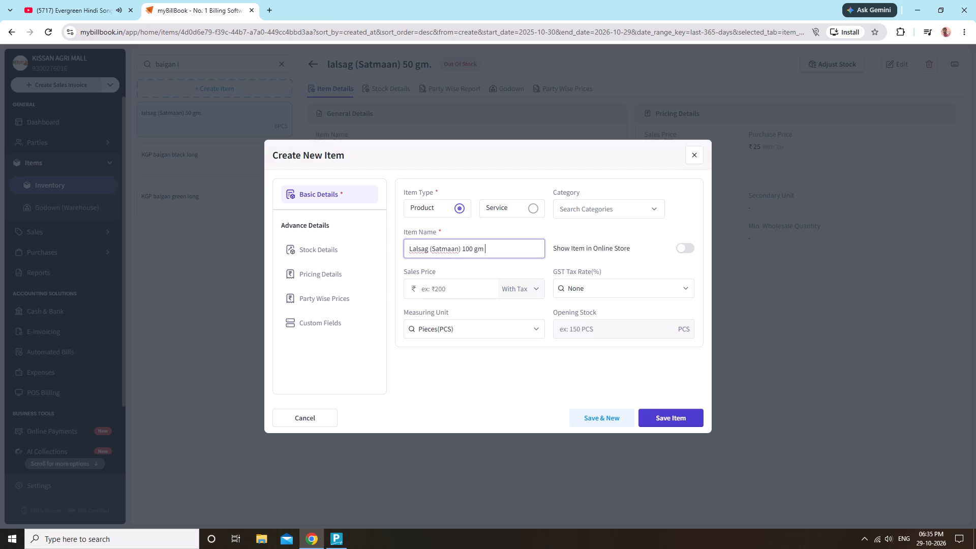
pyautogui.press('BackSpace')
pyautogui.write('.')
pyautogui.press('space')
# Assign the 100 gm Lalsag item to the vegitables seeds category and set its sales price to ₹70.
pyautogui.click(658, 207)
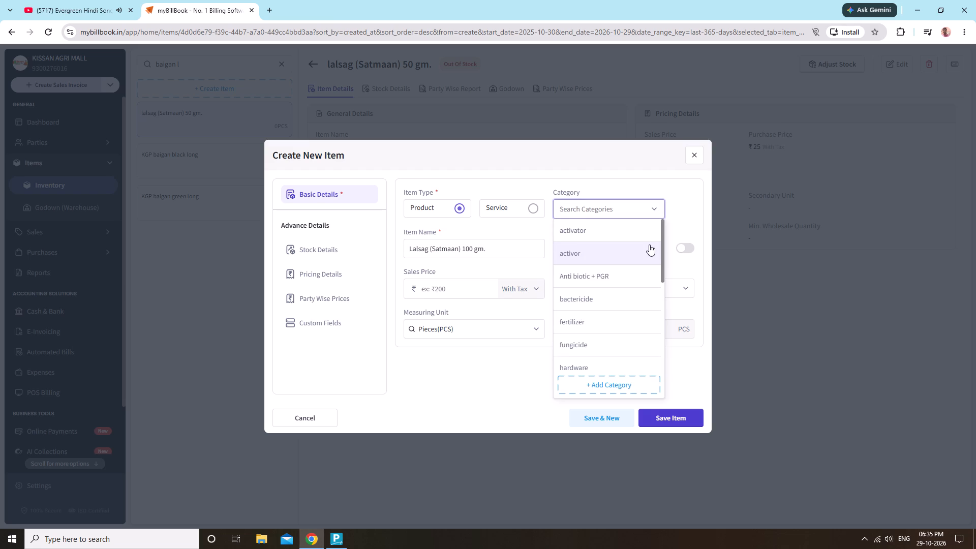
pyautogui.press('v')
pyautogui.click(597, 276)
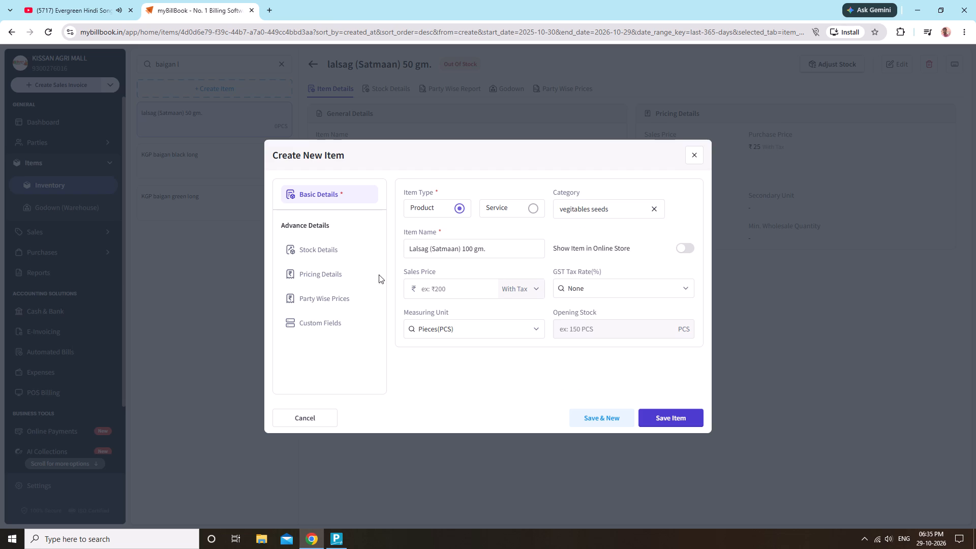
pyautogui.click(420, 288)
pyautogui.click(451, 289)
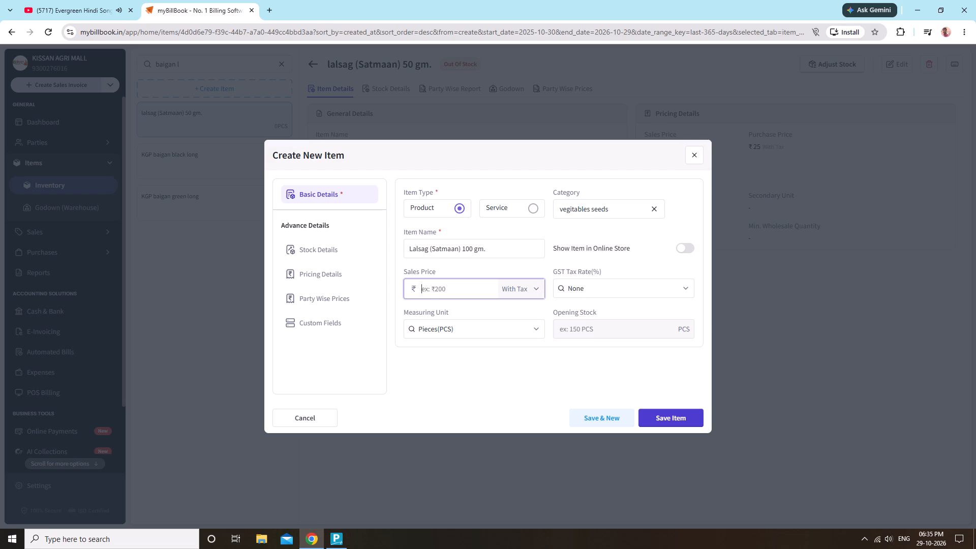
pyautogui.write('70')
# Set the 100 gm Lalsag item's opening stock to 2 PCS in the KISSAN AGRI MALL godown.
pyautogui.click(314, 253)
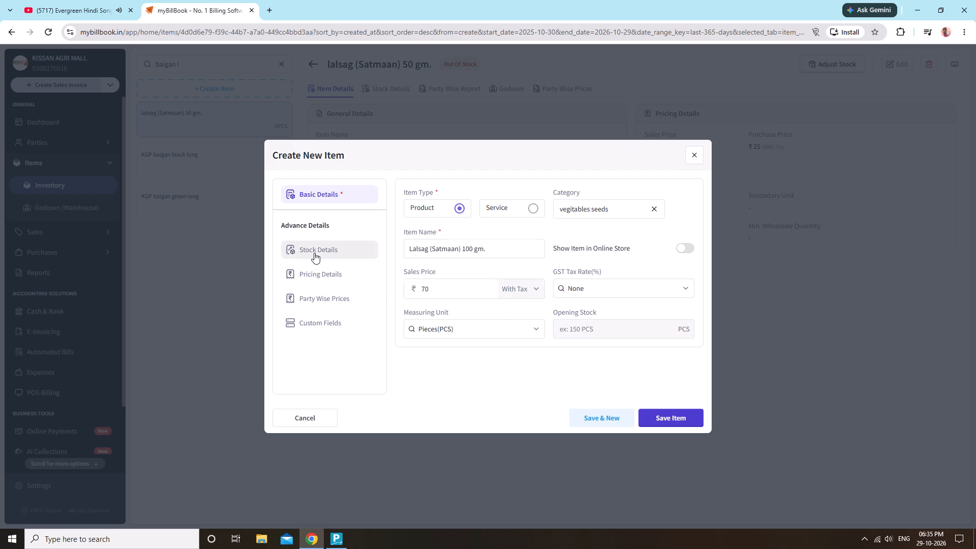
pyautogui.click(485, 330)
pyautogui.click(471, 354)
pyautogui.click(566, 334)
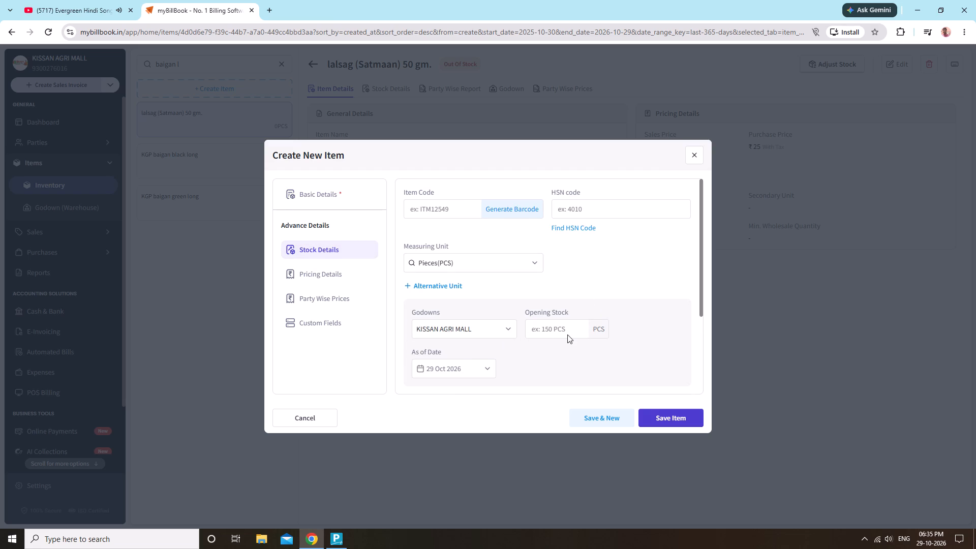
pyautogui.click(585, 329)
pyautogui.click(554, 326)
pyautogui.press('2')
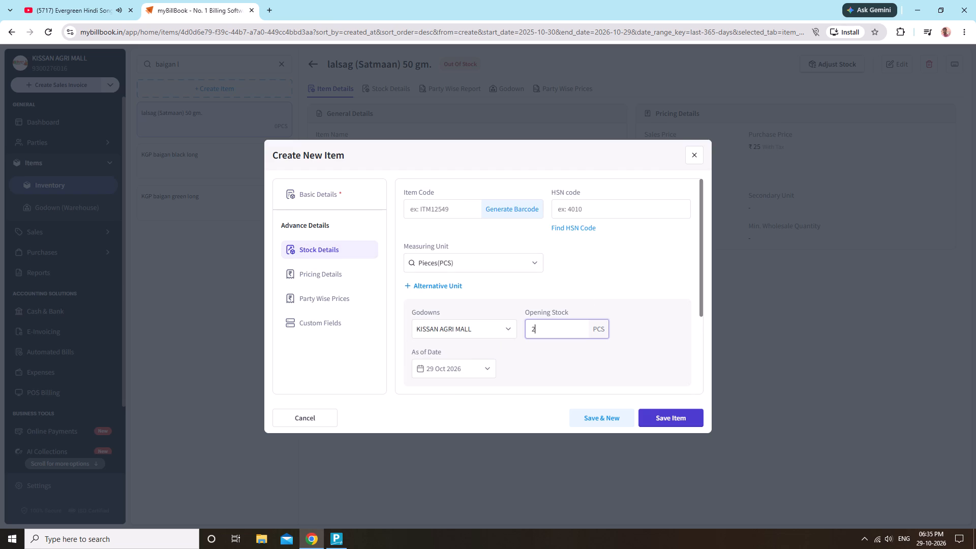
# Set the 100 gm Lalsag item's purchase price to ₹55 and save the item.
pyautogui.click(344, 270)
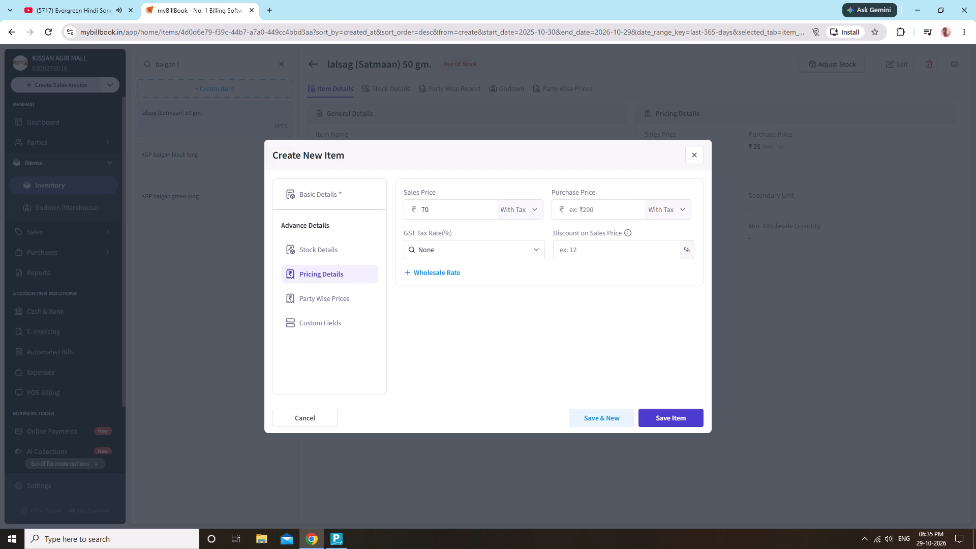
pyautogui.click(605, 206)
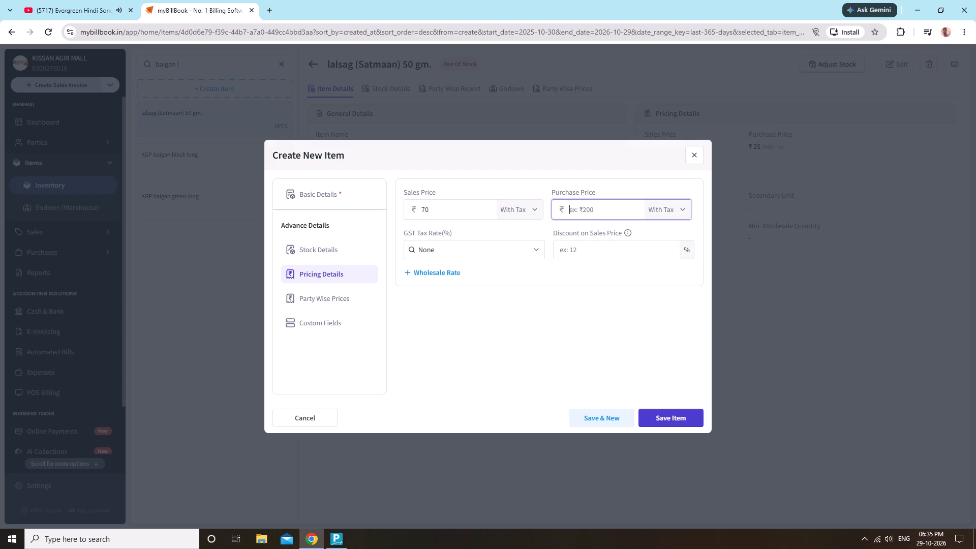
pyautogui.write('55')
pyautogui.click(692, 418)
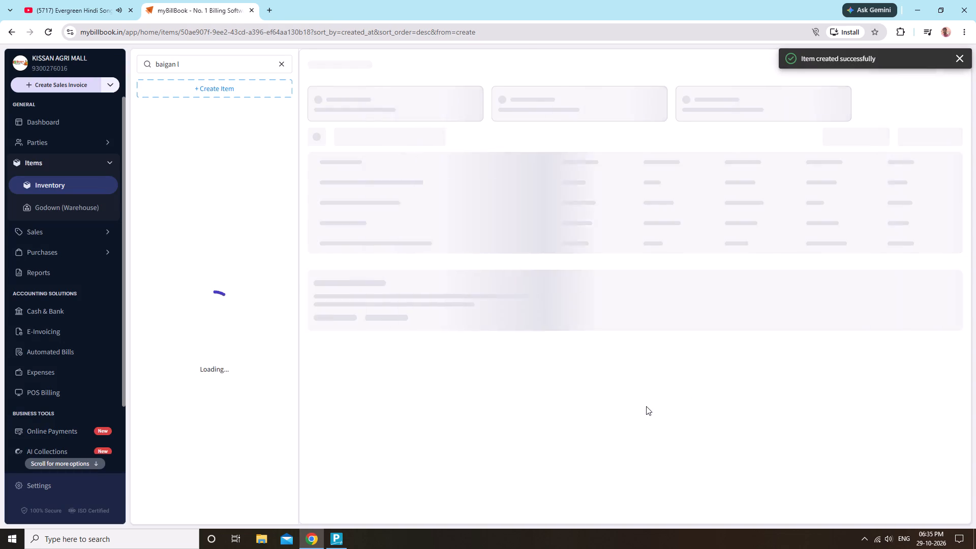
pyautogui.click(762, 311)
# Open the sales invoices list filtered to today.
pyautogui.click(23, 233)
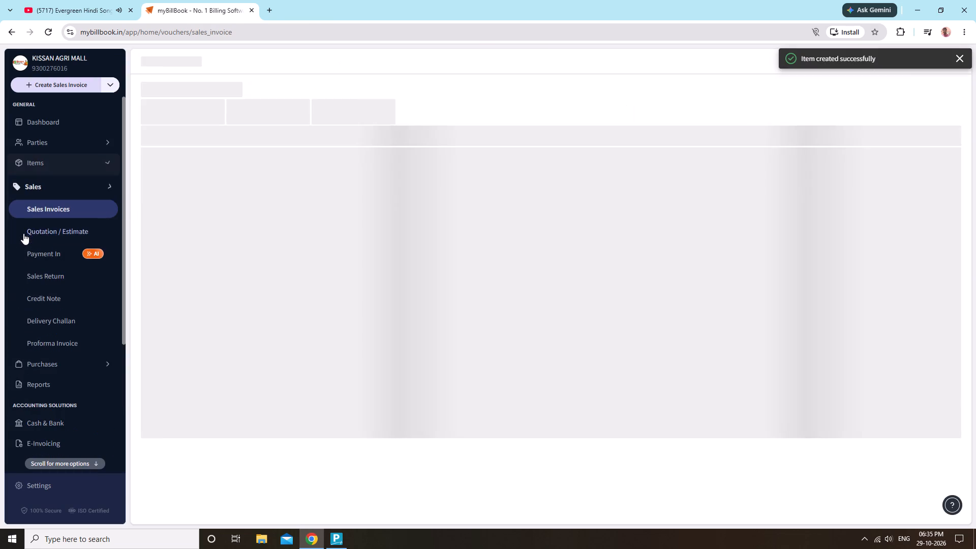
pyautogui.click(205, 137)
pyautogui.click(213, 154)
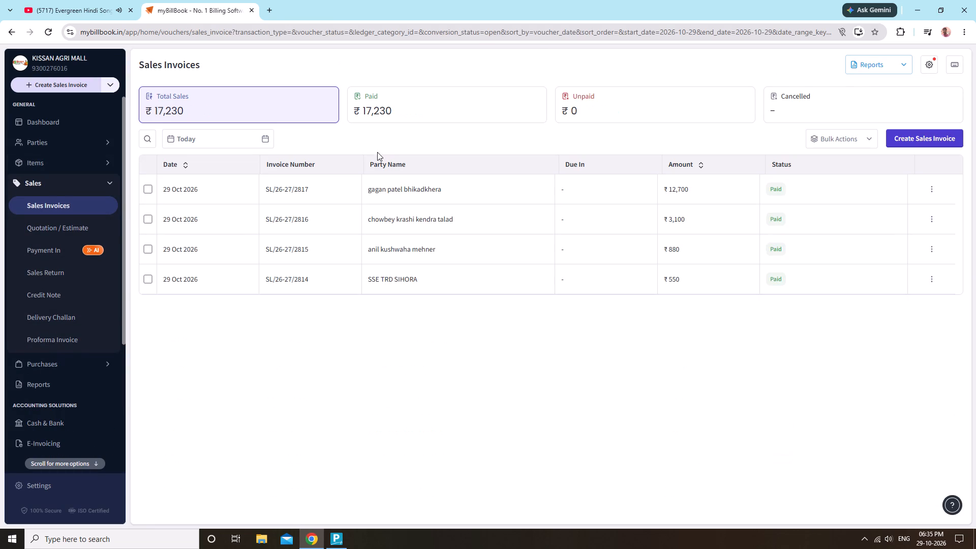
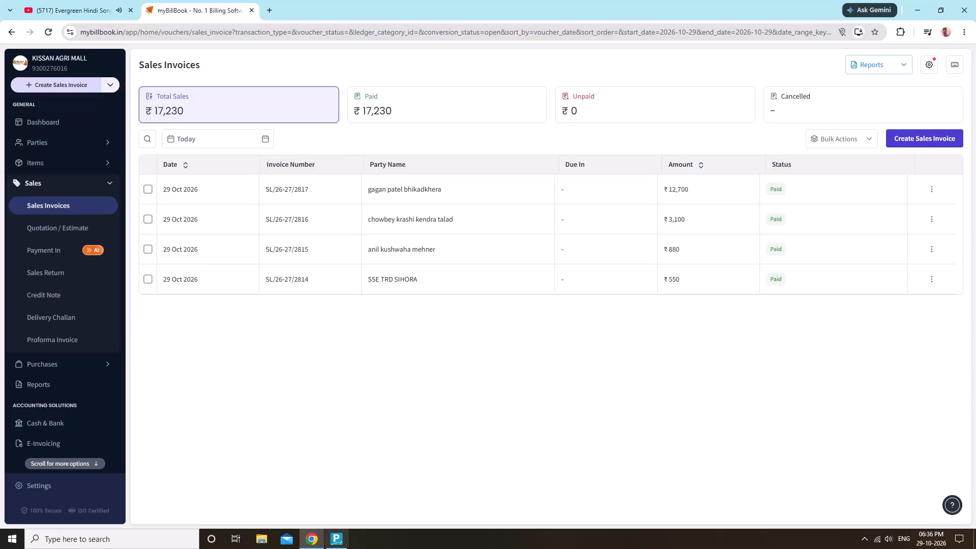
# Switch to TallyPrime, leave the open party ledger and bring up the Day Book.
pyautogui.click(341, 534)
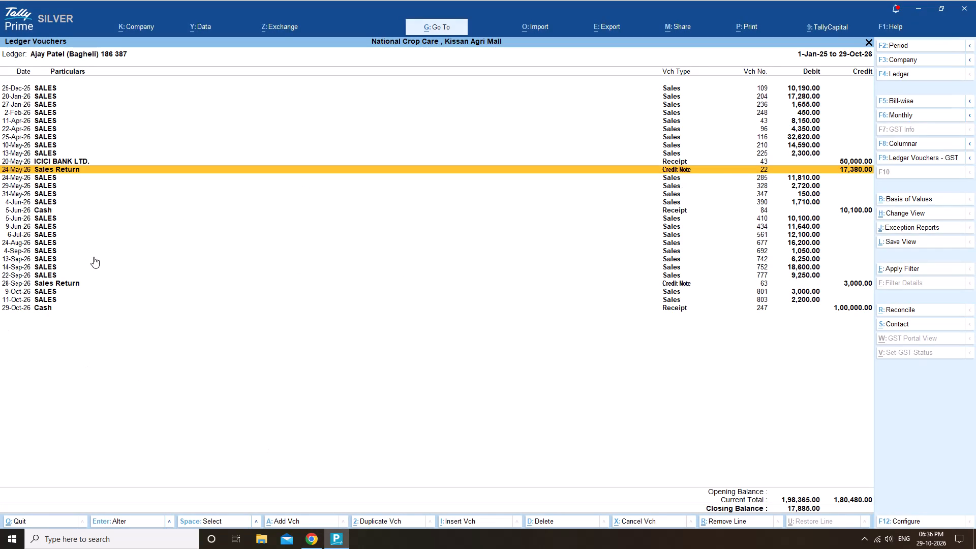
pyautogui.press('Escape')
pyautogui.press('Escape')
pyautogui.press('Escape')
pyautogui.press('Escape')
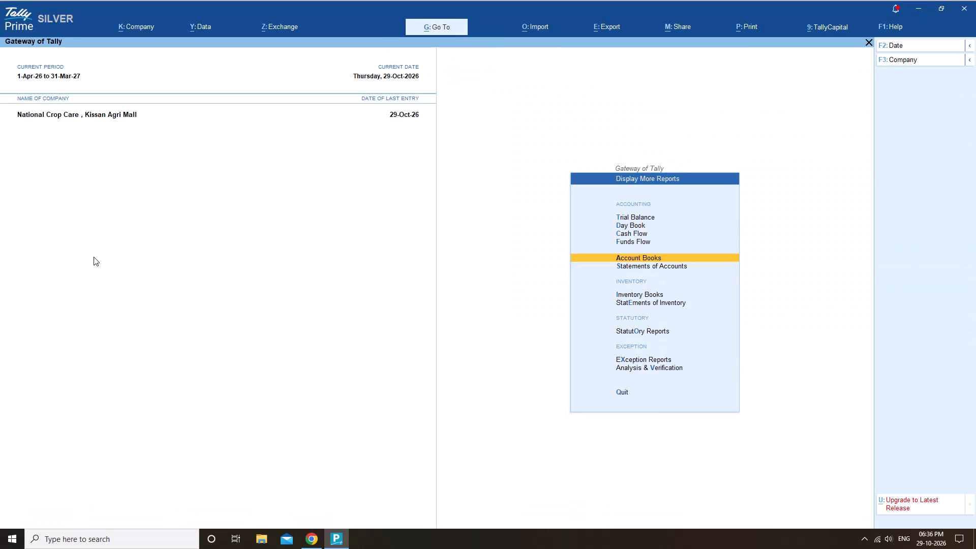
pyautogui.press('Escape')
pyautogui.press('k')
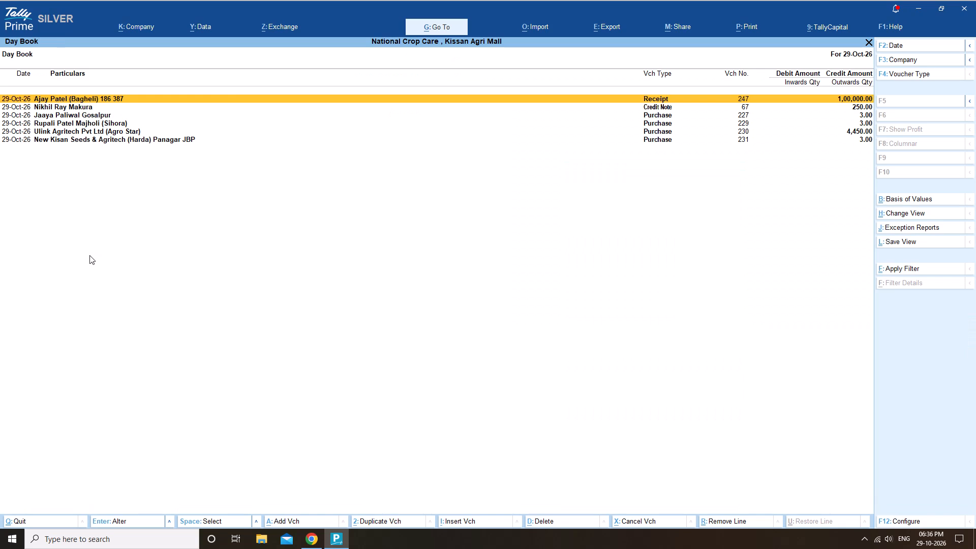
# Open the New Kisan Seeds & Agritech purchase voucher, copy the item name Wheat Seeds Gw-322 (40kg) and return to myBillBook.
pyautogui.click(67, 144)
pyautogui.click(76, 140)
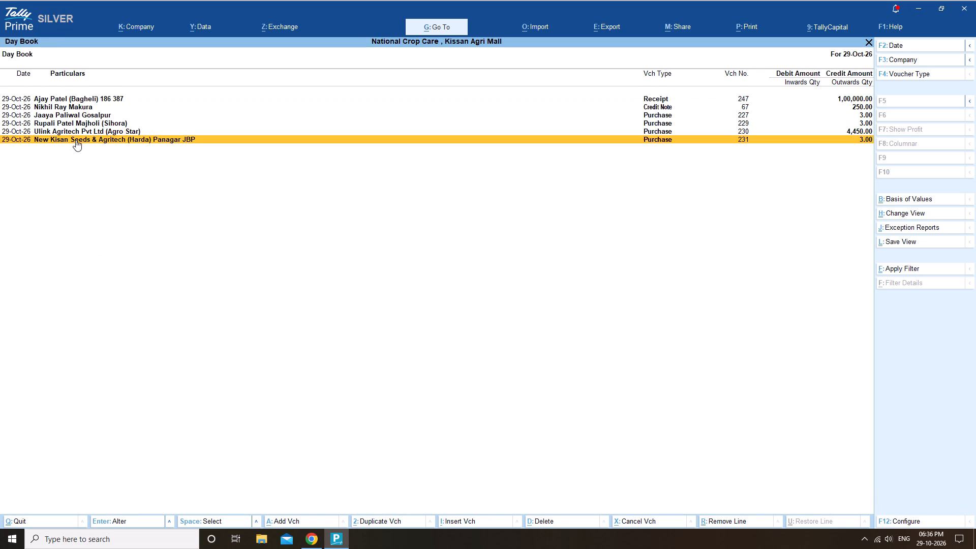
pyautogui.press('Return')
pyautogui.click(76, 148)
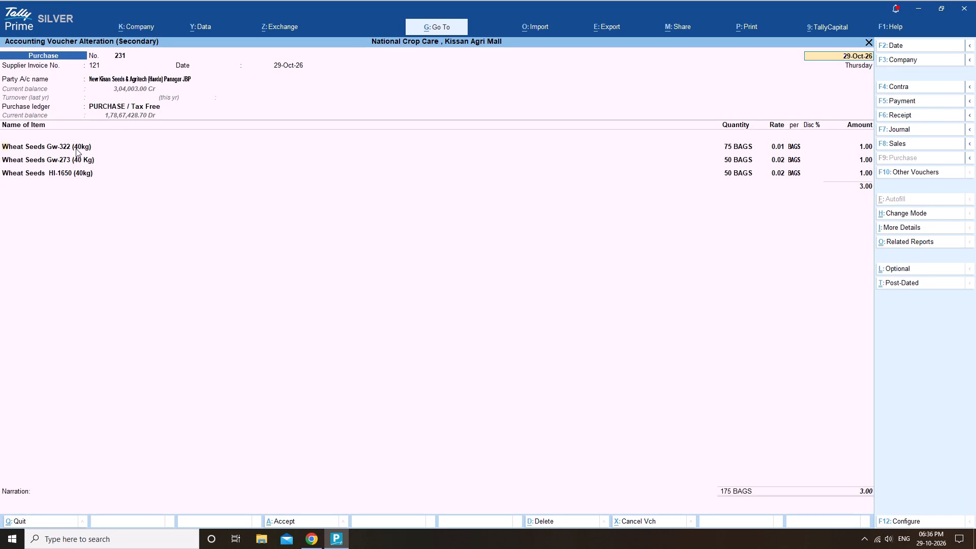
pyautogui.hotkey('ctrl', 'c')
pyautogui.hotkey('alt', 'Tab')
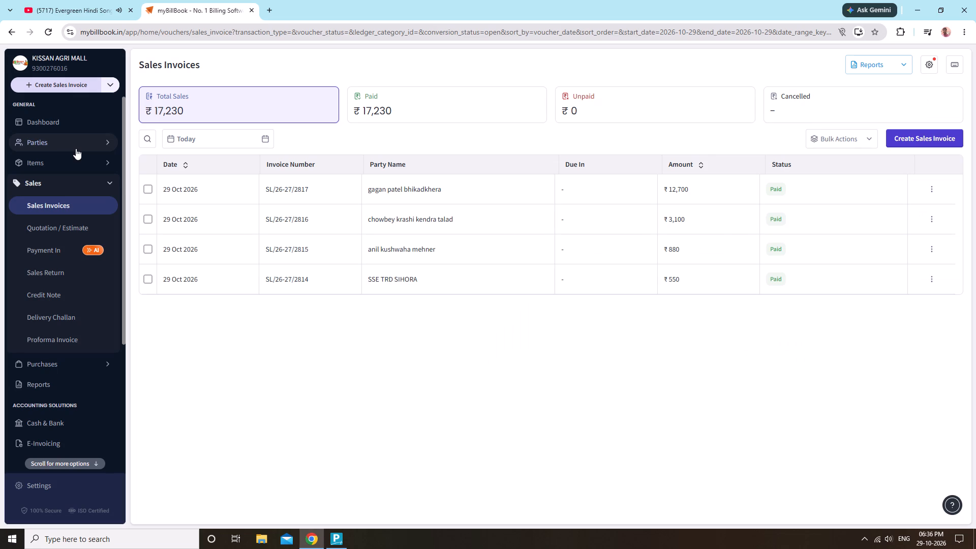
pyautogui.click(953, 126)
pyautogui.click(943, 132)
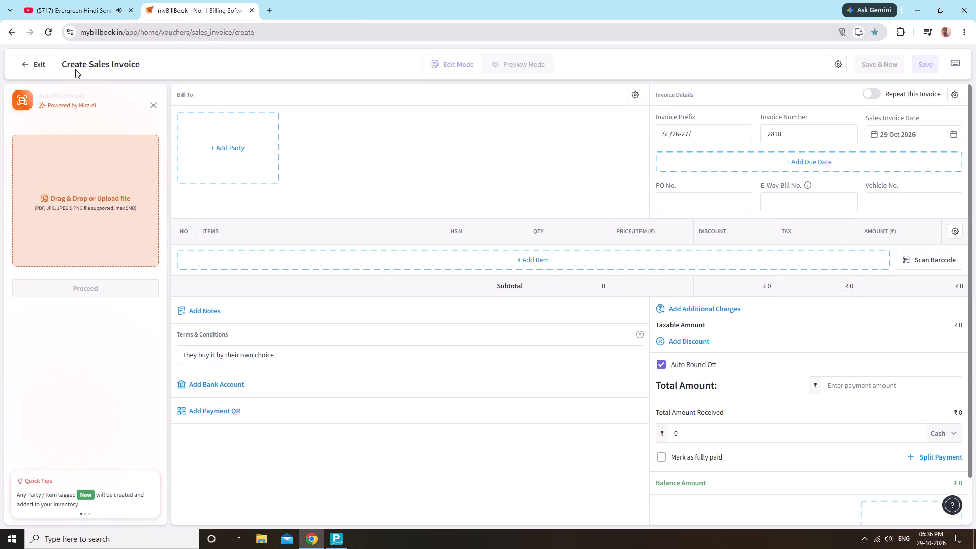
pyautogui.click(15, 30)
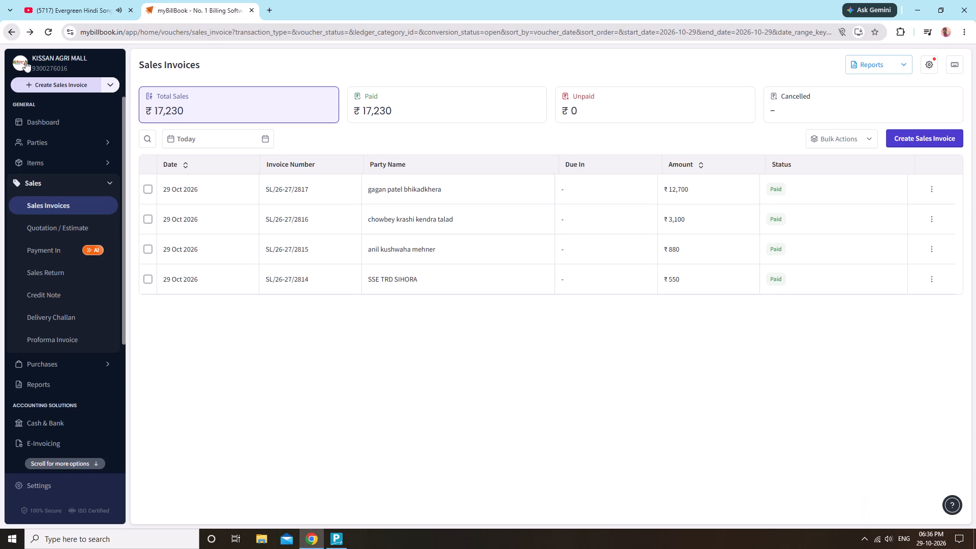
# Start a new inventory item using the copied name Wheat Seeds Gw-322 (40kg).
pyautogui.click(78, 158)
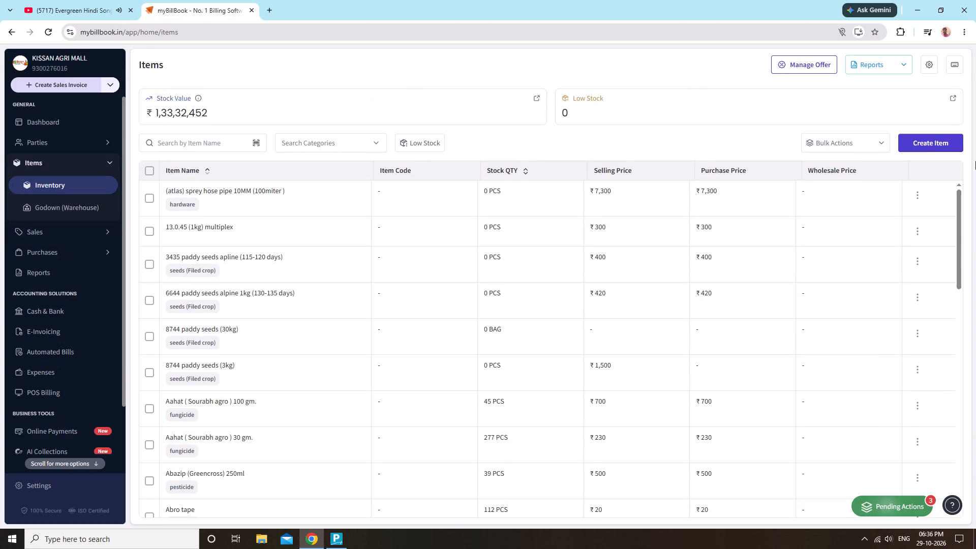
pyautogui.click(925, 149)
pyautogui.click(925, 143)
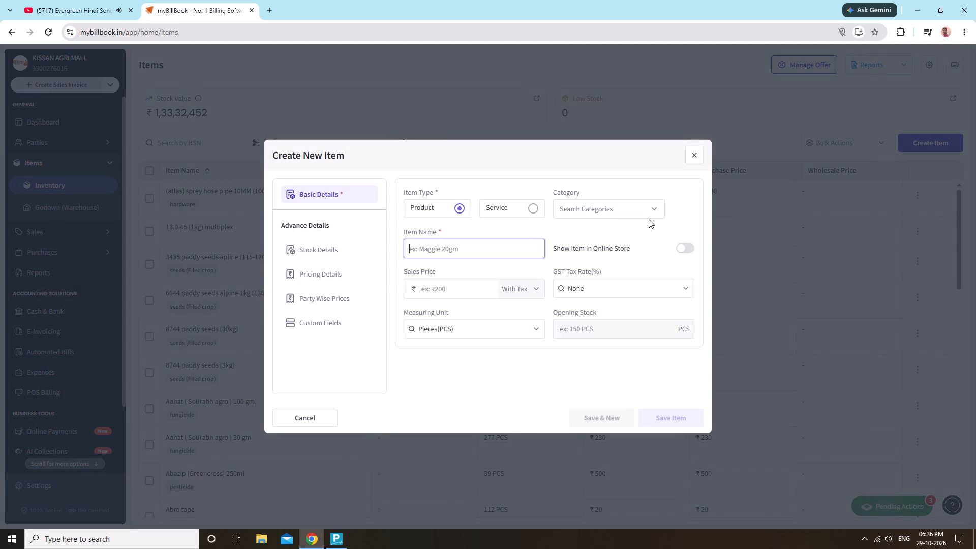
pyautogui.hotkey('ctrl', 'v')
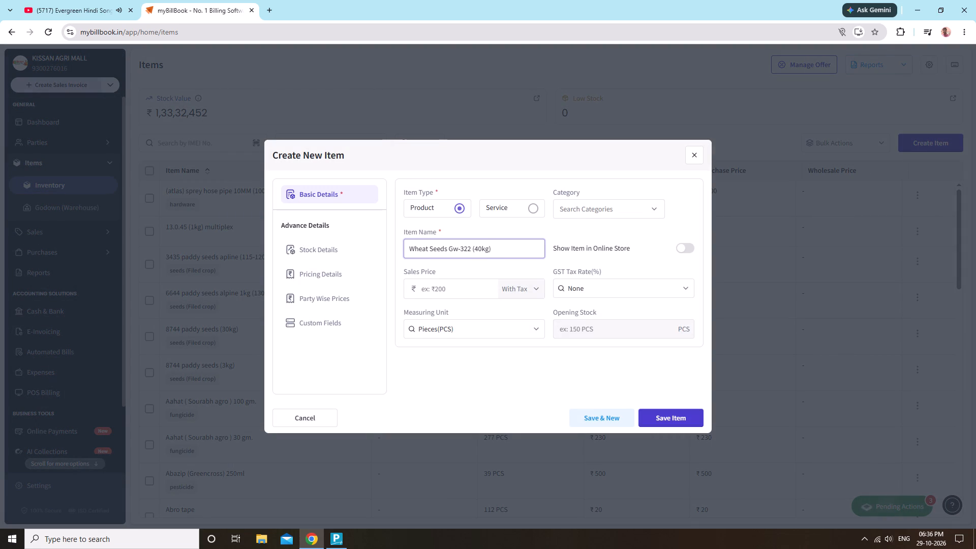
# Change the new item's name to Wheat Seeds Gw-322 (New kisan) 40 kg.
pyautogui.press('BackSpace')
pyautogui.press('BackSpace')
pyautogui.press('BackSpace')
pyautogui.press('BackSpace')
pyautogui.press('BackSpace')
pyautogui.press('BackSpace')
pyautogui.hotkey('shift', '(')
pyautogui.write('kisa')
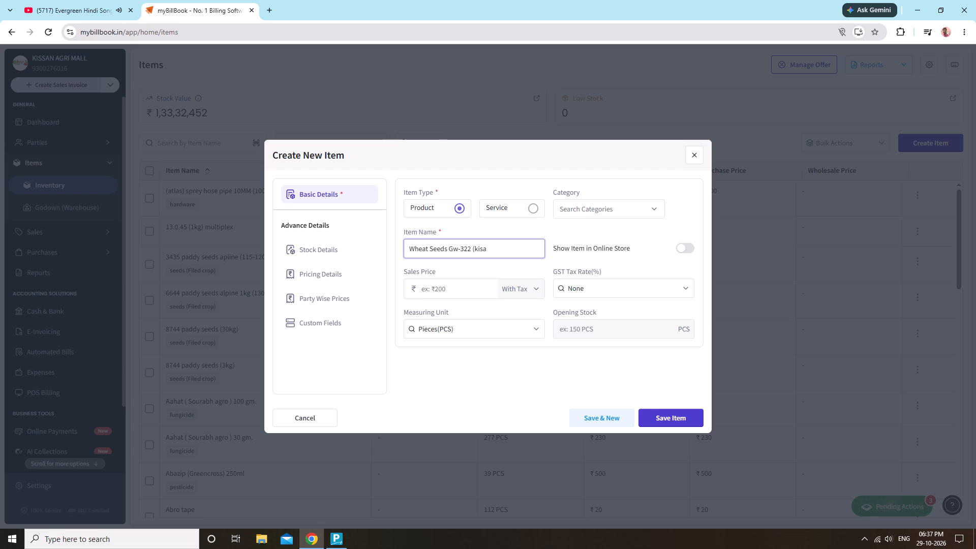
pyautogui.write('n seeds')
pyautogui.press('BackSpace')
pyautogui.press('BackSpace')
pyautogui.press('BackSpace')
pyautogui.press('BackSpace')
pyautogui.press('BackSpace')
pyautogui.press('BackSpace')
pyautogui.press('BackSpace')
pyautogui.press('BackSpace')
pyautogui.press('BackSpace')
pyautogui.press('BackSpace')
pyautogui.press('BackSpace')
pyautogui.hotkey('shift', 'n')
pyautogui.write('ew kiss')
pyautogui.press('BackSpace')
pyautogui.write('an)')
pyautogui.press('space')
pyautogui.write('40')
pyautogui.press('space')
pyautogui.write('kg')
# Assign the new Gw-322 wheat item to the seeds (Filed crop) category.
pyautogui.click(644, 219)
pyautogui.click(647, 212)
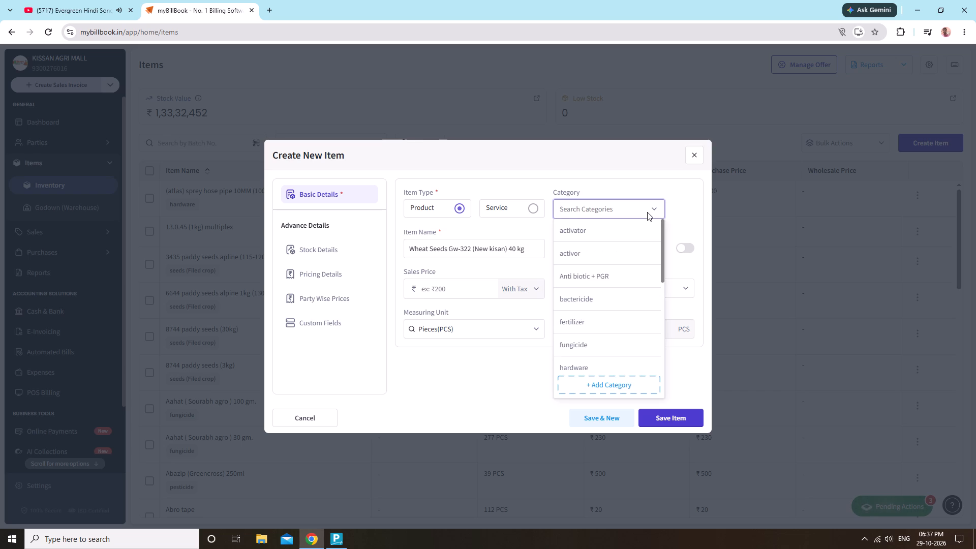
pyautogui.write('see')
pyautogui.click(624, 222)
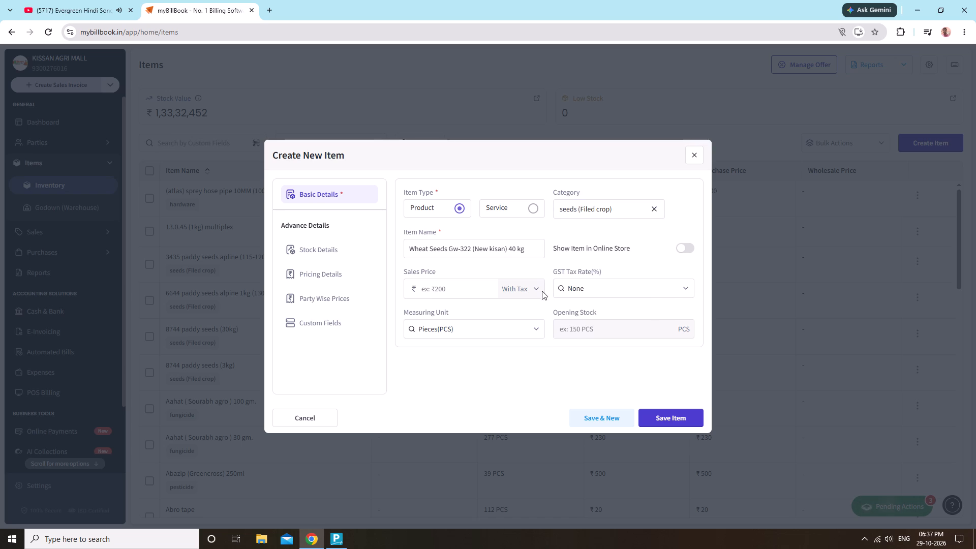
pyautogui.click(445, 290)
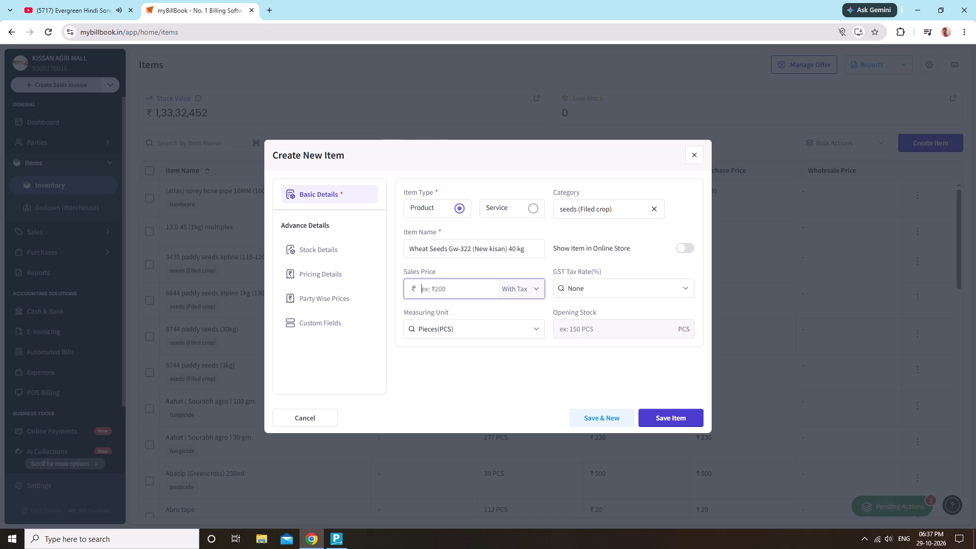
# Set the Gw-322 wheat item's opening stock to 75 PCS in the KISSAN AGRI MALL godown.
pyautogui.click(344, 249)
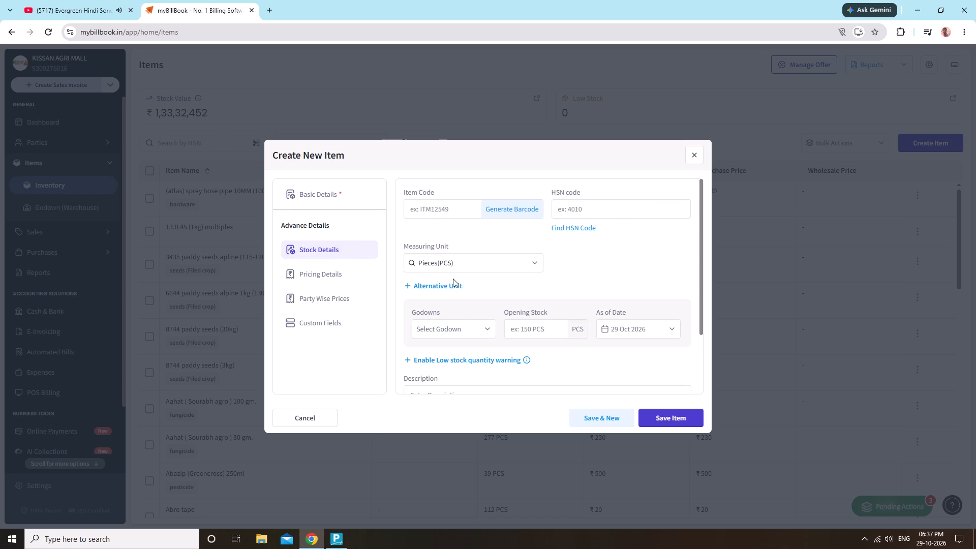
pyautogui.click(464, 323)
pyautogui.click(472, 355)
pyautogui.click(560, 333)
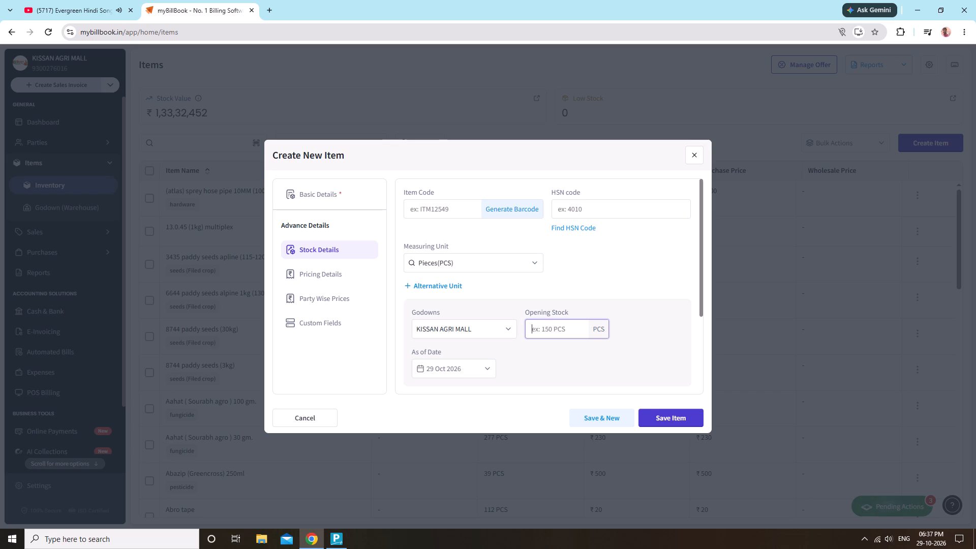
pyautogui.write('75')
# Set the Gw-322 wheat item's sales price to ₹1720 and save the item.
pyautogui.click(335, 202)
pyautogui.click(453, 294)
pyautogui.click(460, 290)
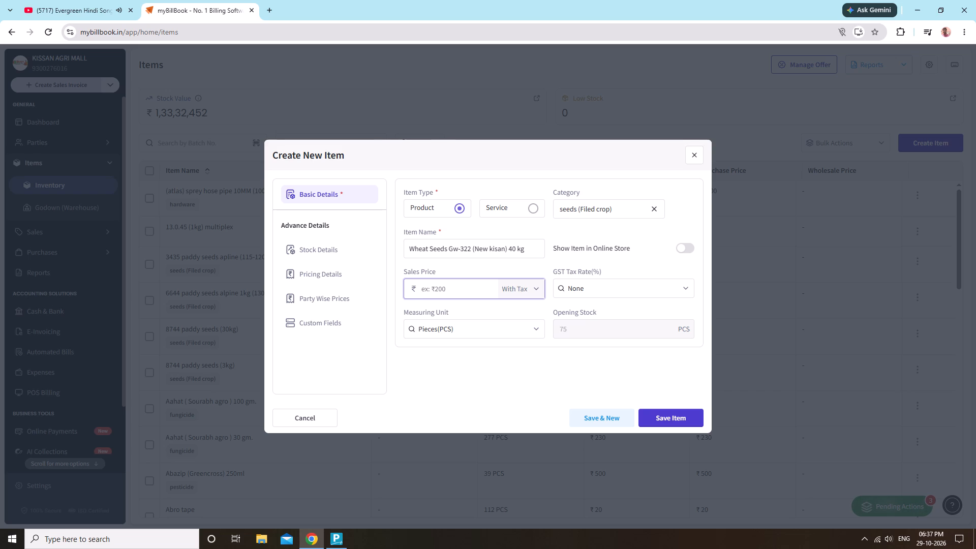
pyautogui.write('1720')
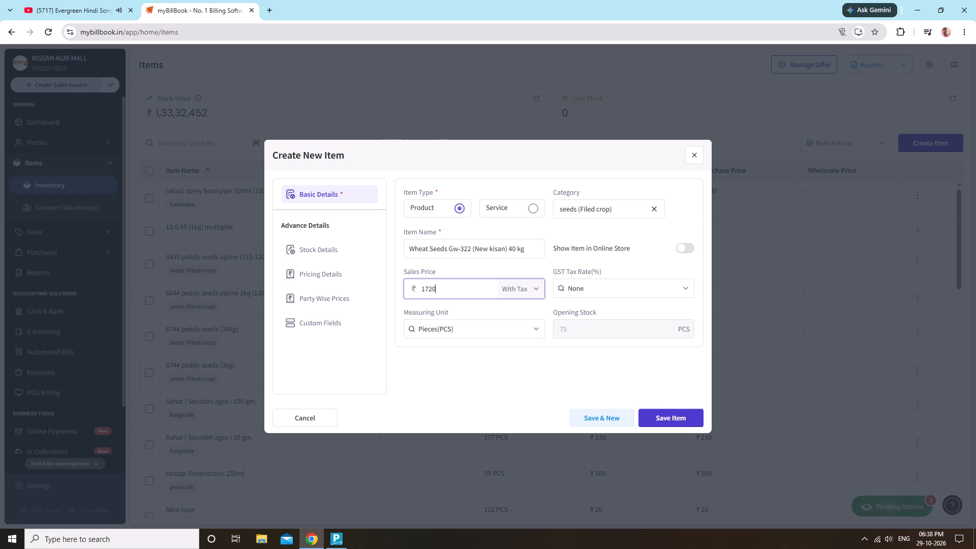
pyautogui.click(342, 250)
pyautogui.click(343, 272)
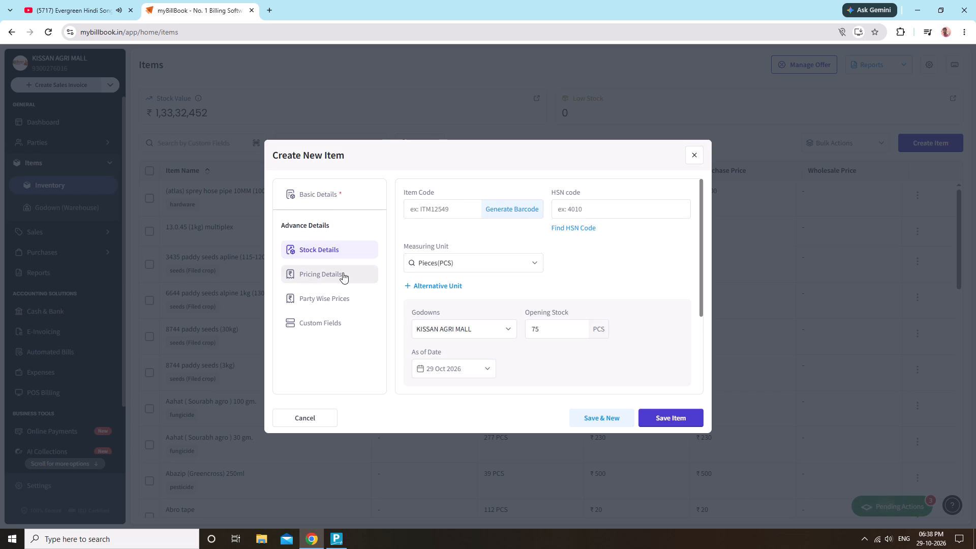
pyautogui.click(689, 417)
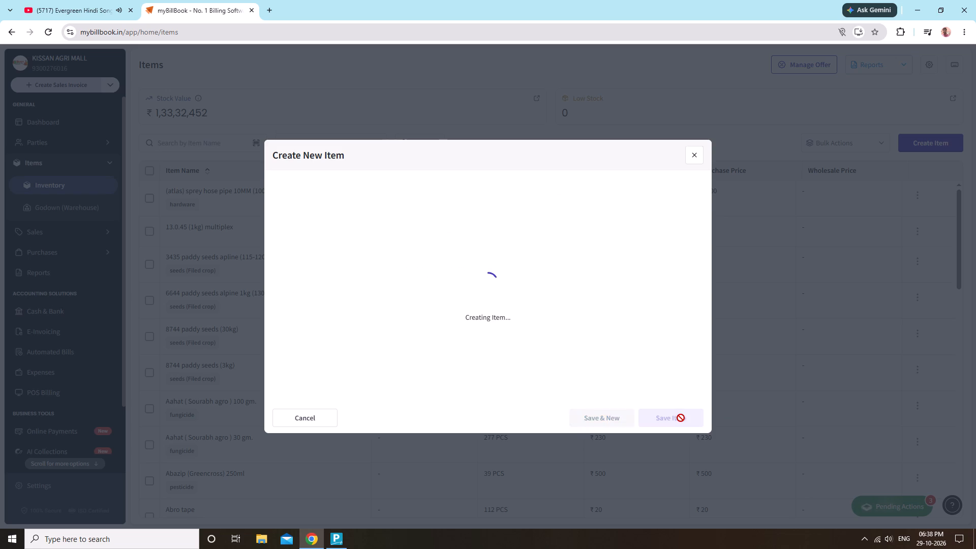
pyautogui.click(584, 330)
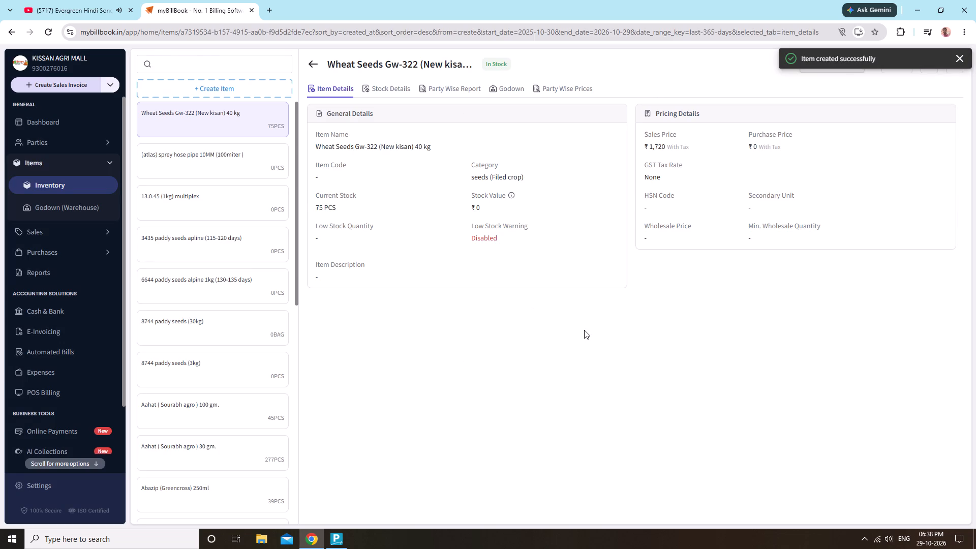
# Copy the item name Wheat Seeds Gw-273 (40 Kg) from the TallyPrime purchase voucher and return to myBillBook.
pyautogui.click(342, 534)
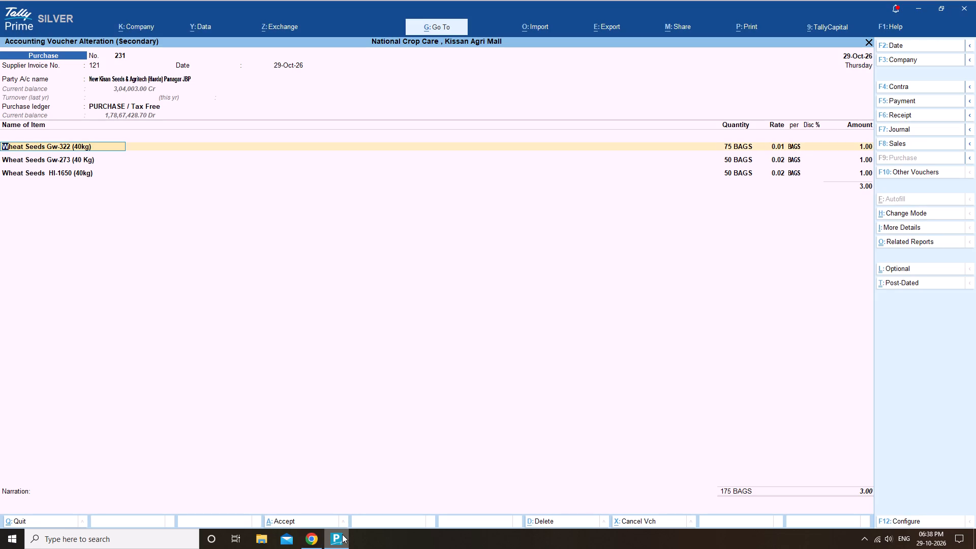
pyautogui.click(82, 160)
pyautogui.hotkey('ctrl', 'c')
pyautogui.hotkey('alt', 'Tab')
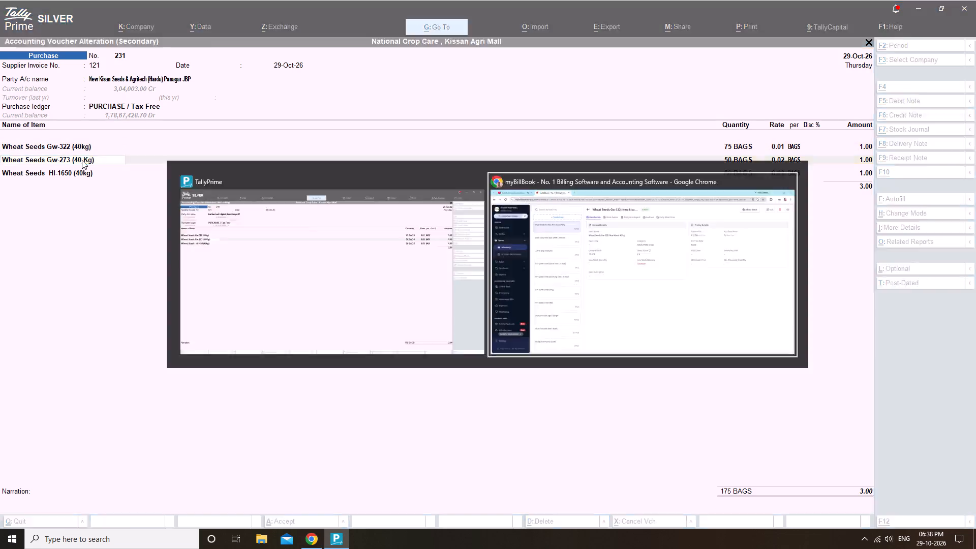
# Rename the Gw-322 wheat item as Wheat Seeds Gw-322 F- 1 (New kisan) 40 kg and save it.
pyautogui.click(892, 65)
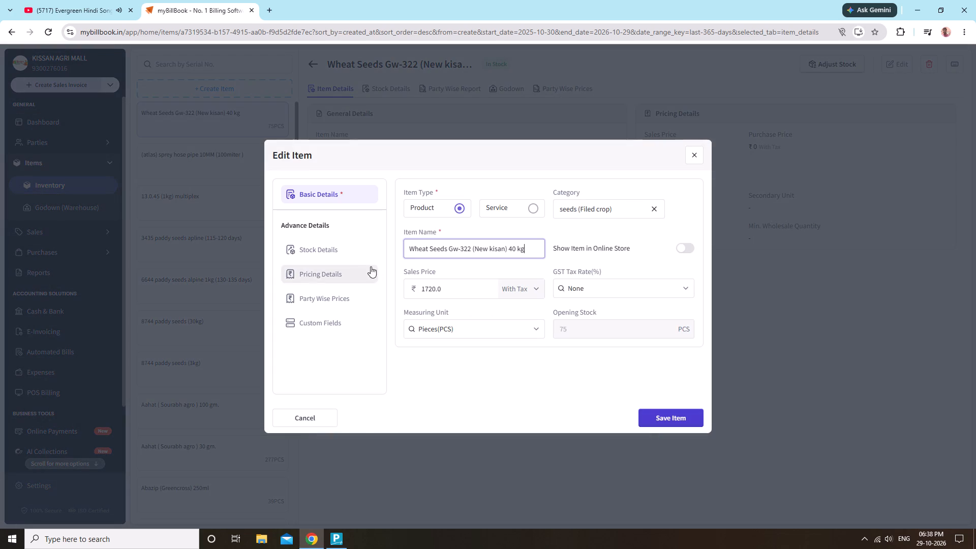
pyautogui.click(471, 249)
pyautogui.press('space')
pyautogui.write('F-')
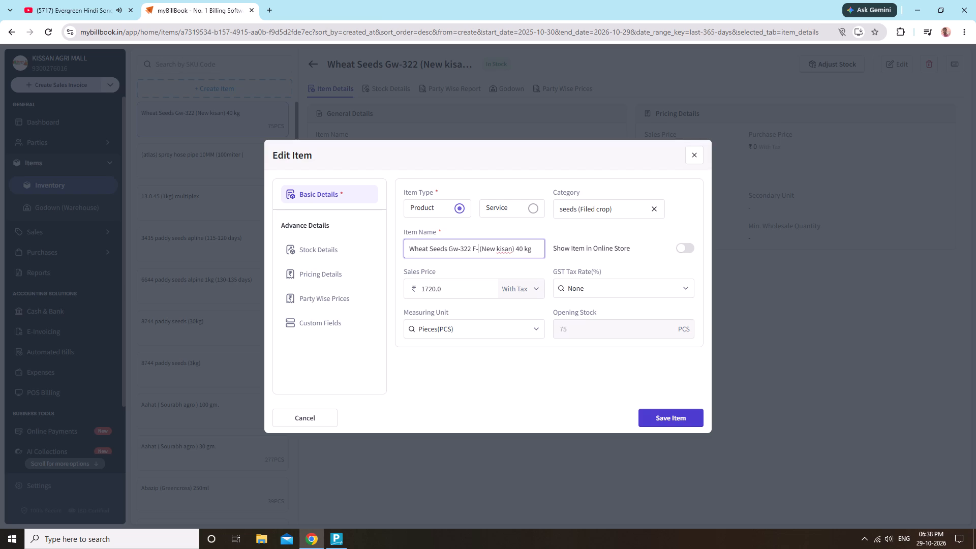
pyautogui.press('space')
pyautogui.write('1')
pyautogui.press('space')
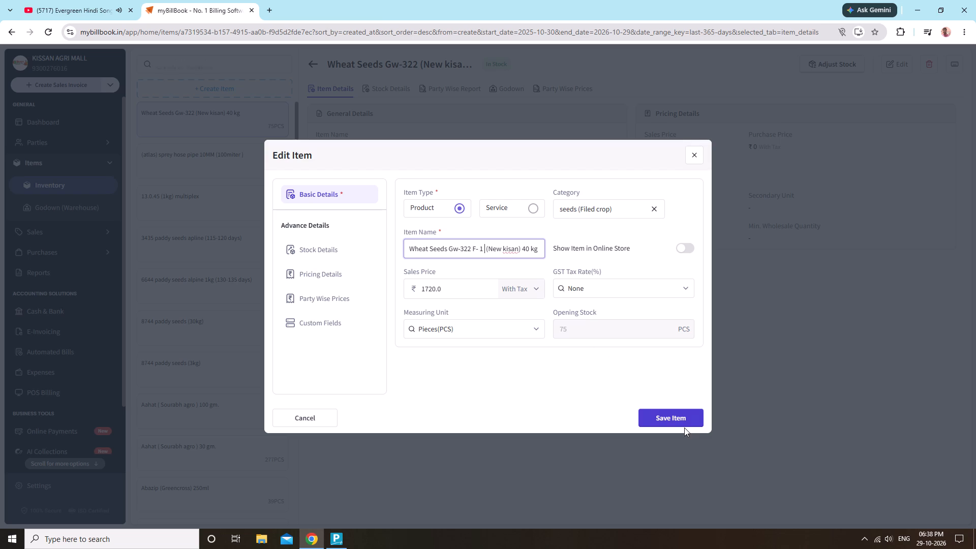
pyautogui.click(684, 428)
pyautogui.click(691, 420)
pyautogui.click(513, 369)
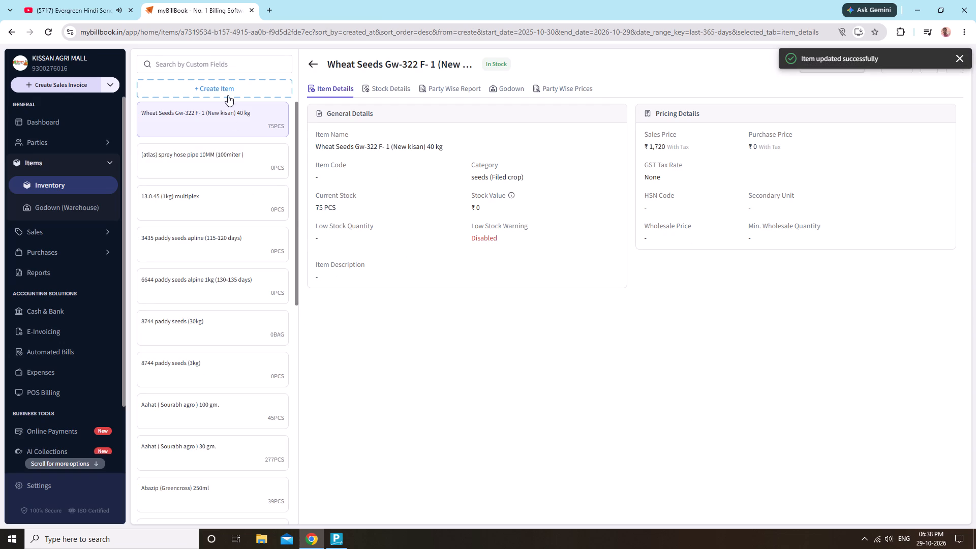
# Start a new item from the copied name and edit it to Wheat Seeds Gw-273 (New Kisan) 40 Kg.
pyautogui.click(219, 81)
pyautogui.hotkey('ctrl', 'v')
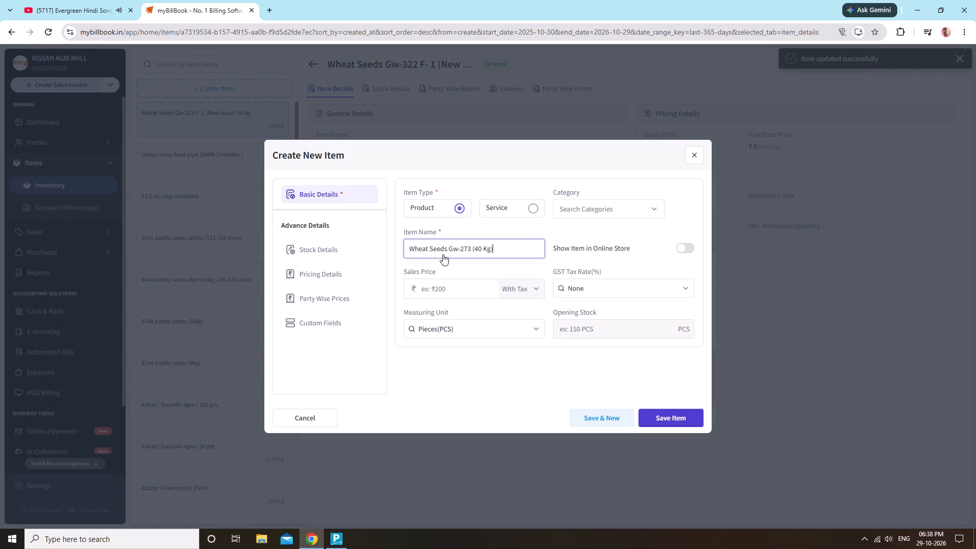
pyautogui.press('BackSpace')
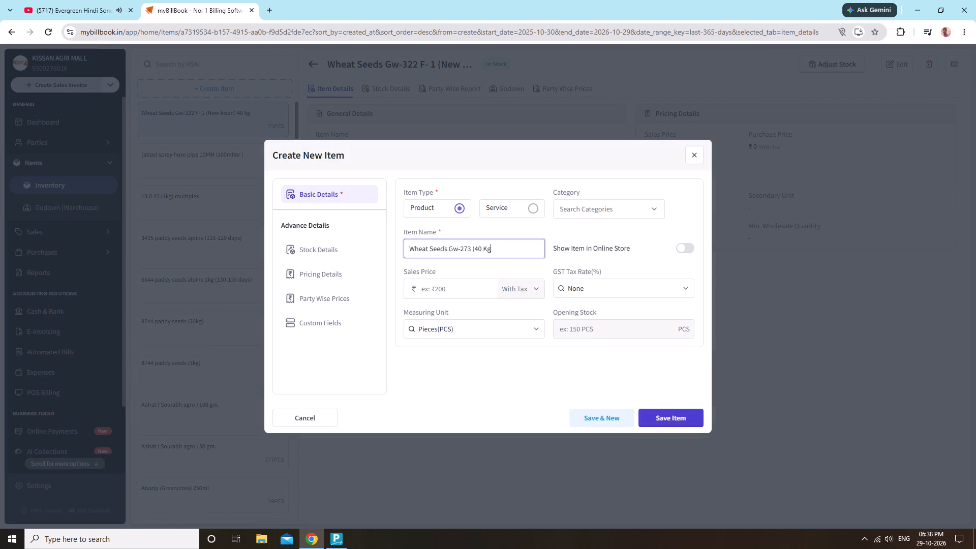
pyautogui.click(474, 247)
pyautogui.press('space')
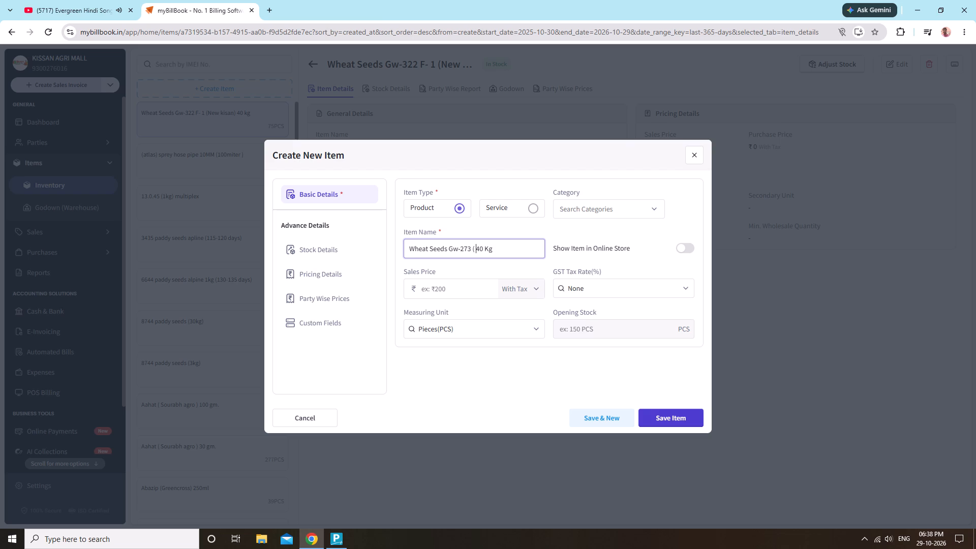
pyautogui.hotkey('shift', ')')
pyautogui.click(476, 247)
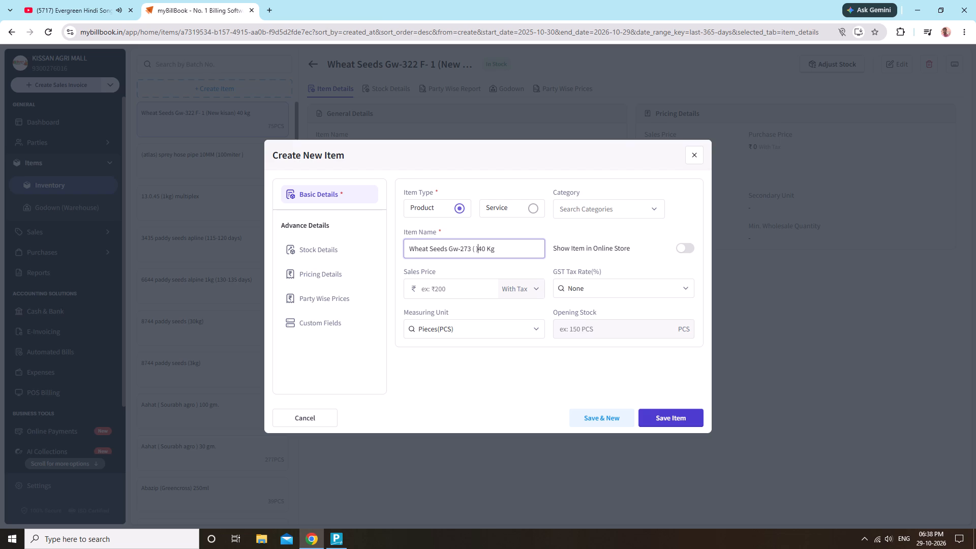
pyautogui.click(474, 248)
pyautogui.write('New')
pyautogui.press('space')
pyautogui.write('Kisa')
pyautogui.press('n')
pyautogui.click(509, 249)
pyautogui.press('space')
pyautogui.click(507, 247)
pyautogui.press('BackSpace')
# Assign the new Gw-273 wheat item to the seeds (Filed crop) category and set its sales price to ₹1680.
pyautogui.click(596, 206)
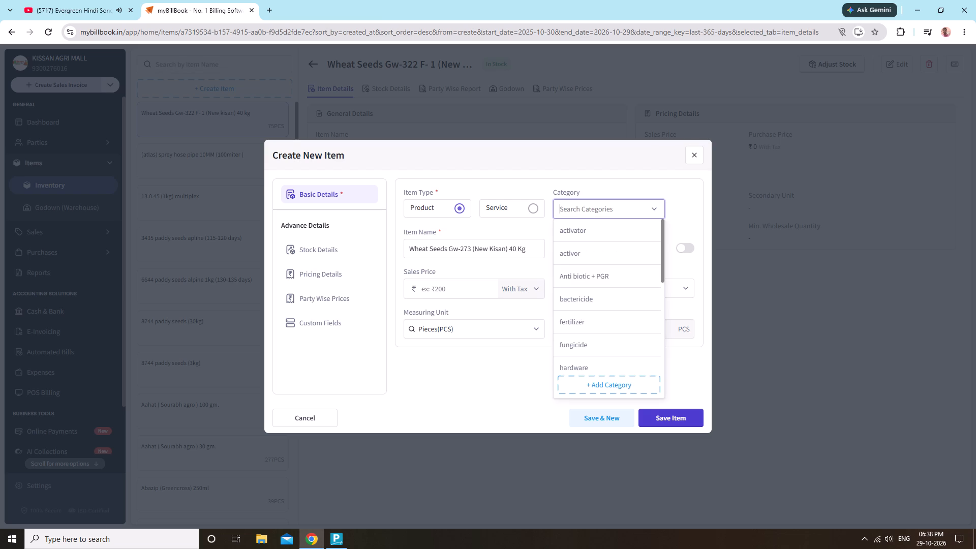
pyautogui.write('fi')
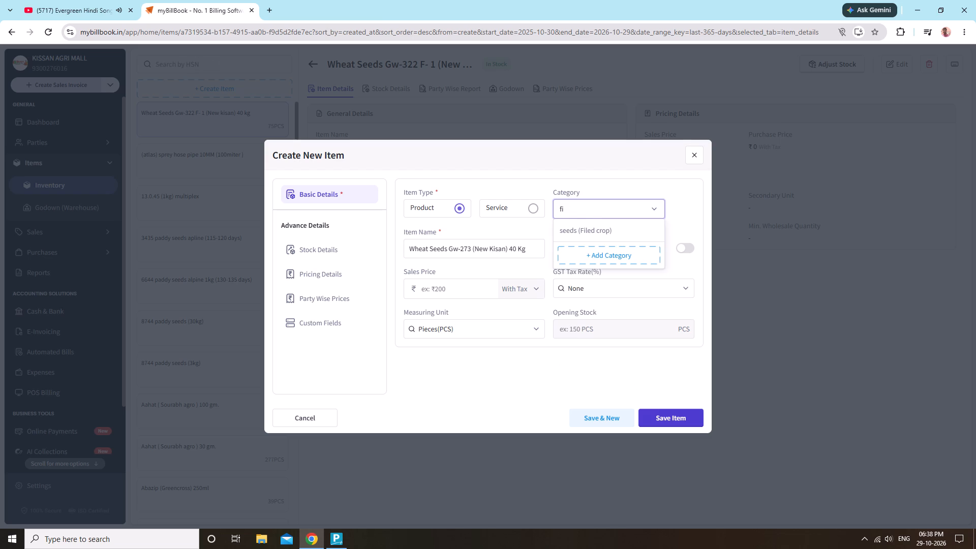
pyautogui.click(604, 227)
pyautogui.click(446, 276)
pyautogui.click(448, 291)
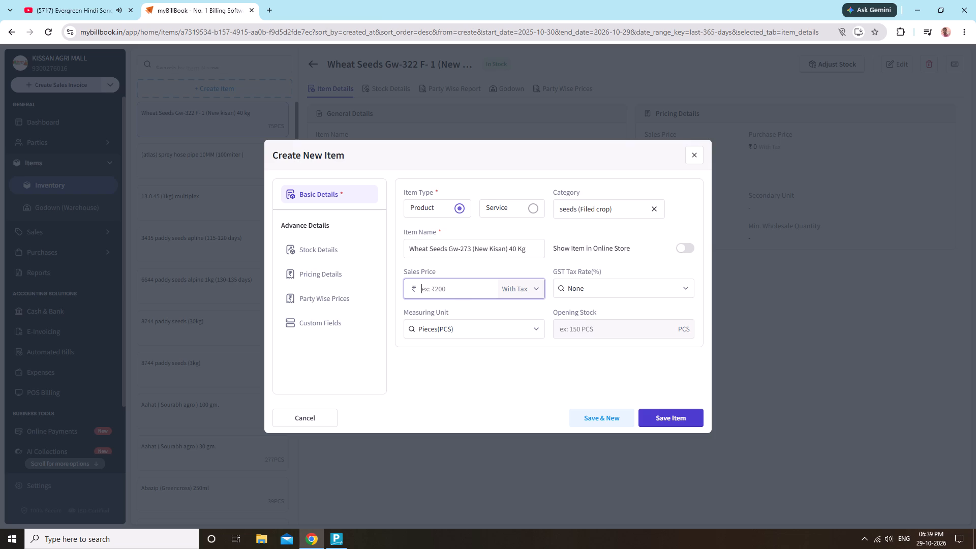
pyautogui.click(469, 286)
pyautogui.write('1680')
# Set the Gw-273 wheat item's opening stock to 50 PCS in the KISSAN AGRI MALL godown and save the item.
pyautogui.click(333, 255)
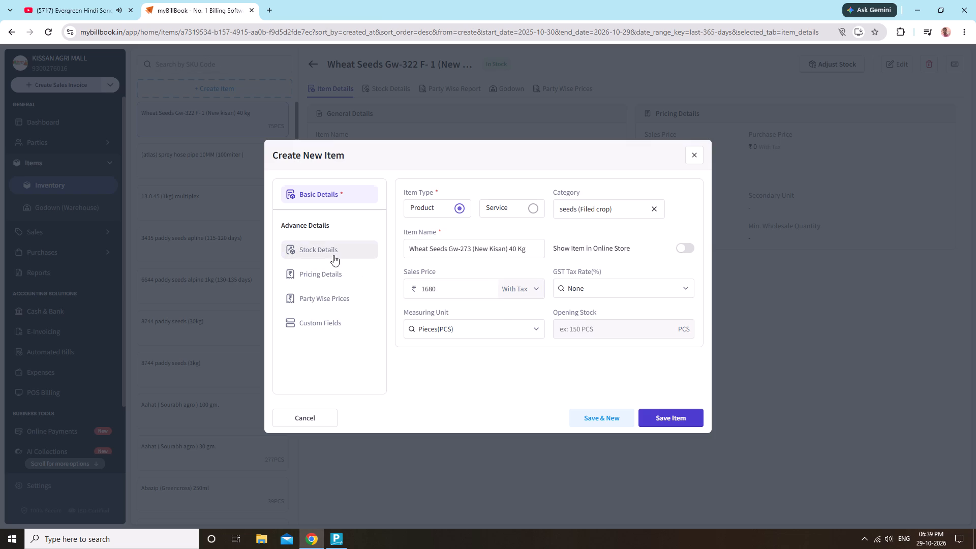
pyautogui.click(482, 325)
pyautogui.click(472, 345)
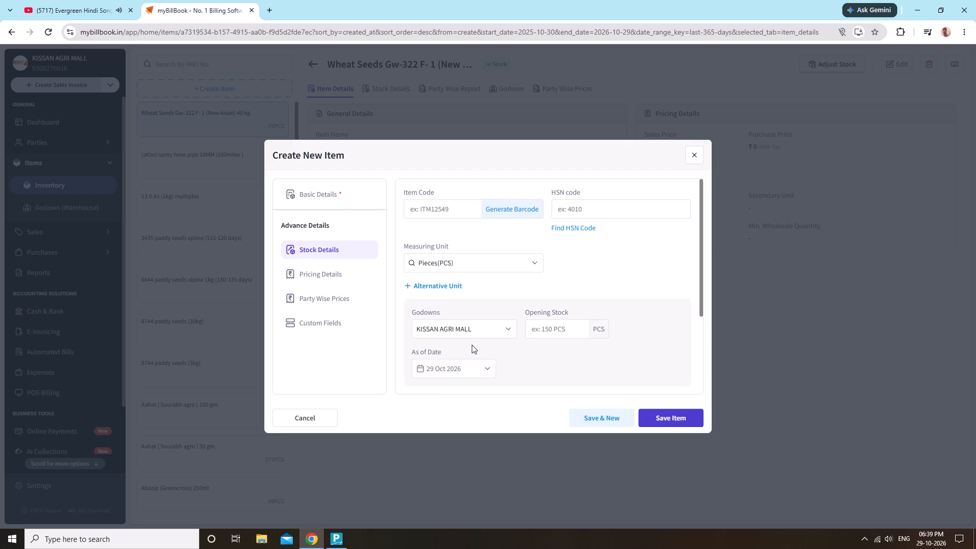
pyautogui.click(533, 329)
pyautogui.write('50')
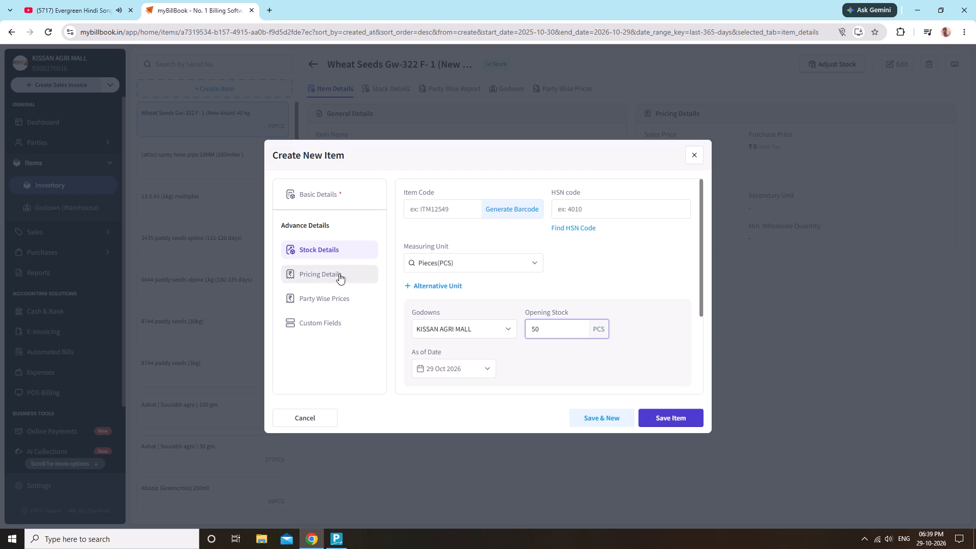
pyautogui.click(336, 195)
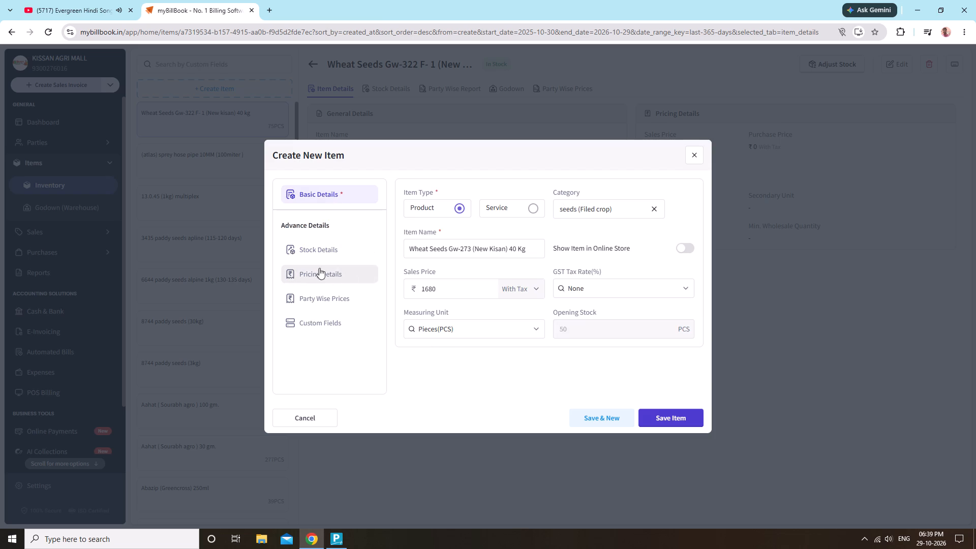
pyautogui.click(322, 255)
pyautogui.click(323, 272)
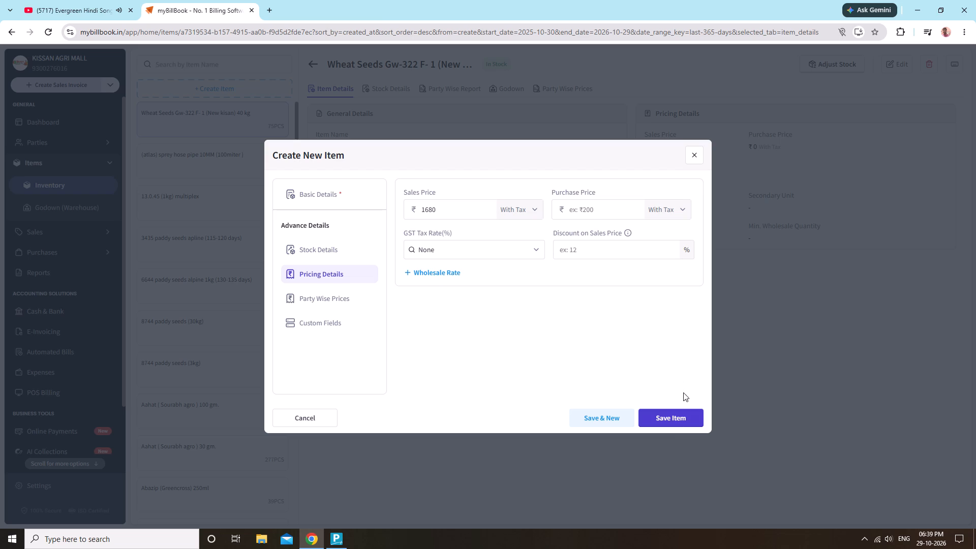
pyautogui.click(300, 303)
pyautogui.click(655, 413)
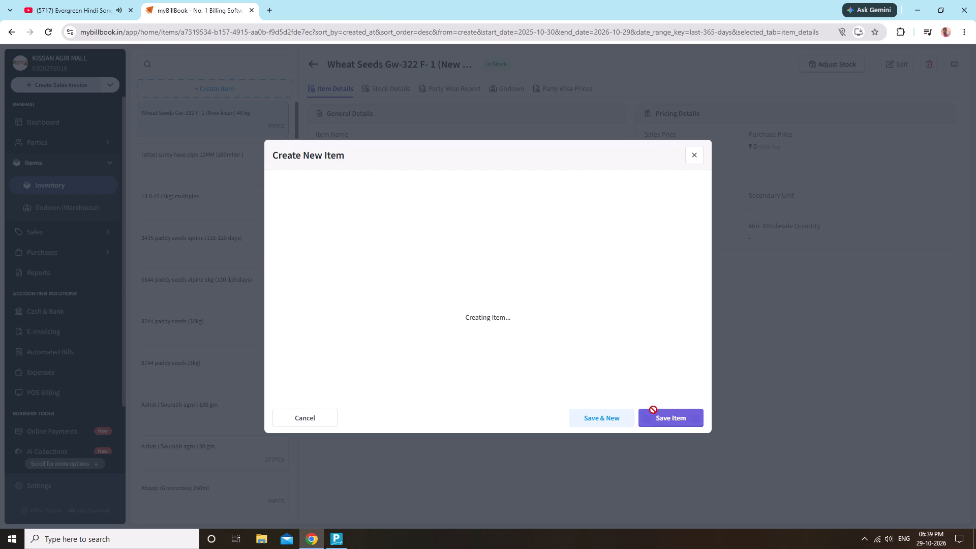
pyautogui.click(401, 330)
pyautogui.click(887, 333)
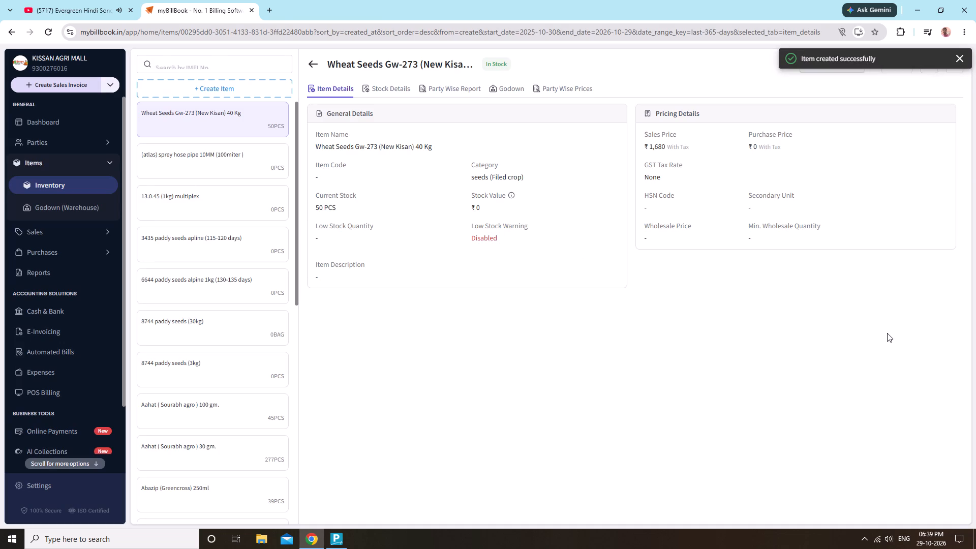
# Find the Wheat Seeds HI-1650 (New Kisan) 40 kg item and add 50 BAG to its stock in the KISSAN AGRI MALL godown.
pyautogui.click(191, 59)
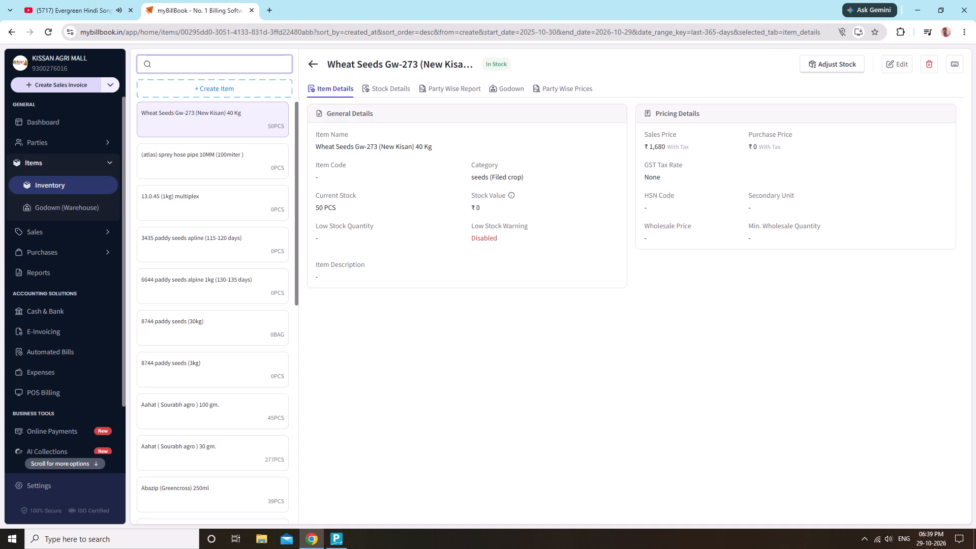
pyautogui.write('1650')
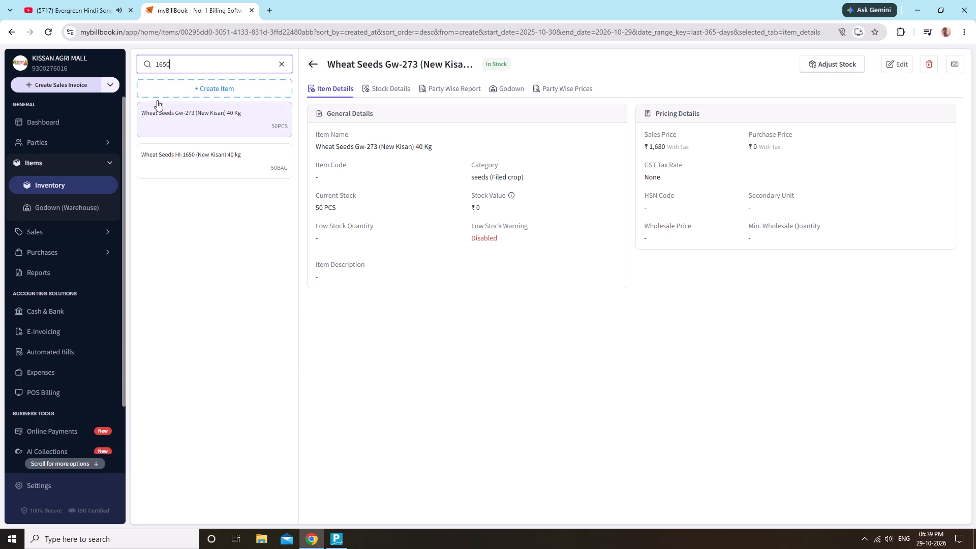
pyautogui.click(175, 160)
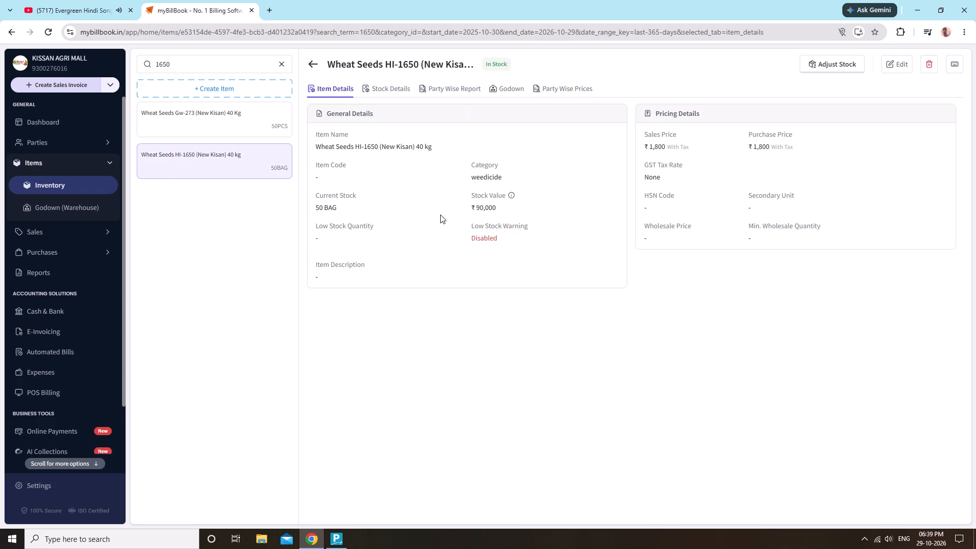
pyautogui.click(856, 62)
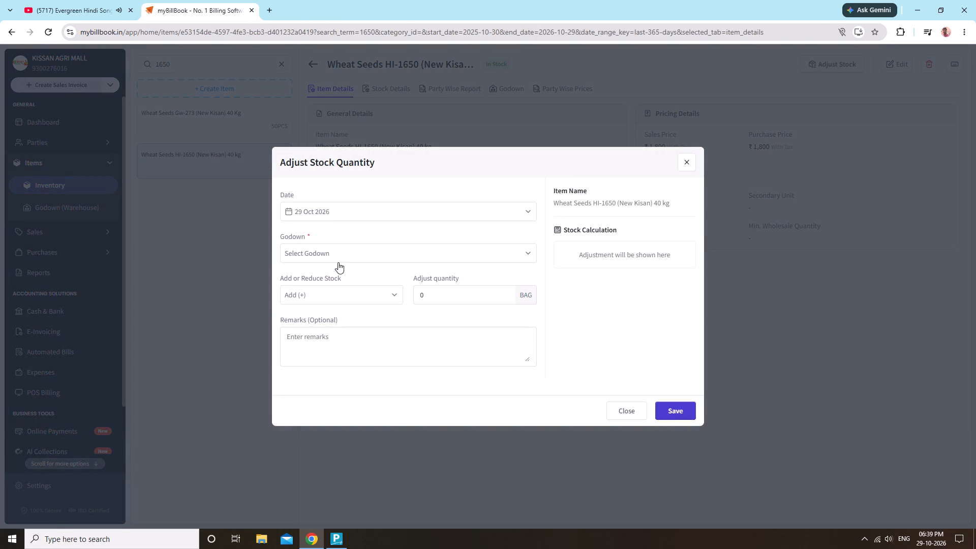
pyautogui.click(338, 262)
pyautogui.click(345, 259)
pyautogui.click(362, 257)
pyautogui.click(367, 270)
pyautogui.click(446, 295)
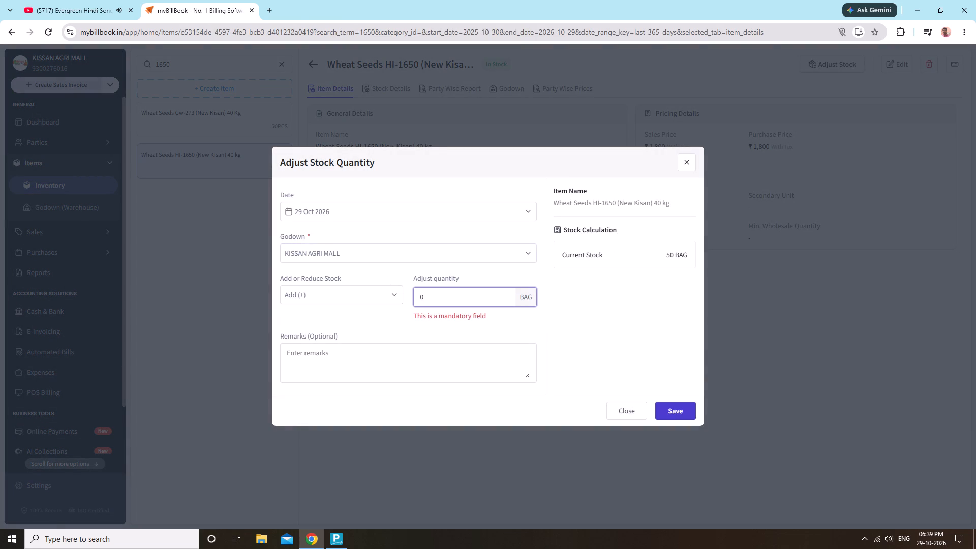
pyautogui.press('5')
pyautogui.press('0')
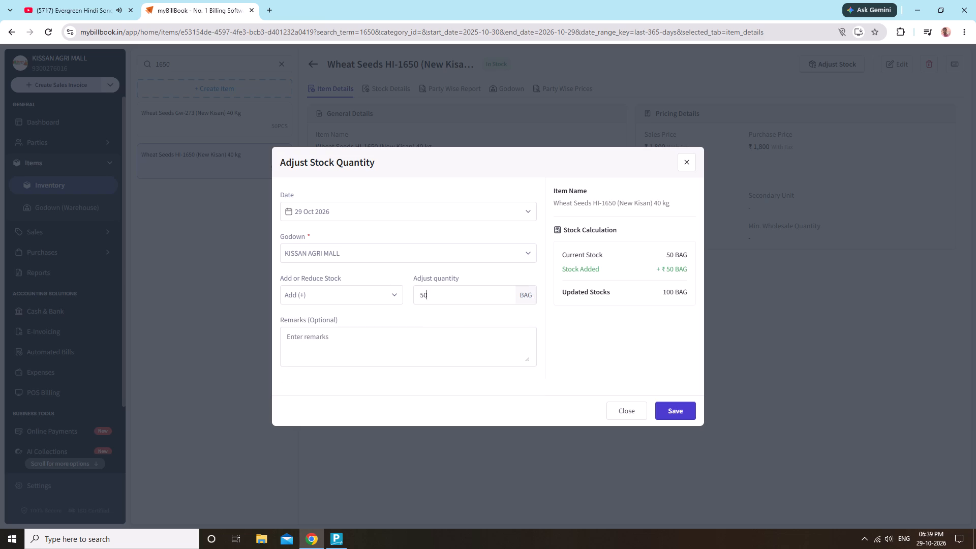
pyautogui.click(679, 416)
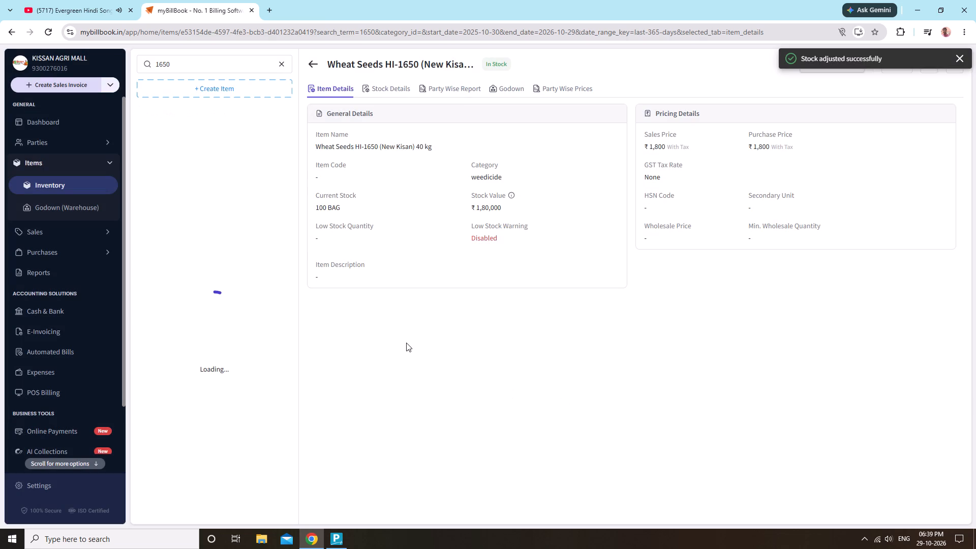
pyautogui.click(406, 343)
pyautogui.click(284, 61)
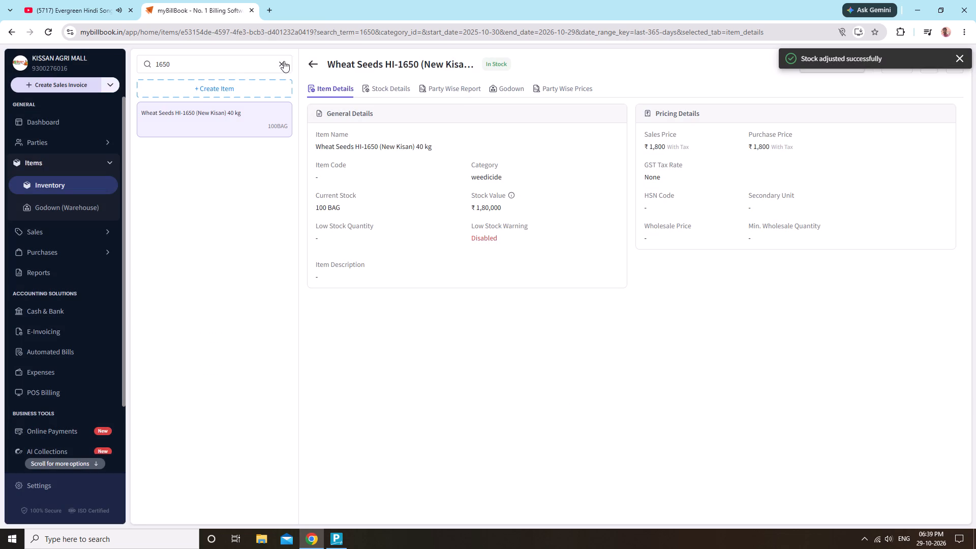
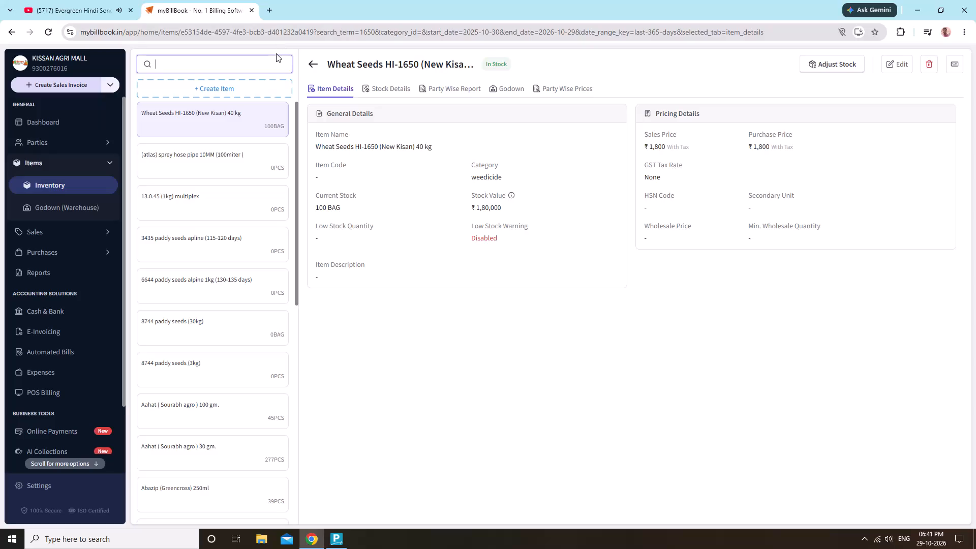
# Search the inventory for 322, rename the Wheat Seeds Gw-322 F-1 (New kisan) 40 kg item with (Unnati) instead, and save it.
pyautogui.write('322')
pyautogui.click(238, 196)
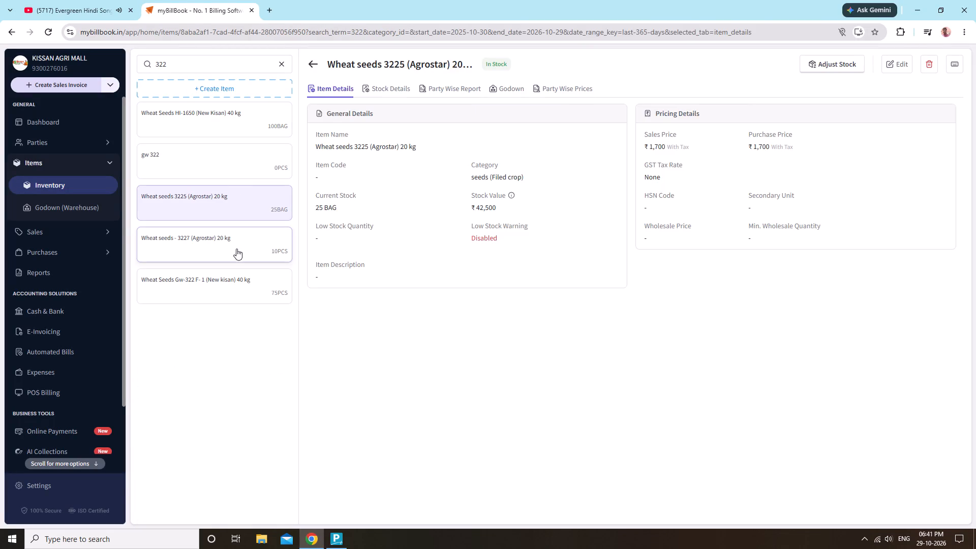
pyautogui.click(236, 249)
pyautogui.click(218, 285)
pyautogui.click(910, 62)
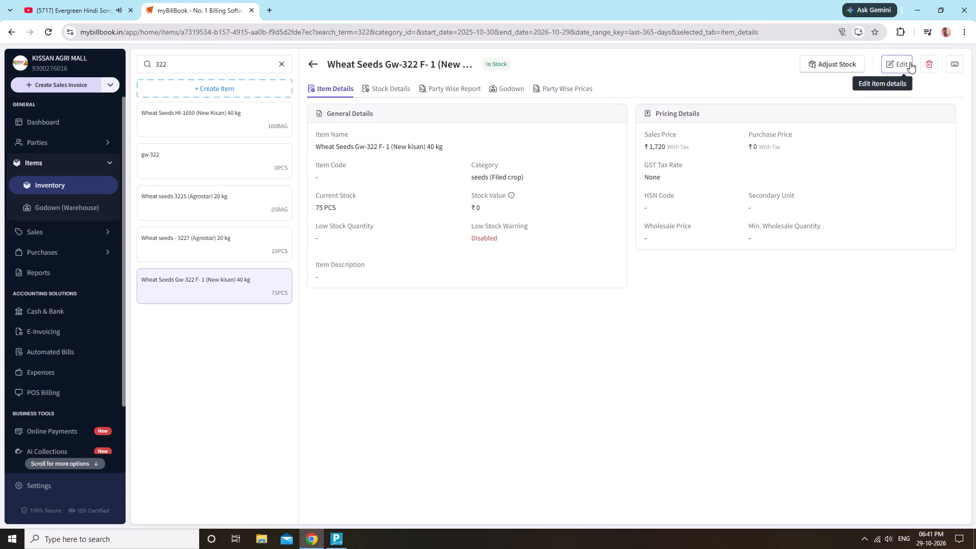
pyautogui.click(509, 247)
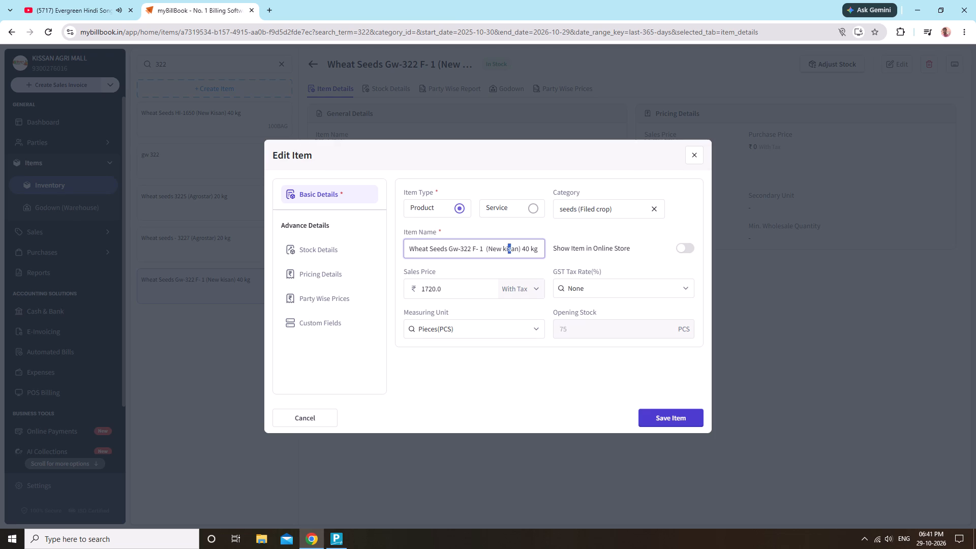
pyautogui.click(517, 249)
pyautogui.press('BackSpace')
pyautogui.press('BackSpace')
pyautogui.press('BackSpace')
pyautogui.press('BackSpace')
pyautogui.press('BackSpace')
pyautogui.press('BackSpace')
pyautogui.press('BackSpace')
pyautogui.press('BackSpace')
pyautogui.press('BackSpace')
pyautogui.write('unnati')
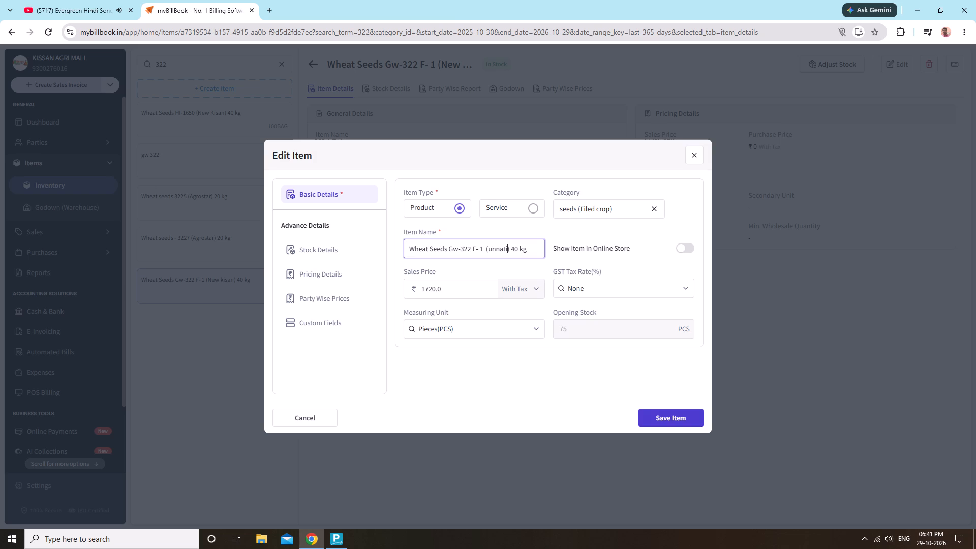
pyautogui.click(494, 248)
pyautogui.click(492, 248)
pyautogui.press('BackSpace')
pyautogui.hotkey('shift', 'u')
pyautogui.click(667, 424)
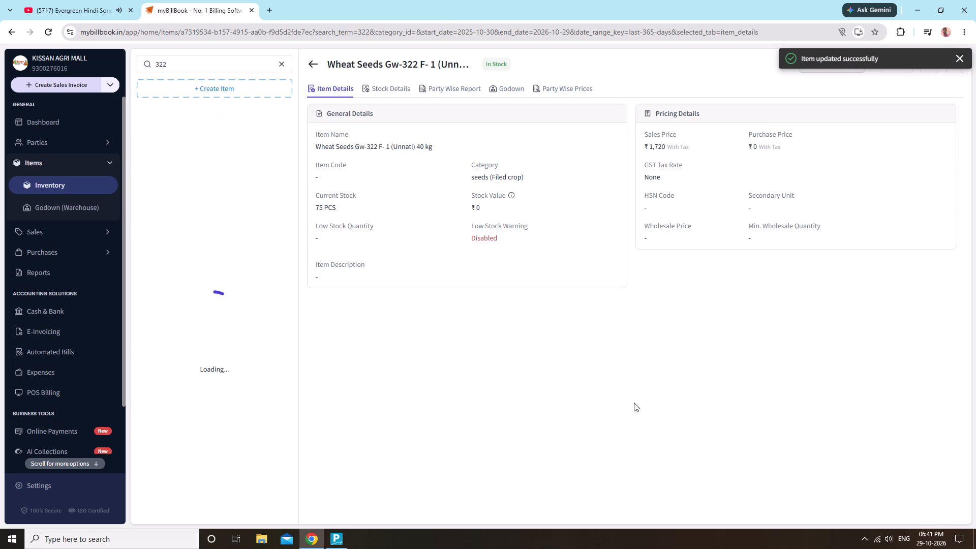
pyautogui.click(611, 385)
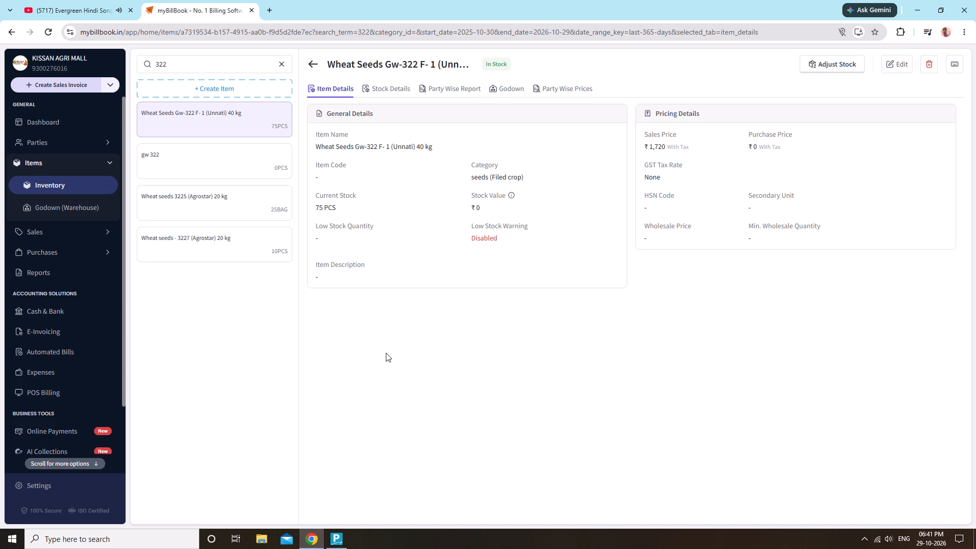
# Compare the Wheat Seeds Gw-322 line of the TallyPrime purchase voucher with the matching wheat seed items in myBillBook.
pyautogui.click(384, 386)
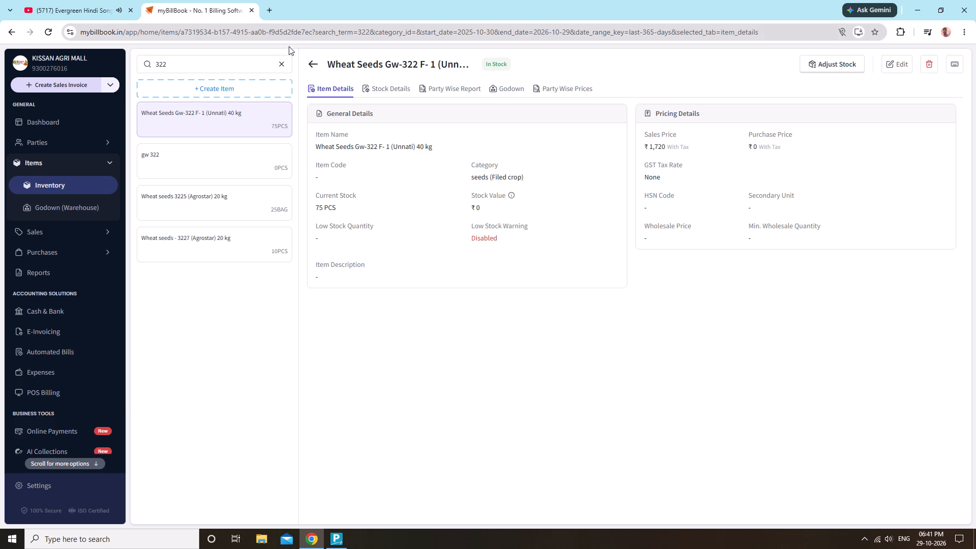
pyautogui.click(345, 538)
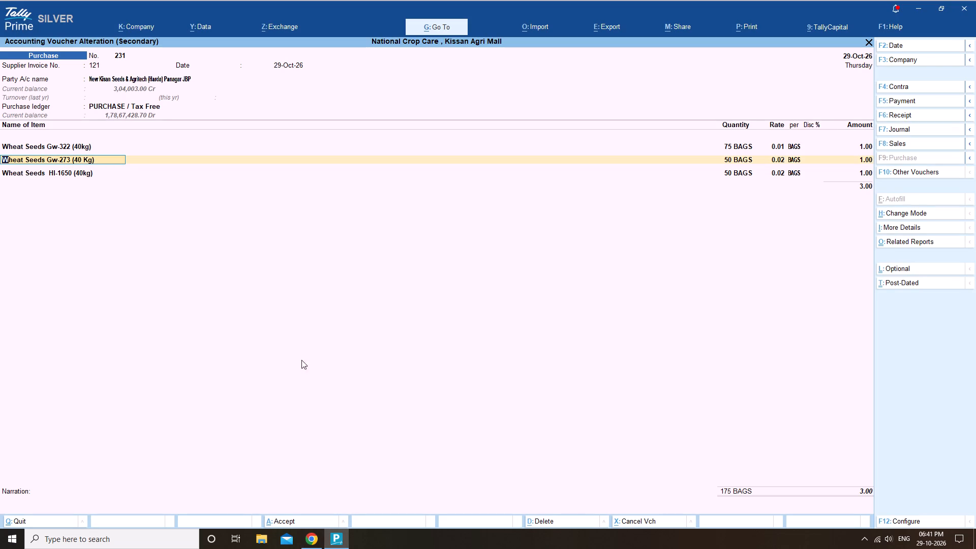
pyautogui.click(738, 148)
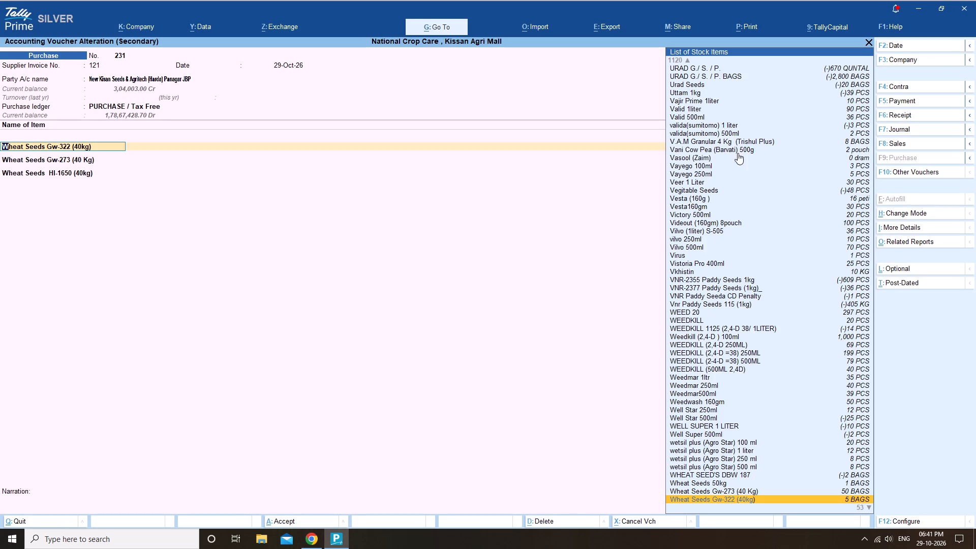
pyautogui.click(530, 309)
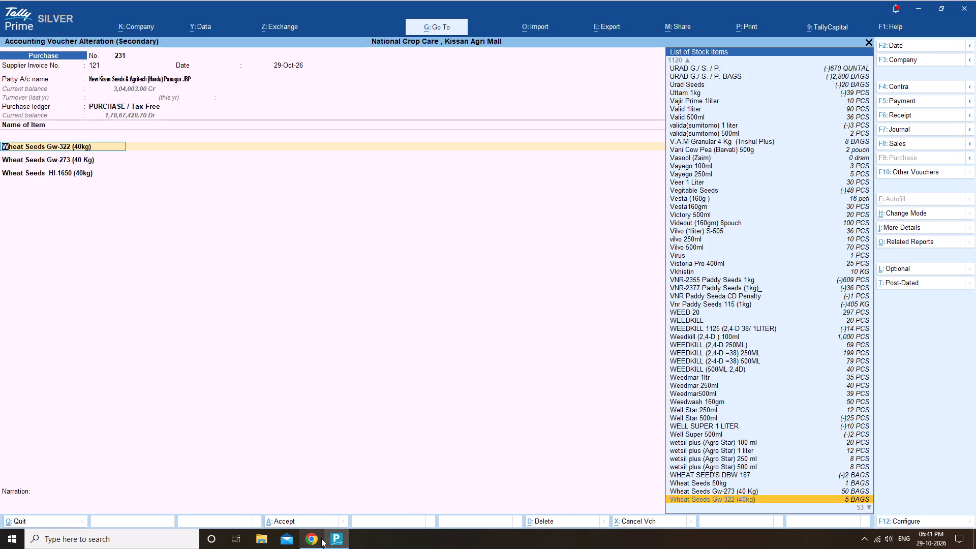
pyautogui.click(317, 537)
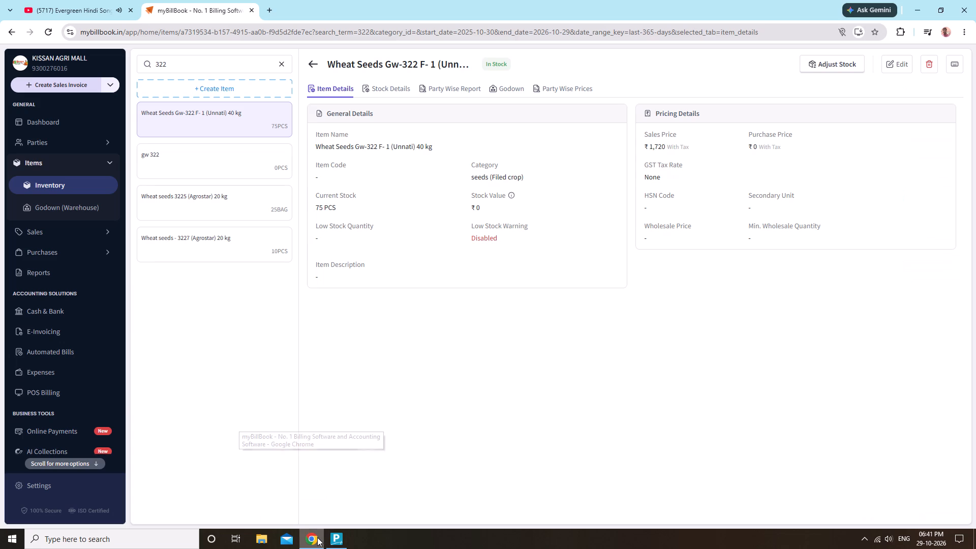
pyautogui.click(530, 293)
pyautogui.click(186, 197)
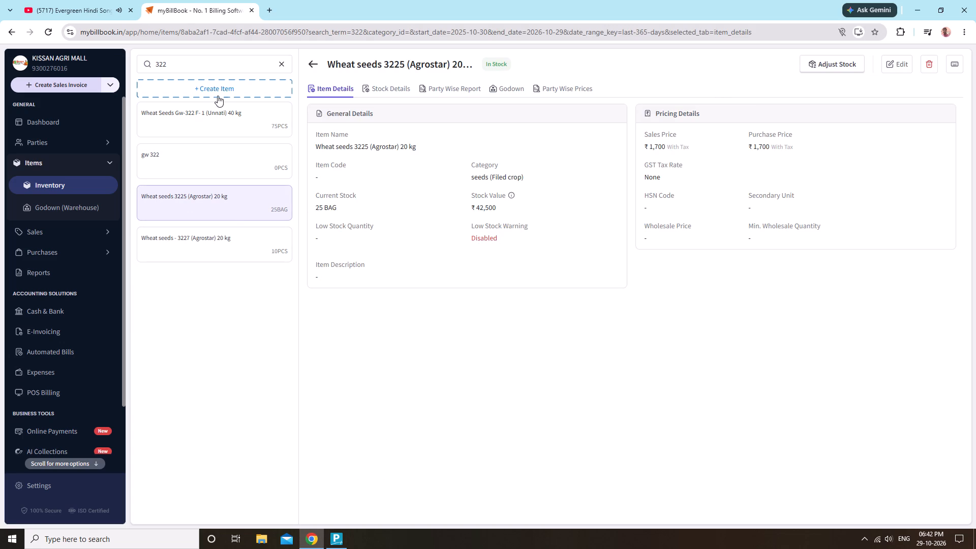
pyautogui.click(229, 121)
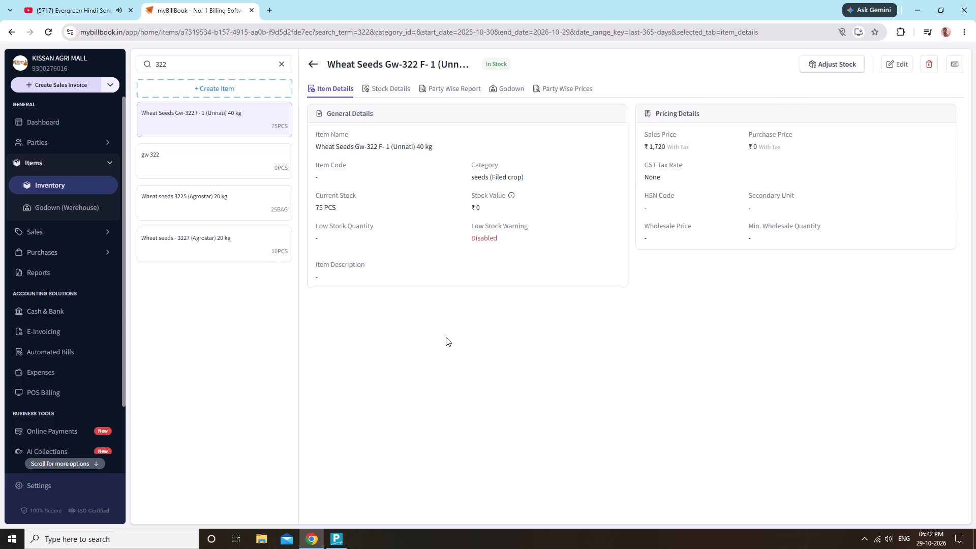
# In TallyPrime, set the Wheat Seeds Gw-322 (40kg) purchase rate to 1720 per bag, checking it against the item's sales price in myBillBook.
pyautogui.hotkey('alt', 'Tab')
pyautogui.press('Return')
pyautogui.press('Return')
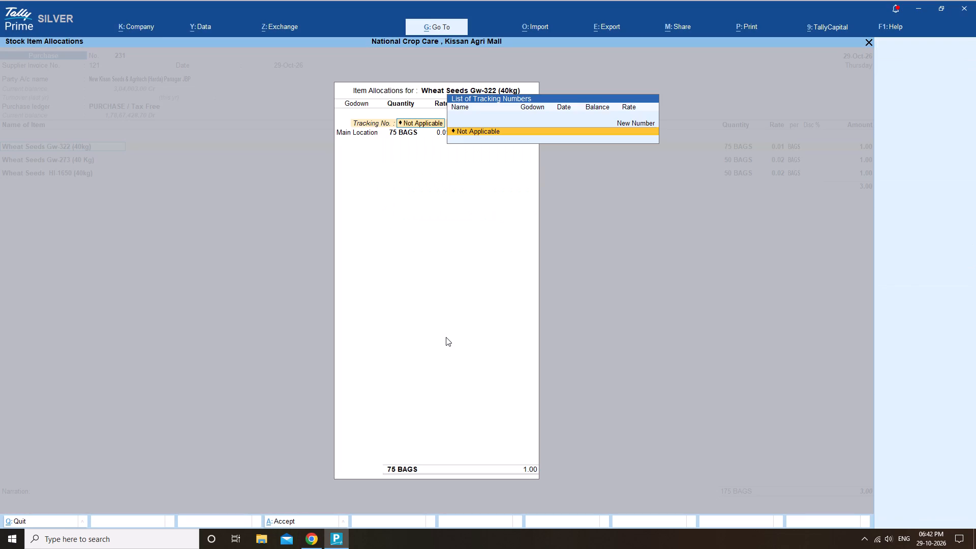
pyautogui.press('Return')
pyautogui.press('Return')
pyautogui.press('Return')
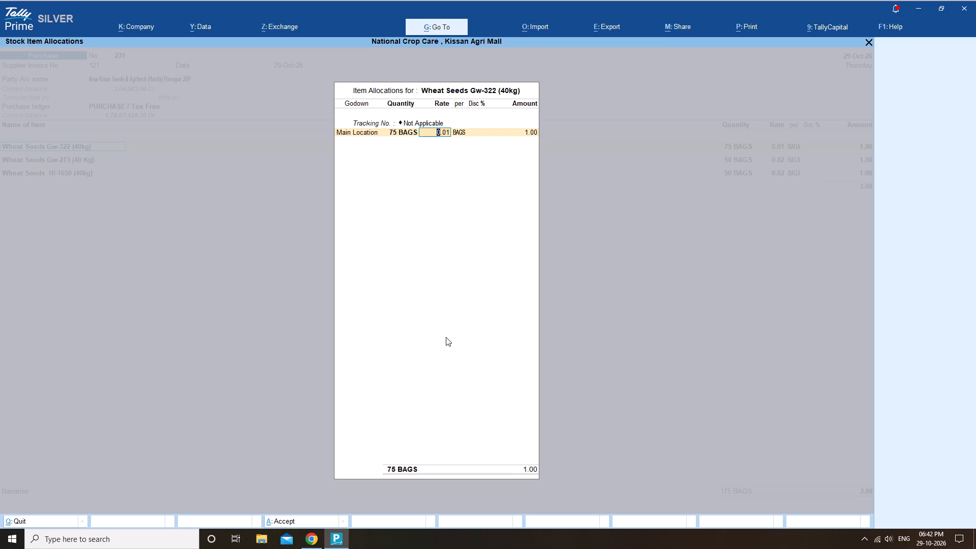
pyautogui.hotkey('alt', 'Tab')
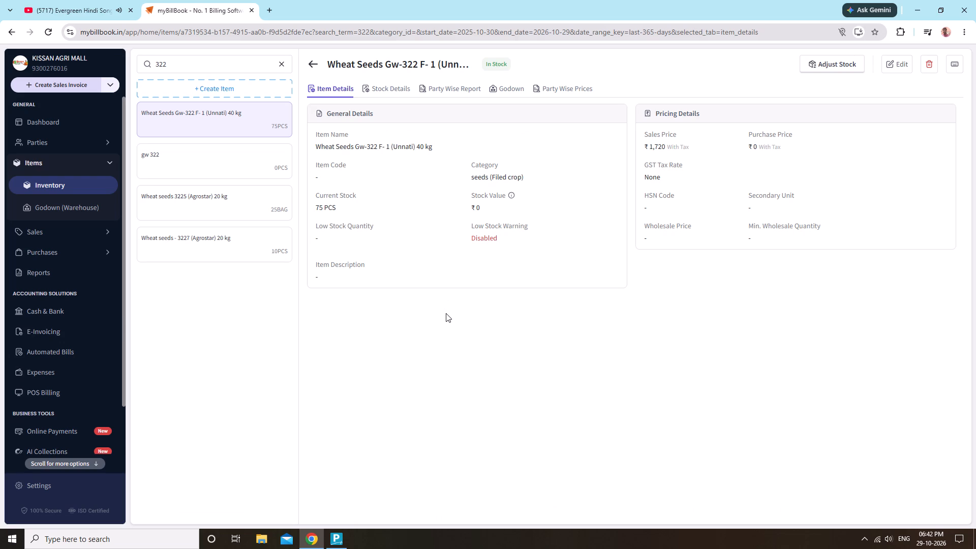
pyautogui.click(887, 67)
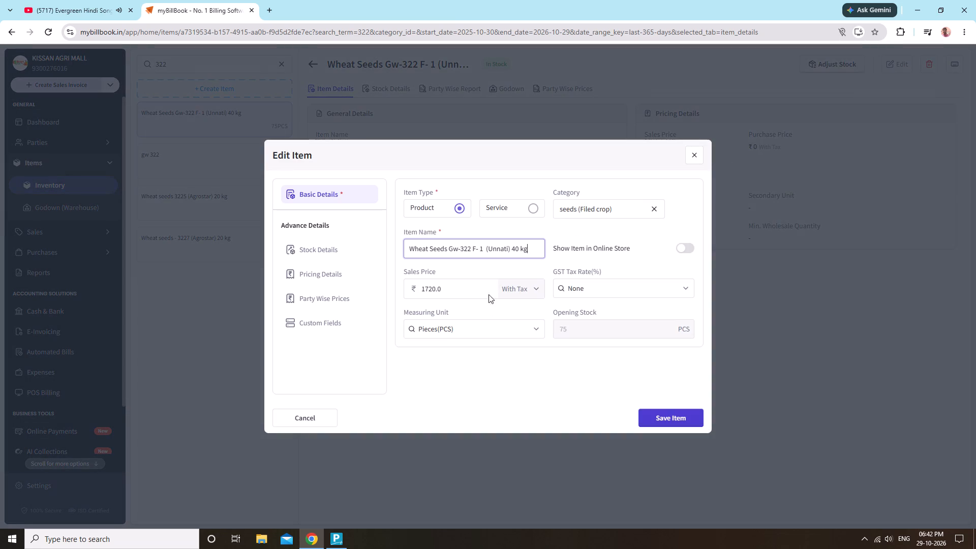
pyautogui.click(454, 286)
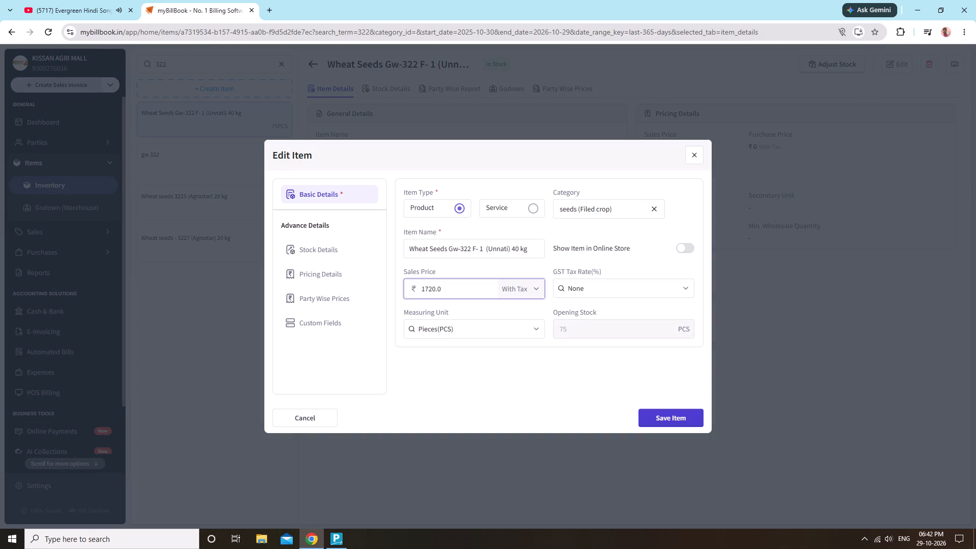
pyautogui.hotkey('alt', 'Tab')
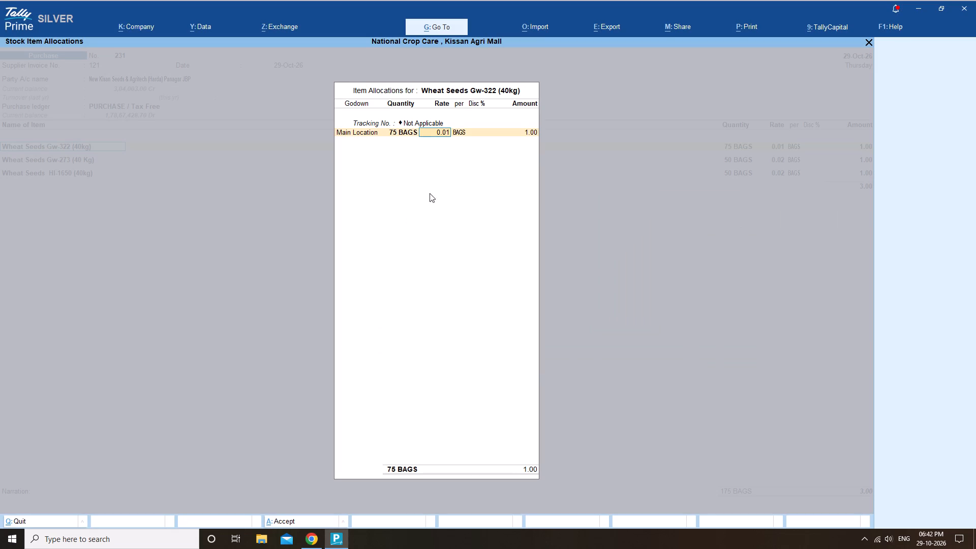
pyautogui.write('1720')
pyautogui.press('Return')
pyautogui.press('Return')
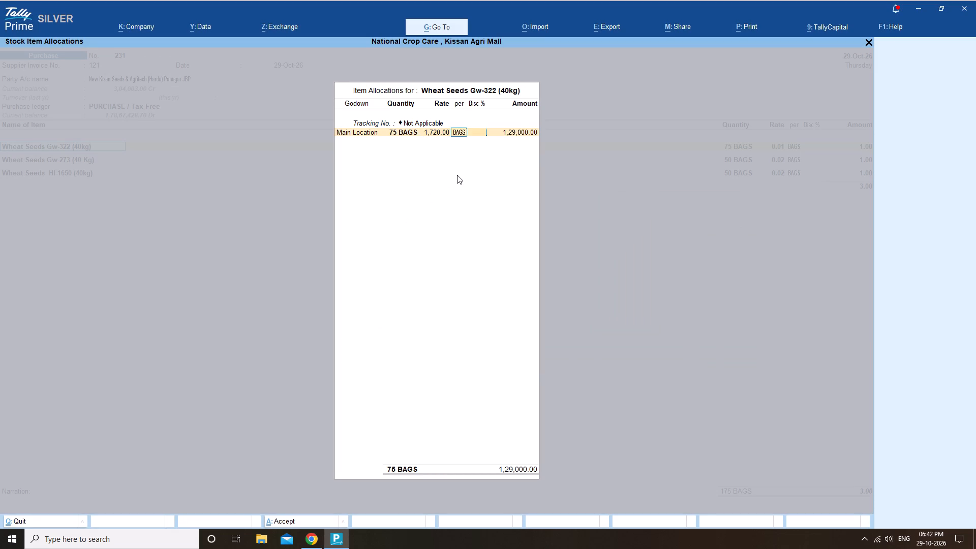
pyautogui.press('Return')
pyautogui.press('Return')
pyautogui.press('Return')
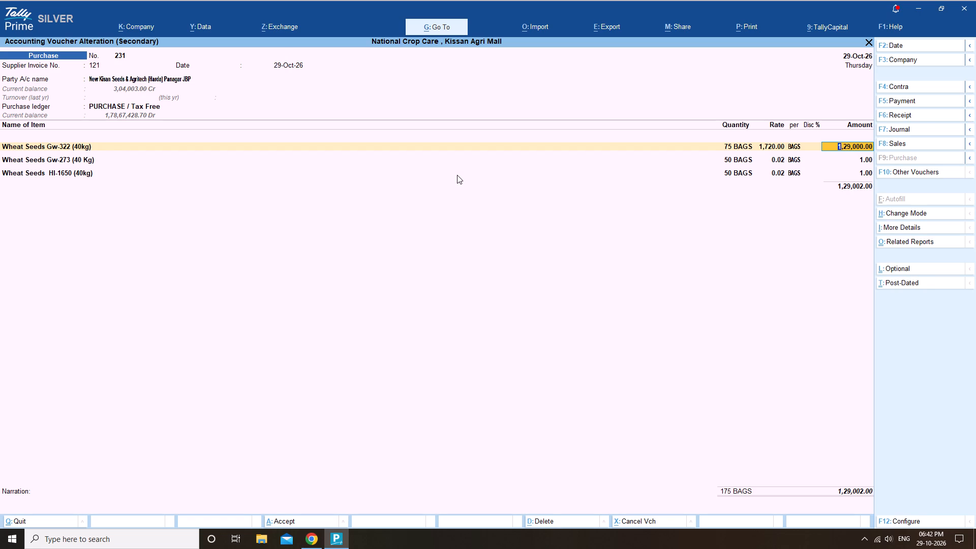
# Set the rate of Wheat Seeds Gw-273 (40 Kg) in the TallyPrime purchase voucher to 1680 per bag.
pyautogui.hotkey('alt', 'Tab')
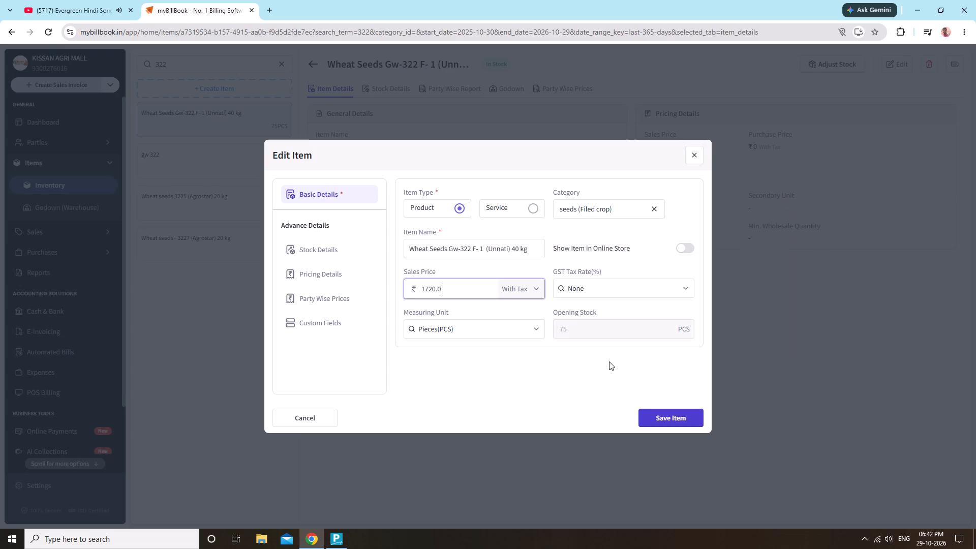
pyautogui.hotkey('alt', 'Tab')
pyautogui.click(57, 158)
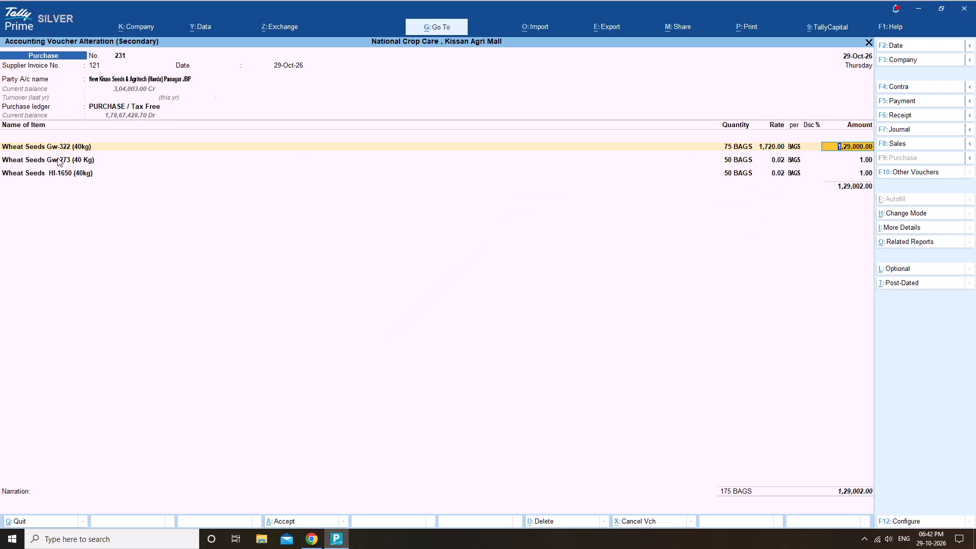
pyautogui.press('Return')
pyautogui.press('Return')
pyautogui.press('Return')
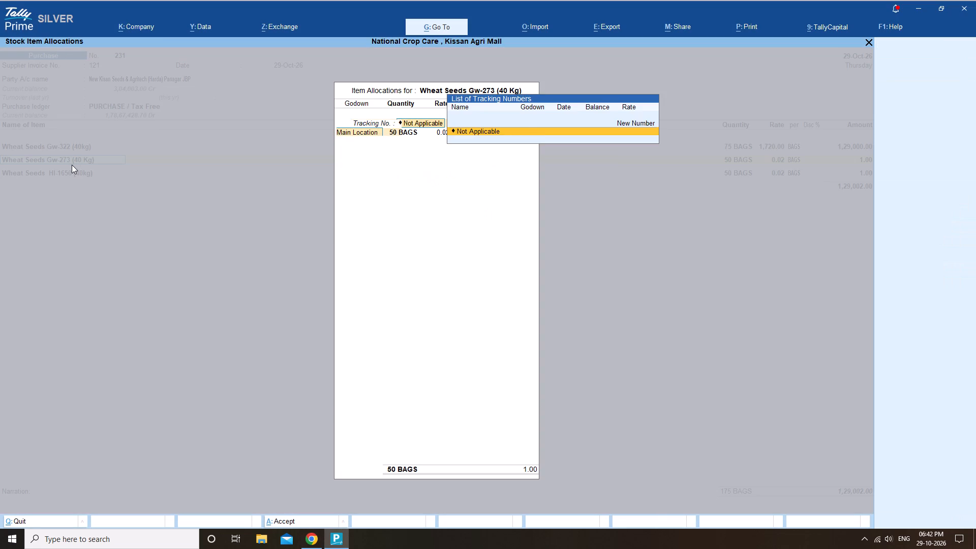
pyautogui.press('Return')
pyautogui.press('Return')
pyautogui.write('1680')
pyautogui.press('Return')
pyautogui.press('Return')
pyautogui.press('Return')
pyautogui.press('Return')
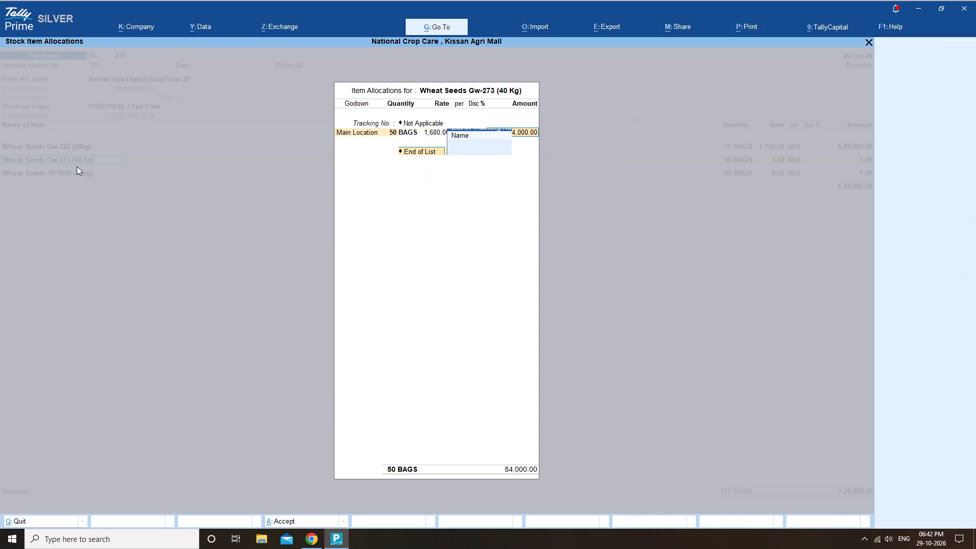
pyautogui.press('Return')
pyautogui.press('Return')
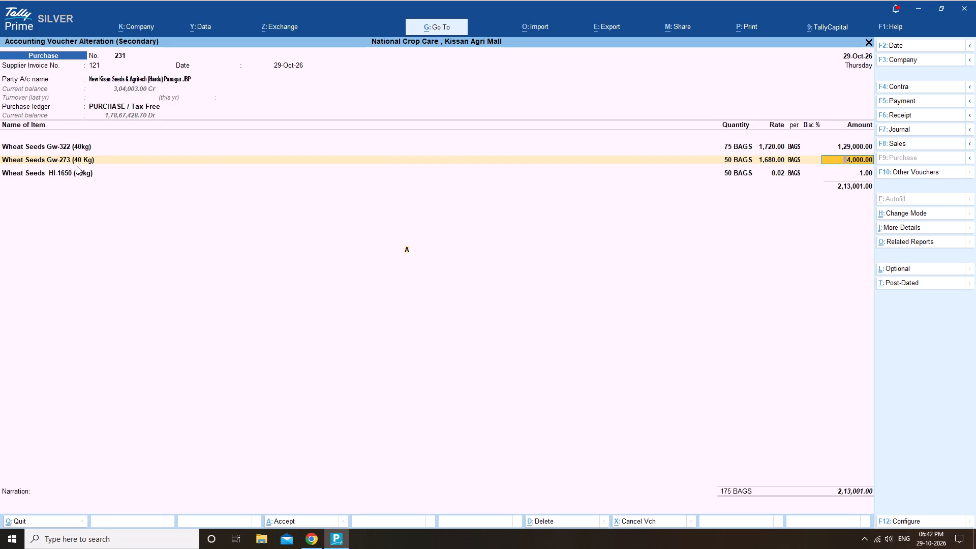
# Set the rate of Wheat Seeds HI-1650 (40kg) in the purchase voucher to 1680 per bag.
pyautogui.press('Return')
pyautogui.press('Return')
pyautogui.press('Return')
pyautogui.press('Return')
pyautogui.press('Return')
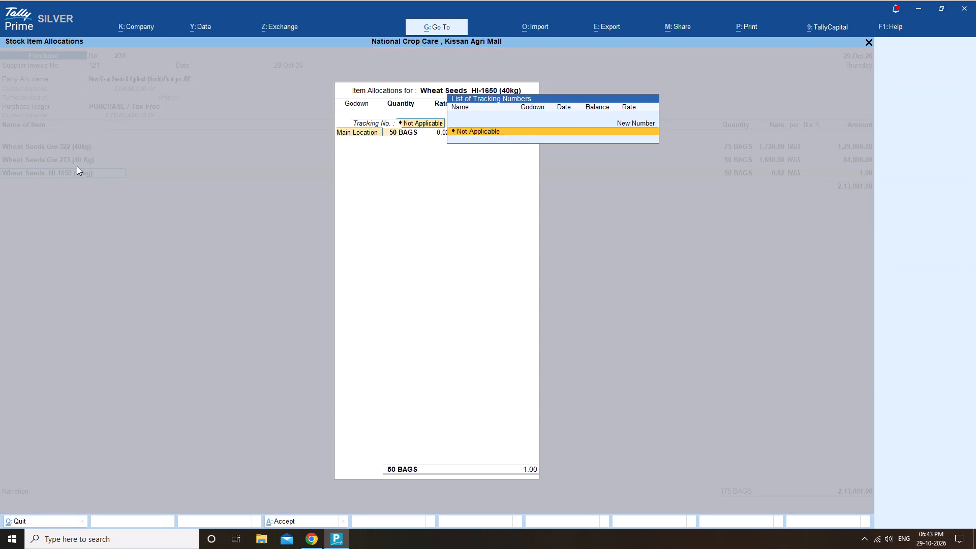
pyautogui.press('Return')
pyautogui.press('Return')
pyautogui.write('1680')
pyautogui.press('Return')
pyautogui.press('Return')
pyautogui.press('Return')
pyautogui.press('Return')
pyautogui.press('Return')
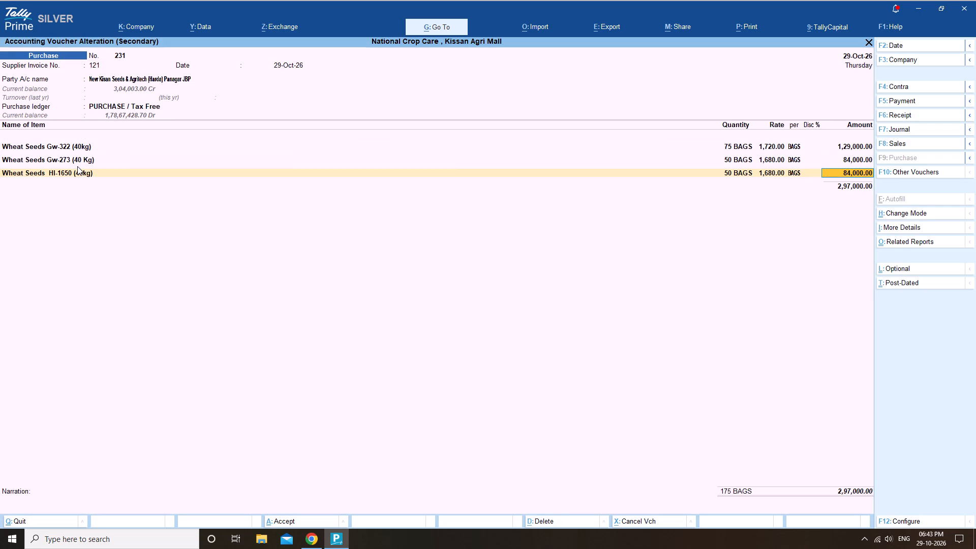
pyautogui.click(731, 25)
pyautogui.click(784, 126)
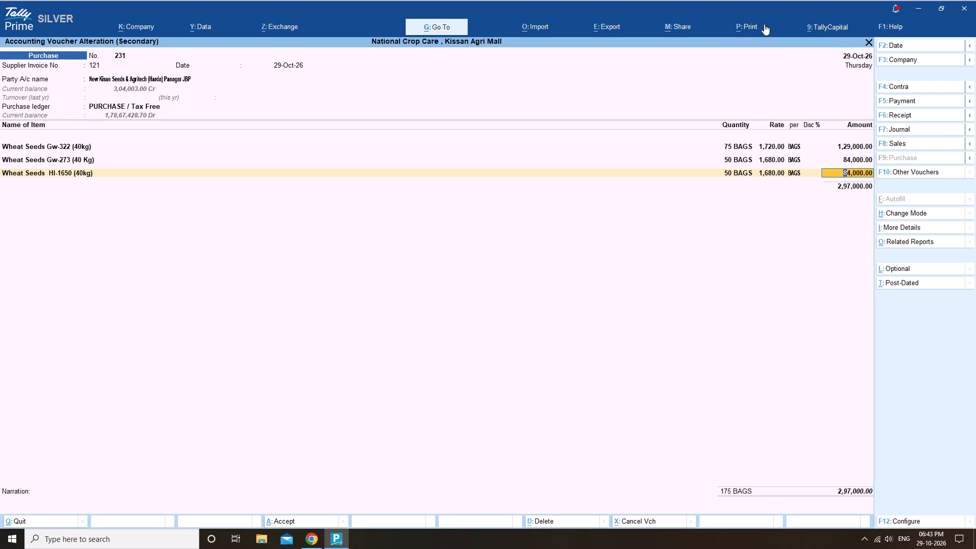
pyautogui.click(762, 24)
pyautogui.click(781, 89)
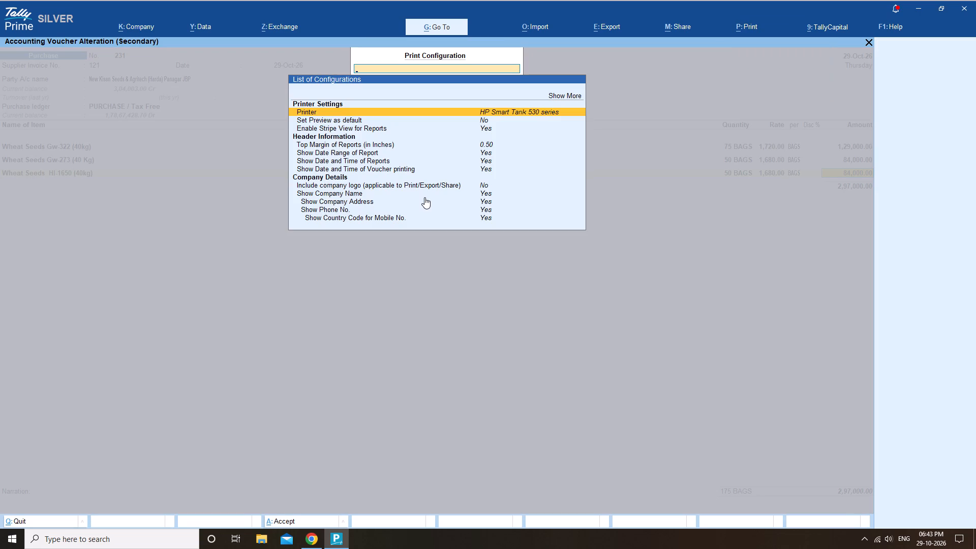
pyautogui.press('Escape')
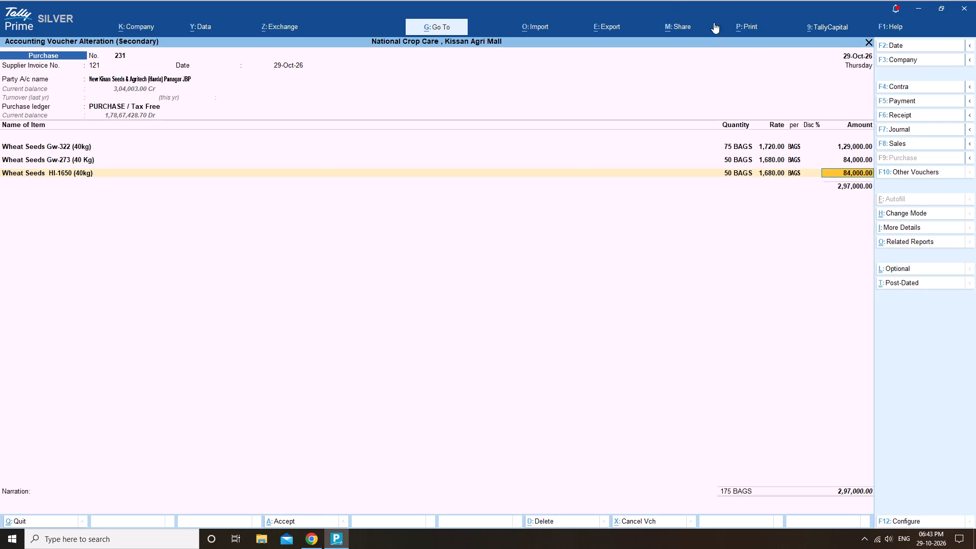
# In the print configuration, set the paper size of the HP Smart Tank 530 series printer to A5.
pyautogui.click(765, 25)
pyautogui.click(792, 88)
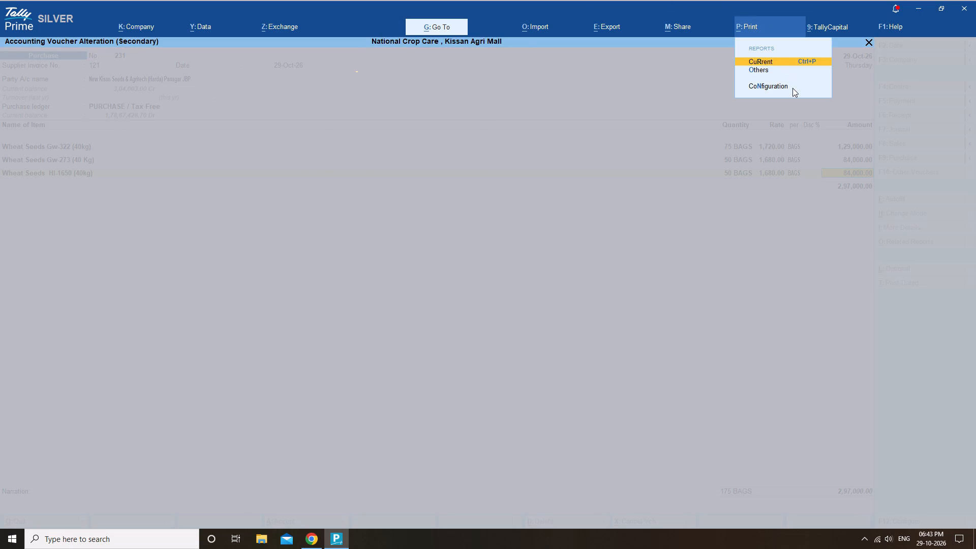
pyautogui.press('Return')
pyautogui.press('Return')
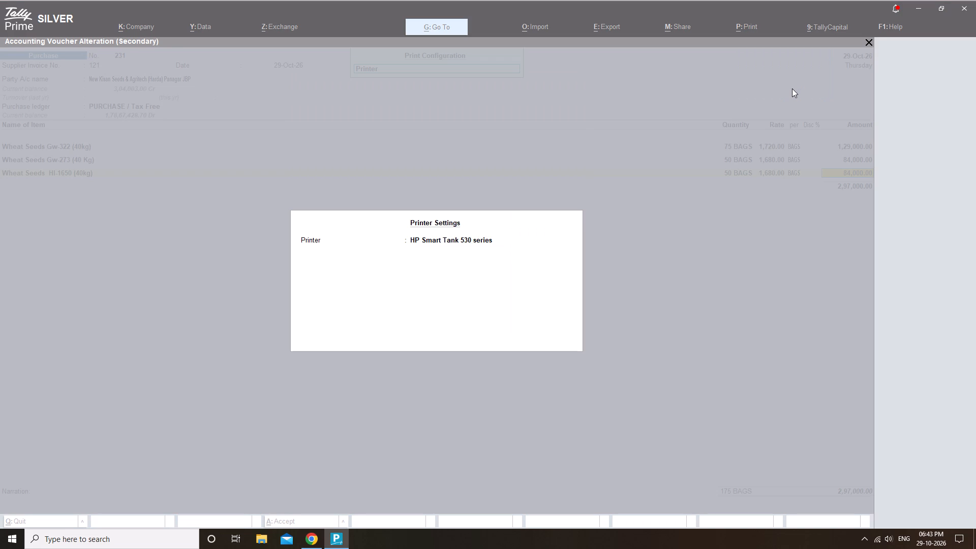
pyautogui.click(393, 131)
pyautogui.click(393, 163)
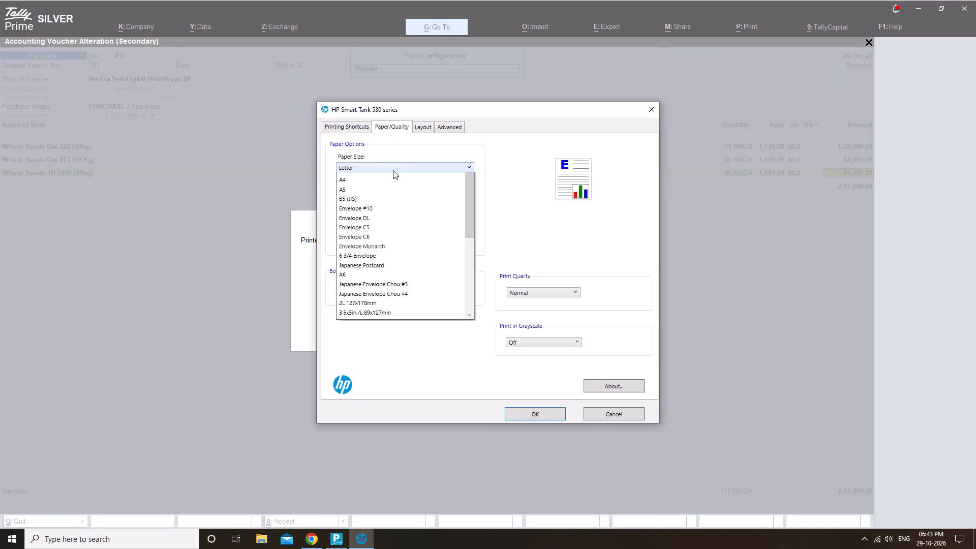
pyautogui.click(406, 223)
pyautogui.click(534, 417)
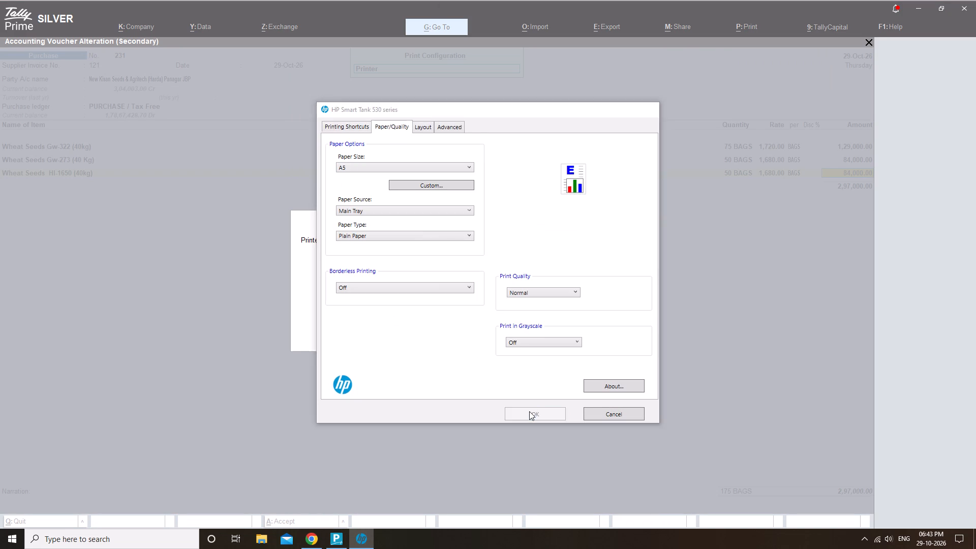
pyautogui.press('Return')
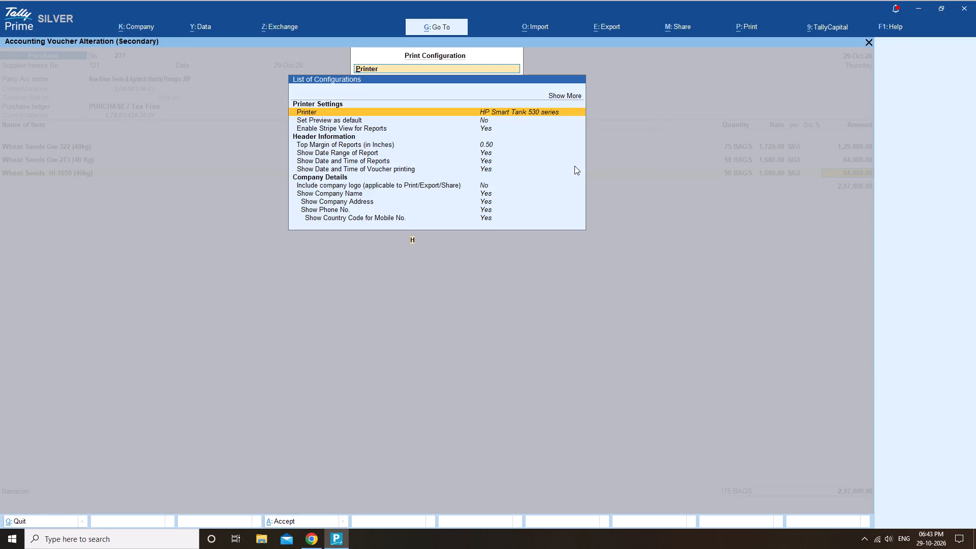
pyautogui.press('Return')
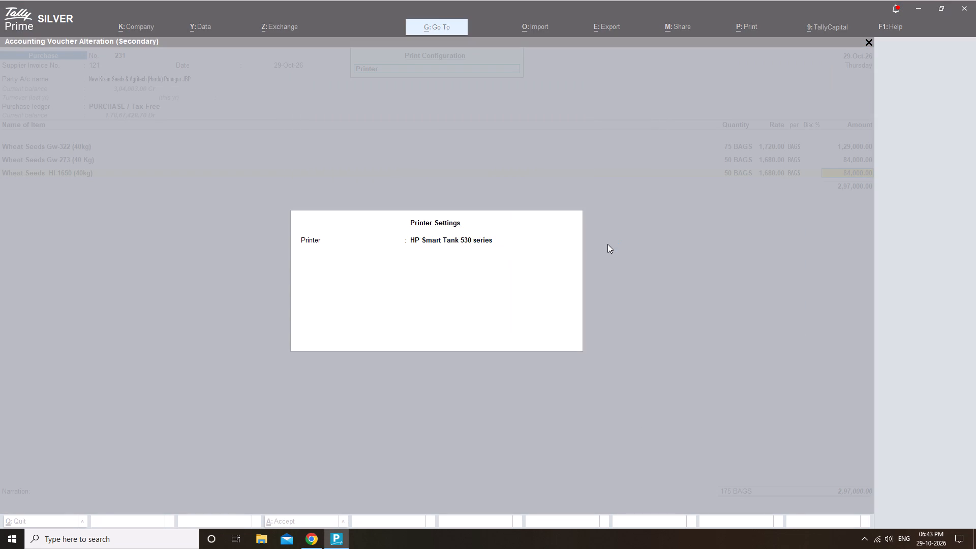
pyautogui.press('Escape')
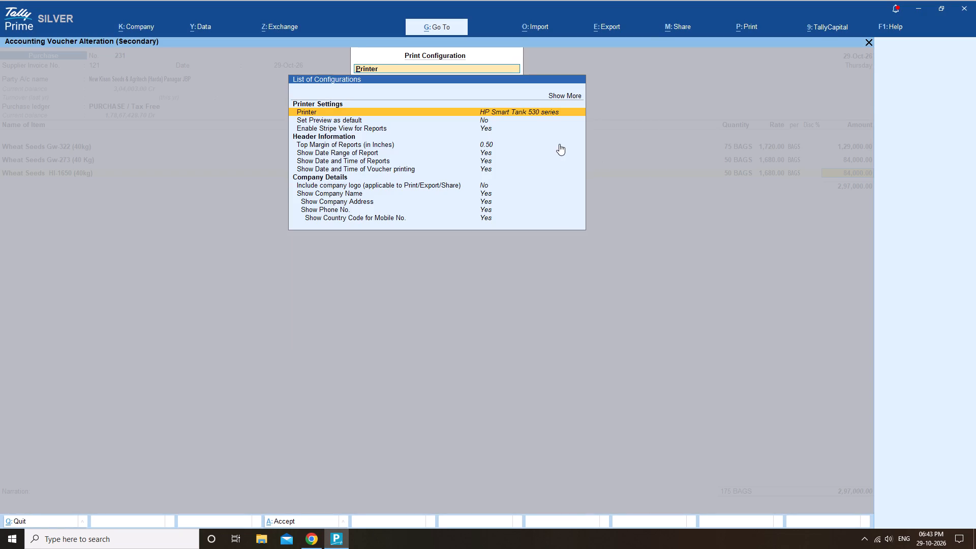
# Select the HP Smart Tank 530 series printer, set its paper size to A5, and accept the printer settings.
pyautogui.press('Return')
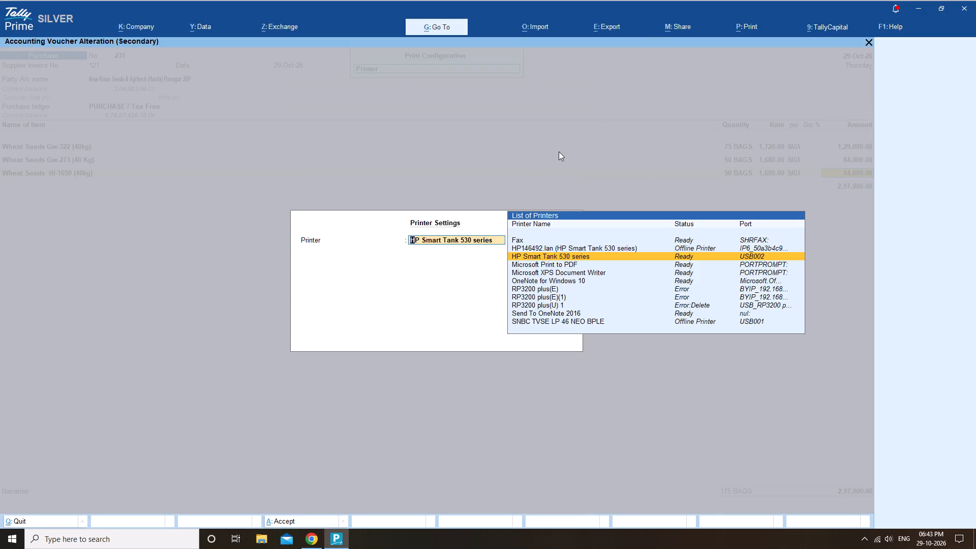
pyautogui.press('Return')
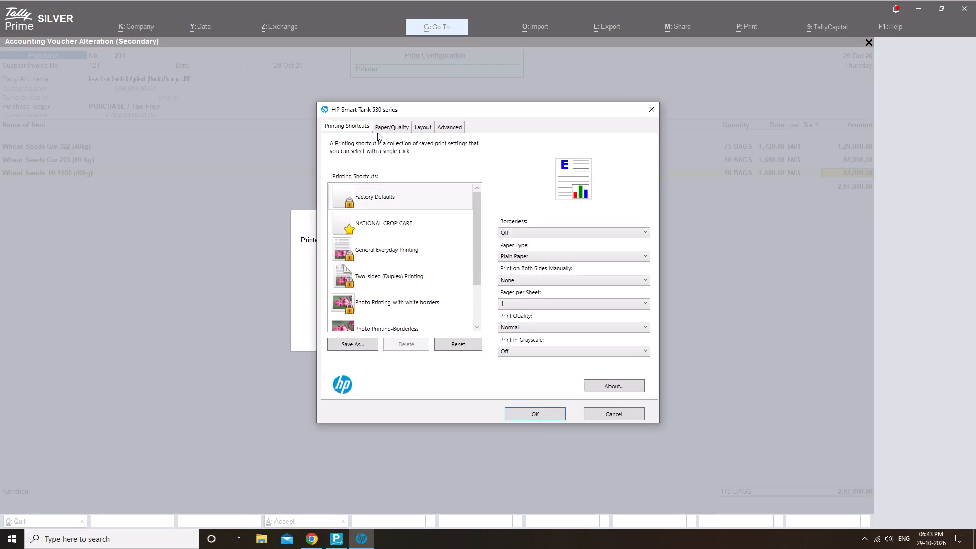
pyautogui.click(377, 133)
pyautogui.click(366, 164)
pyautogui.click(356, 226)
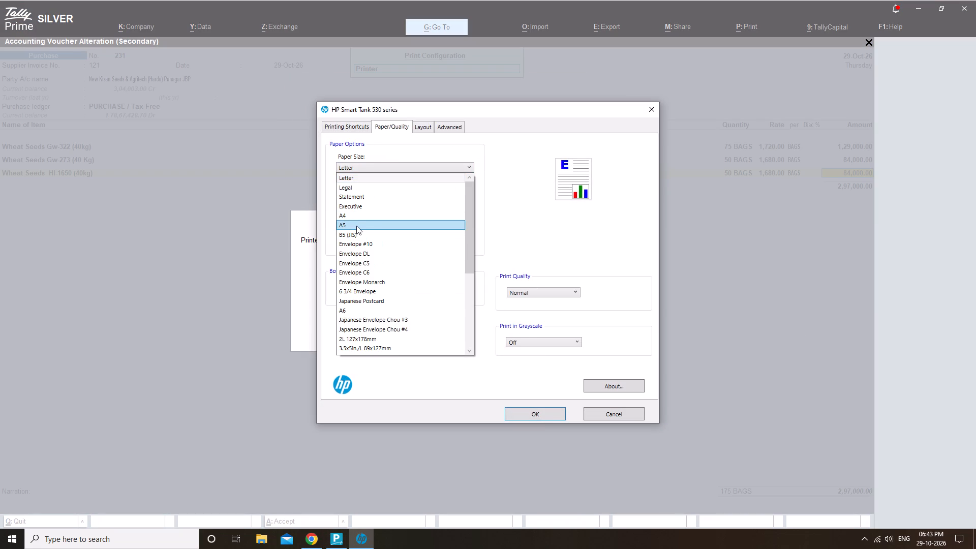
pyautogui.click(516, 413)
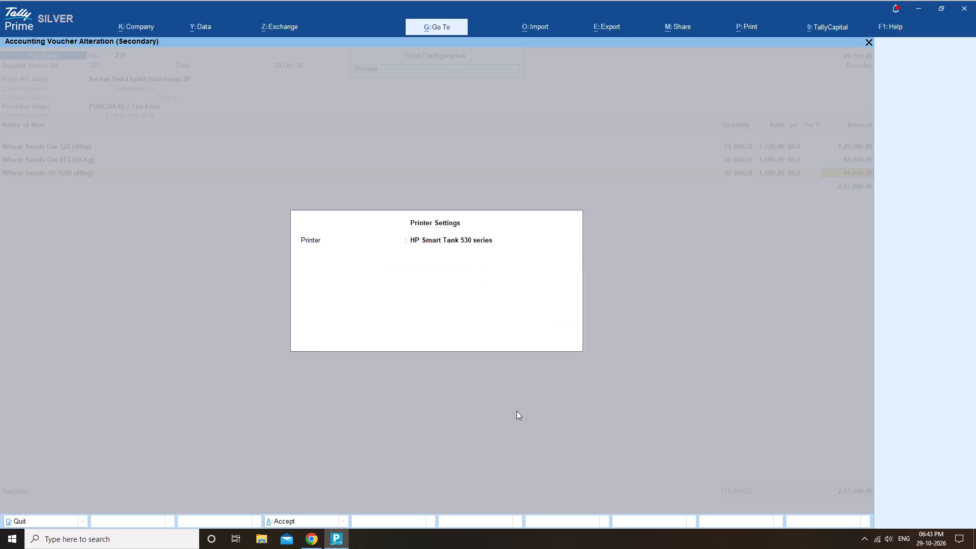
pyautogui.hotkey('ctrl', 'a')
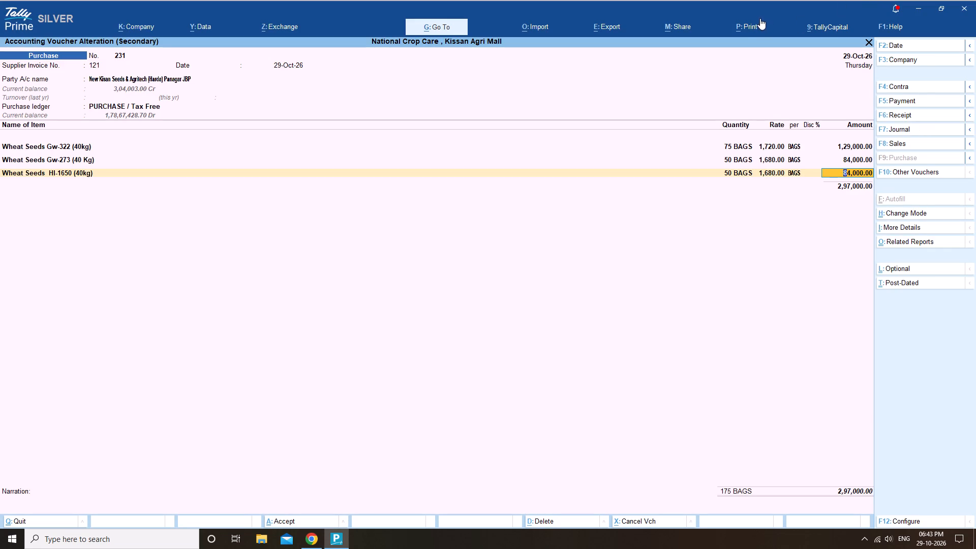
# Print the current purchase voucher No. 231 on the HP Smart Tank 530 series printer.
pyautogui.click(758, 20)
pyautogui.click(793, 68)
pyautogui.click(805, 59)
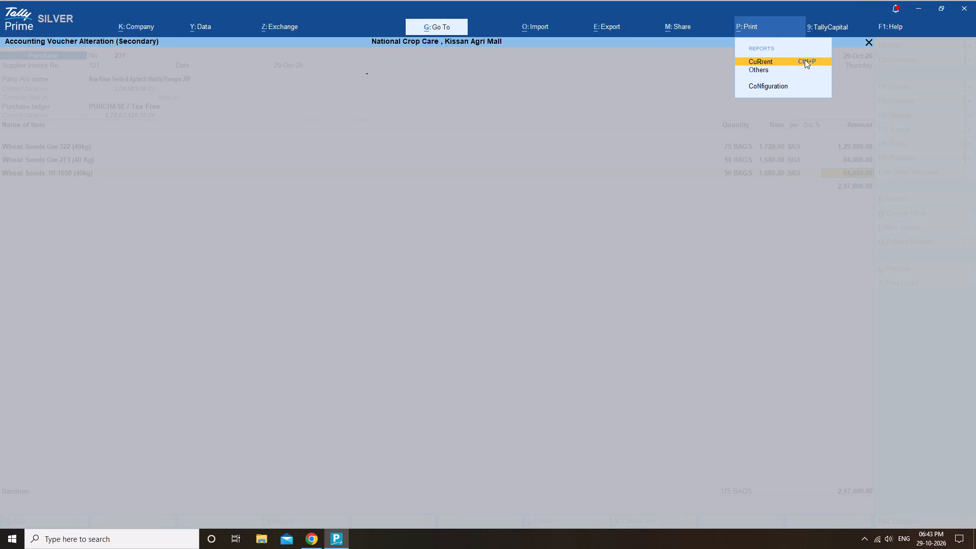
pyautogui.press('Escape')
pyautogui.click(752, 22)
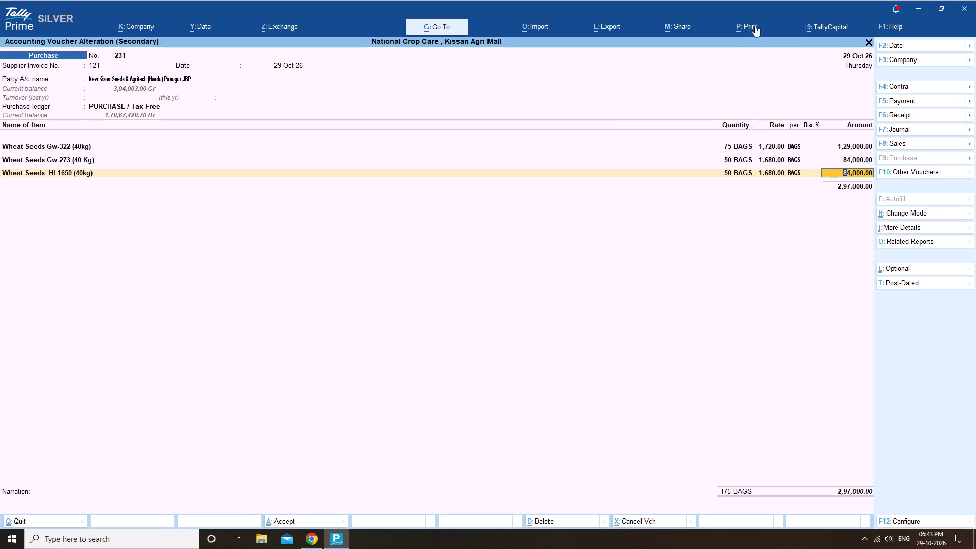
pyautogui.click(794, 62)
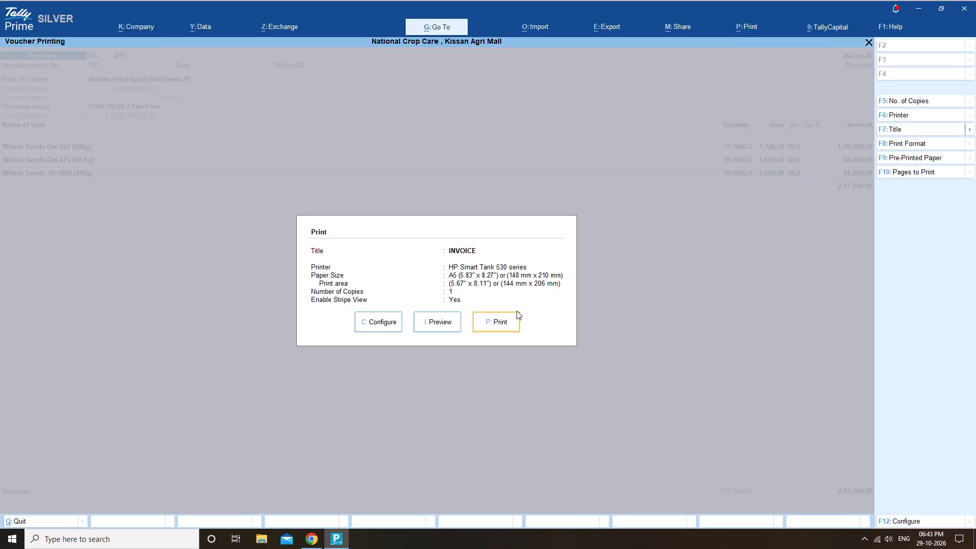
pyautogui.click(512, 314)
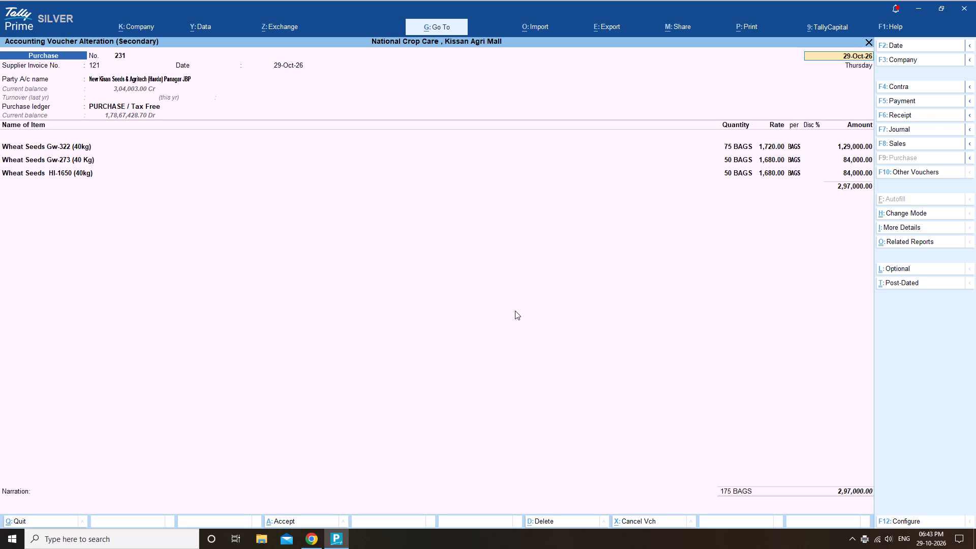
# Switch to myBillBook and clear the sales price of Wheat Seeds Gw-322 F-1 (Unnati) 40 kg in the item being edited.
pyautogui.hotkey('alt', 'Tab')
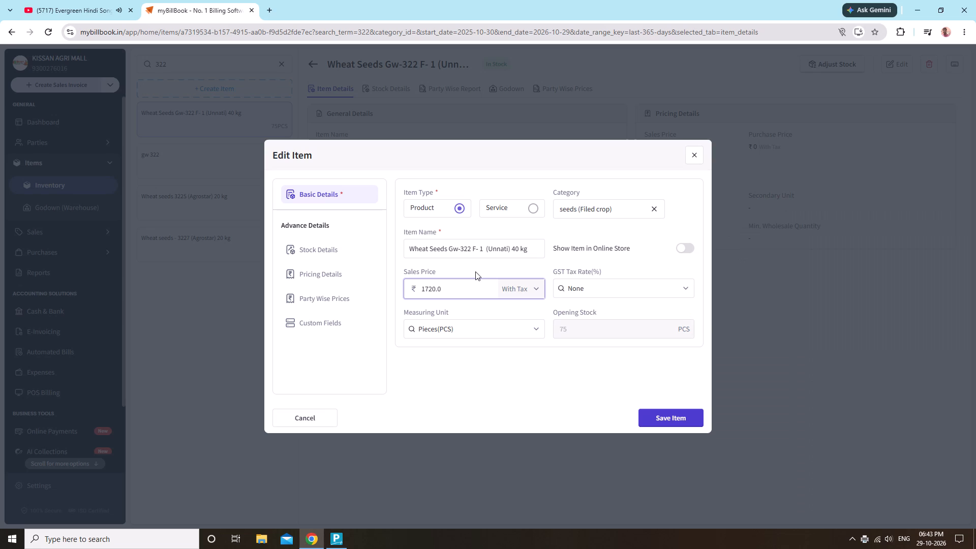
pyautogui.press('BackSpace')
pyautogui.press('BackSpace')
pyautogui.press('BackSpace')
pyautogui.press('BackSpace')
pyautogui.press('BackSpace')
pyautogui.press('BackSpace')
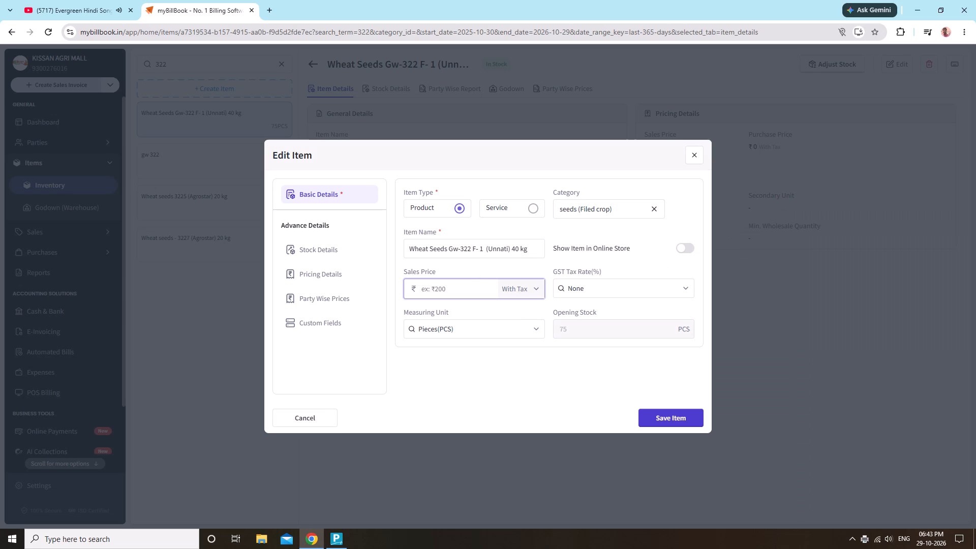
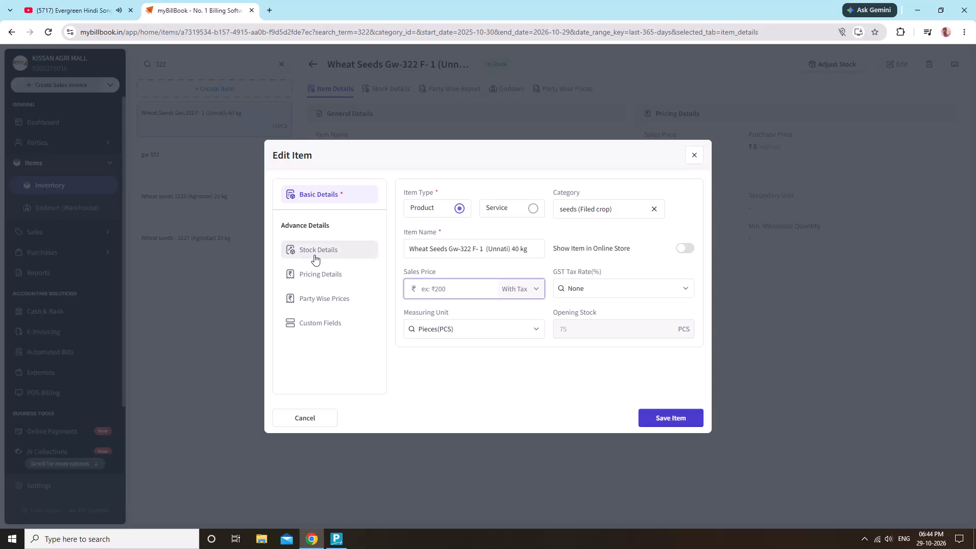
# Set the sales price of Wheat Seeds Gw-322 F-1 (Unnati) 40 kg to 1920 and save the item.
pyautogui.click(314, 255)
pyautogui.click(449, 328)
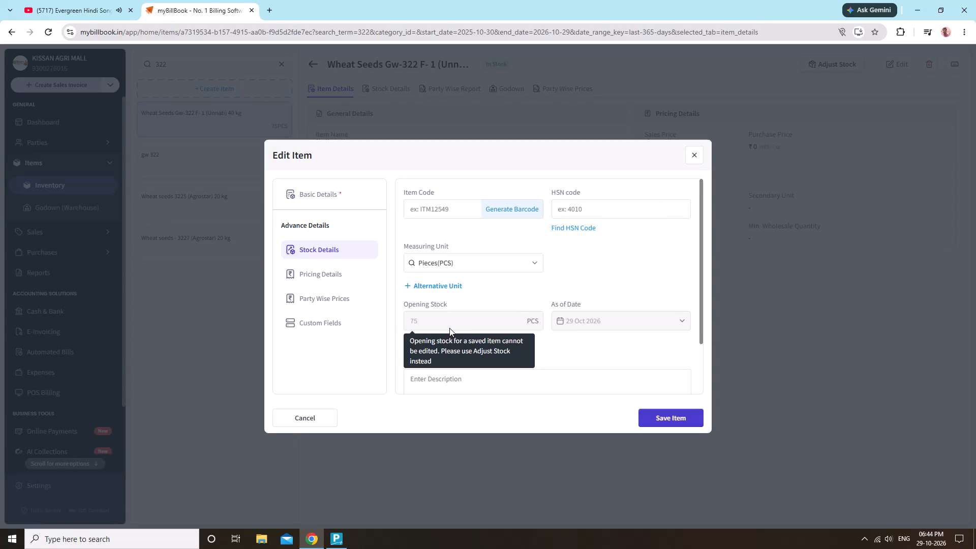
pyautogui.click(449, 324)
pyautogui.click(333, 191)
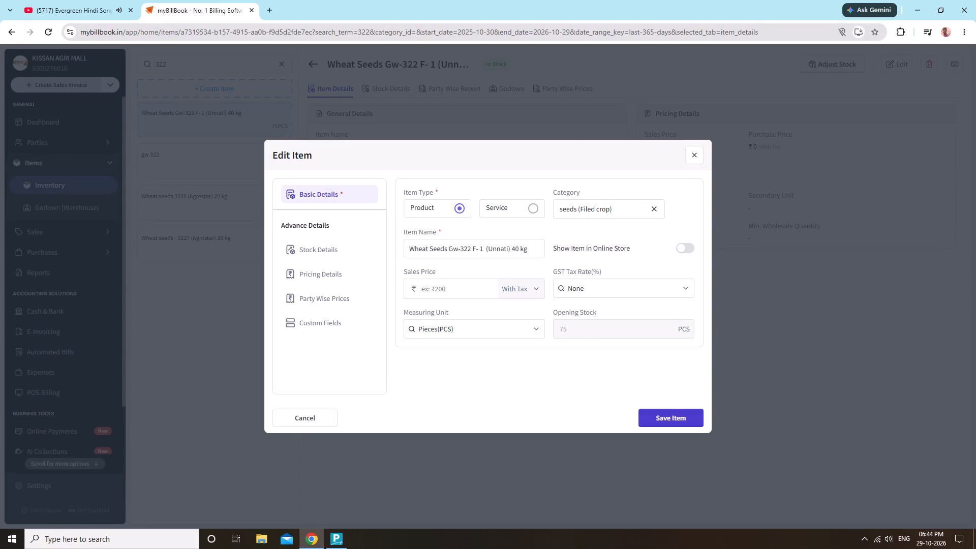
pyautogui.click(450, 287)
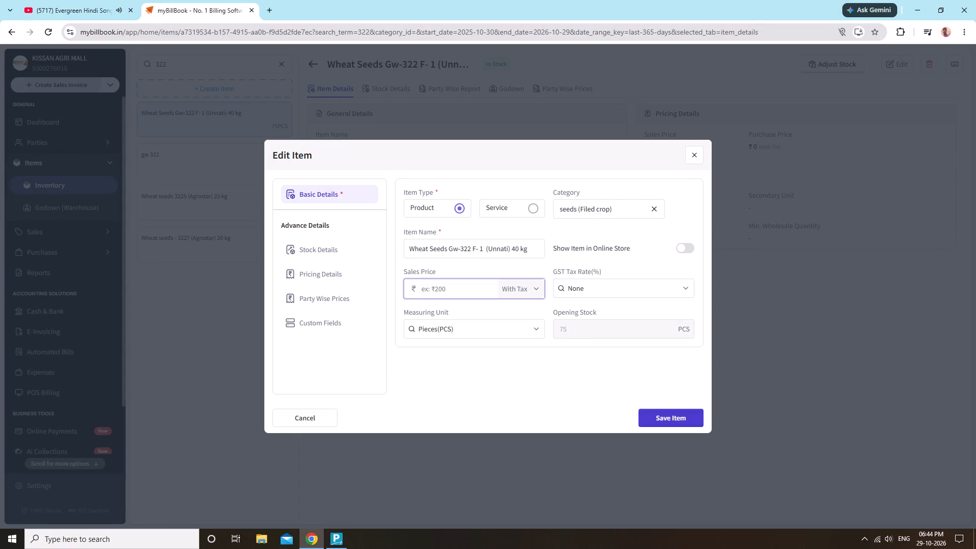
pyautogui.write('1920')
pyautogui.click(672, 424)
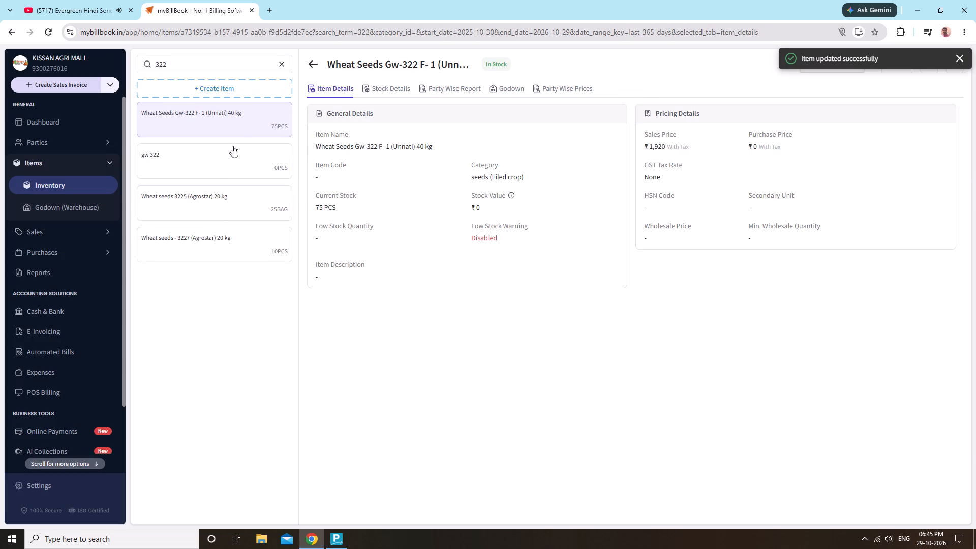
# Search the inventory for 273, set the sales price of Wheat Seeds Gw-273 (New Kisan) 40 Kg to 1800, and save the item.
pyautogui.click(280, 64)
pyautogui.write('273')
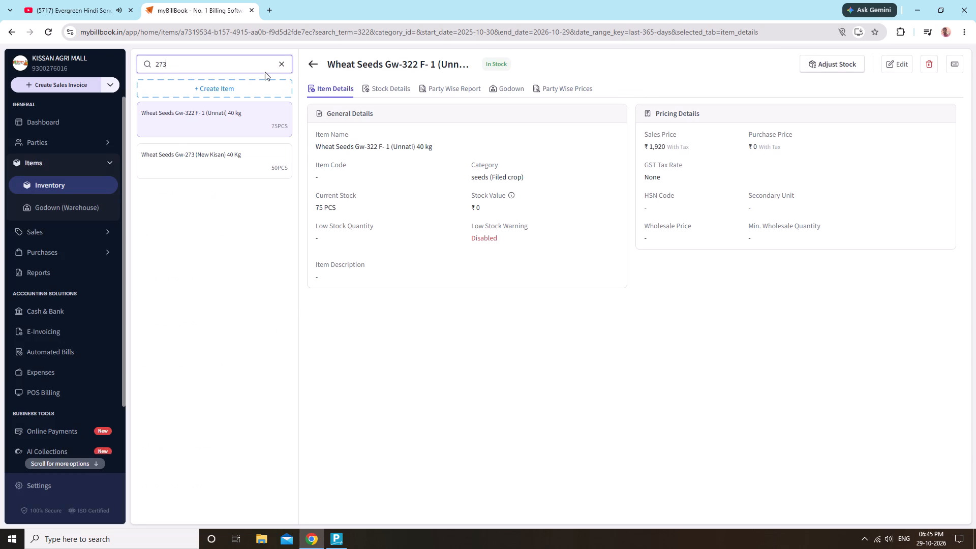
pyautogui.click(187, 170)
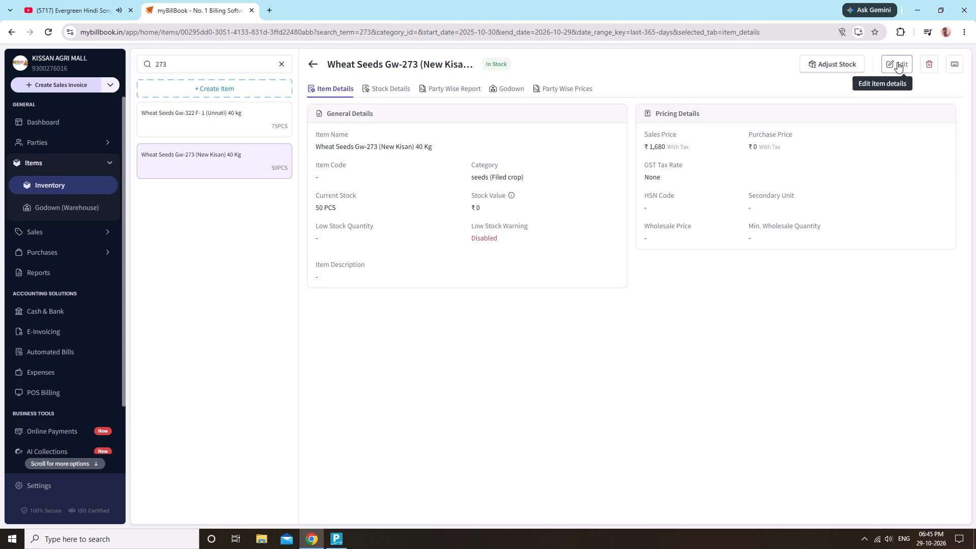
pyautogui.click(897, 62)
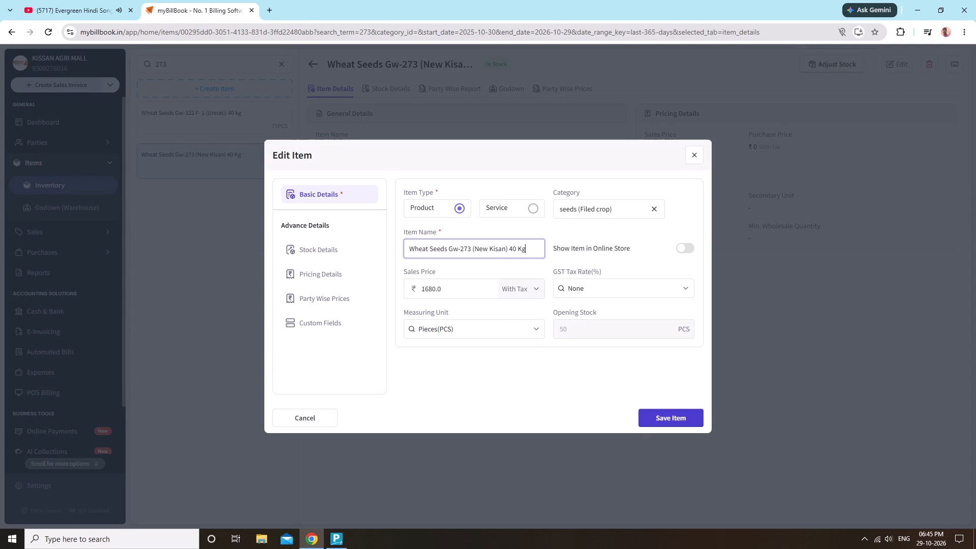
pyautogui.click(464, 284)
pyautogui.press('BackSpace')
pyautogui.press('BackSpace')
pyautogui.press('BackSpace')
pyautogui.press('BackSpace')
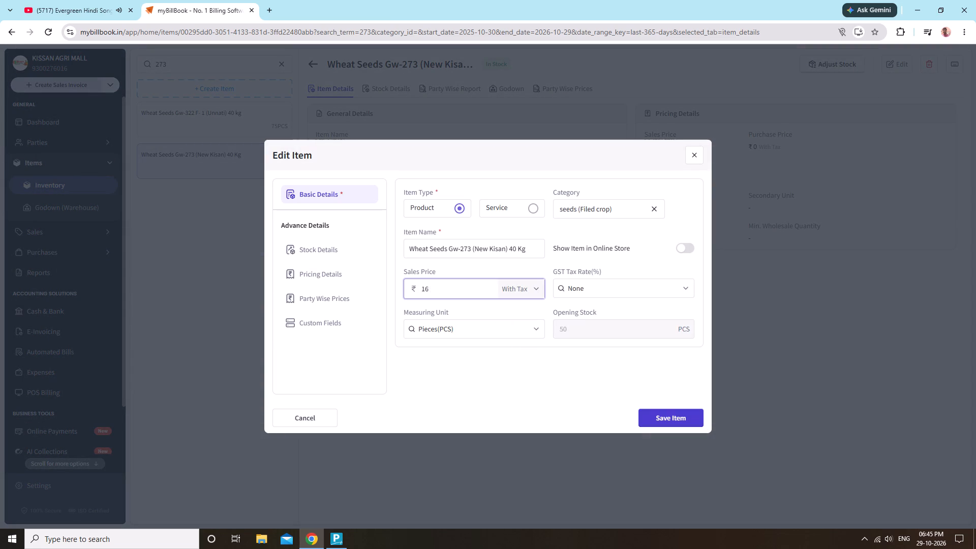
pyautogui.press('BackSpace')
pyautogui.press('BackSpace')
pyautogui.write('1800')
pyautogui.click(289, 250)
pyautogui.click(677, 417)
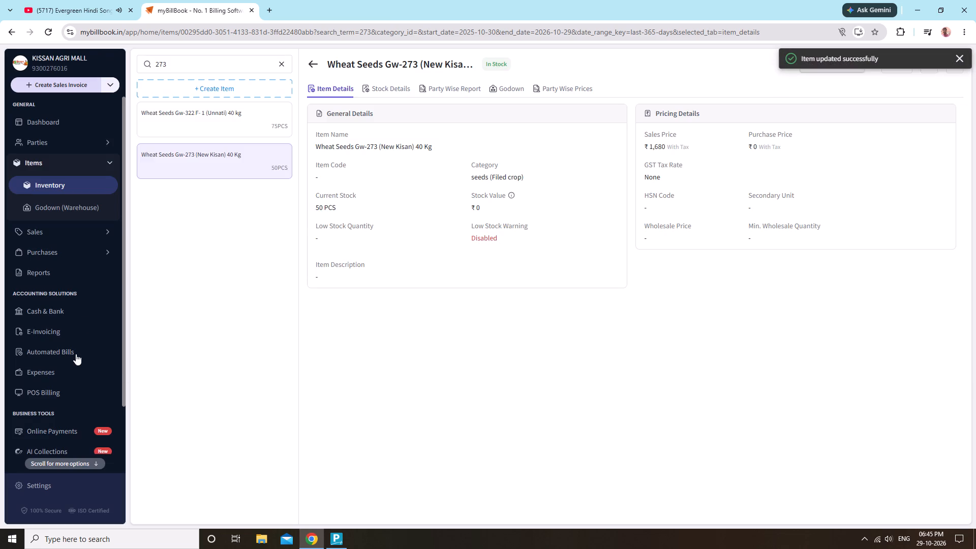
pyautogui.click(468, 355)
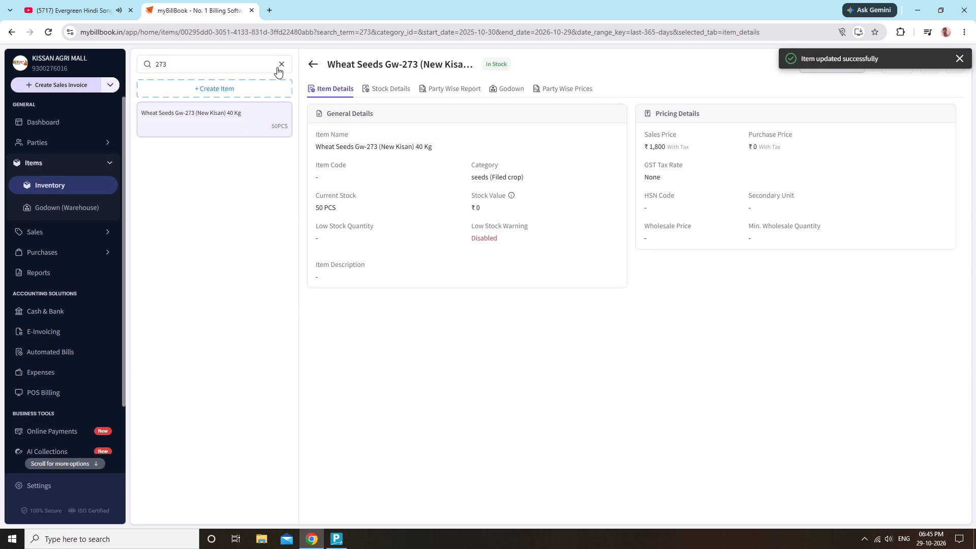
# Search the inventory for 1650 and open Wheat Seeds HI-1650 (New Kisan) 40 kg to check its pricing details.
pyautogui.click(277, 67)
pyautogui.write('1650')
pyautogui.click(206, 147)
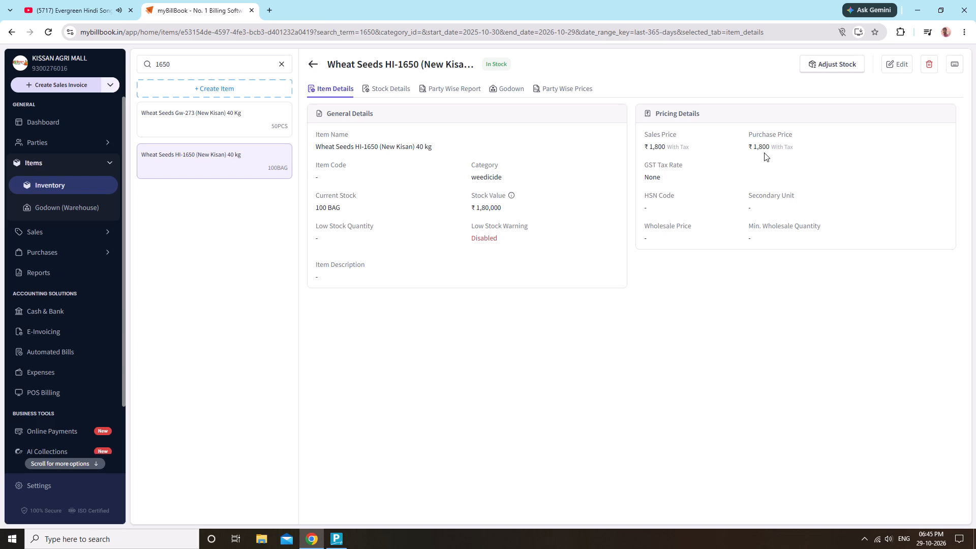
pyautogui.click(619, 271)
pyautogui.click(729, 274)
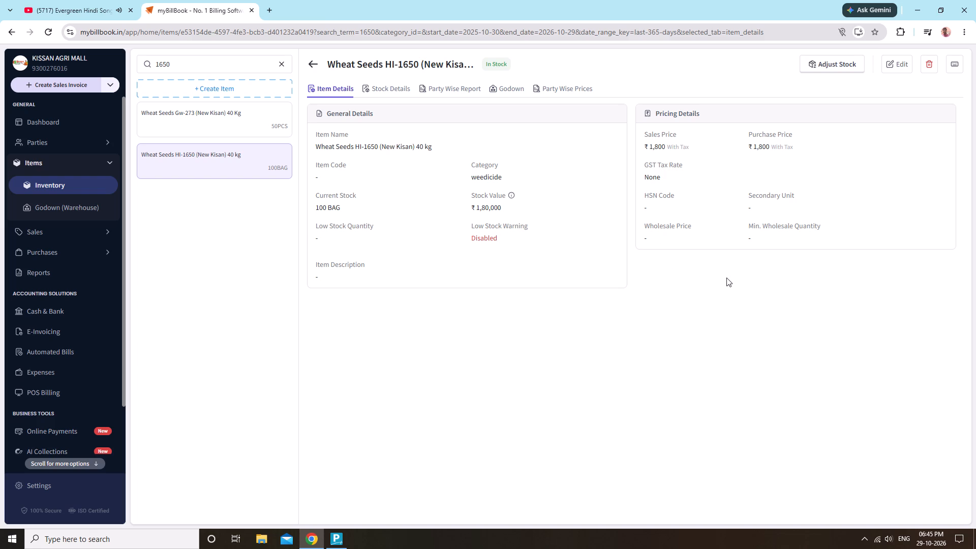
pyautogui.click(726, 278)
# Switch to TallyPrime and accept the altered purchase voucher No. 231.
pyautogui.click(347, 538)
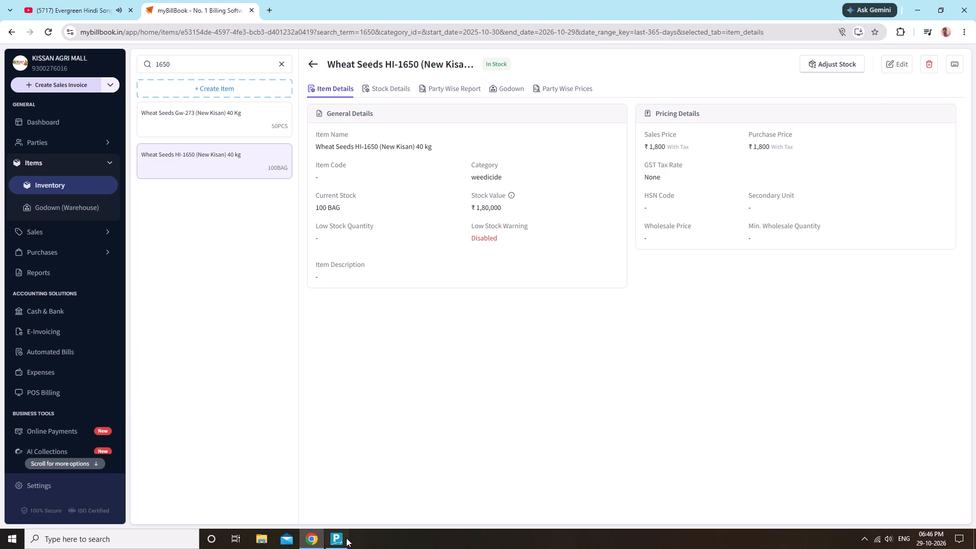
pyautogui.hotkey('ctrl', 'a')
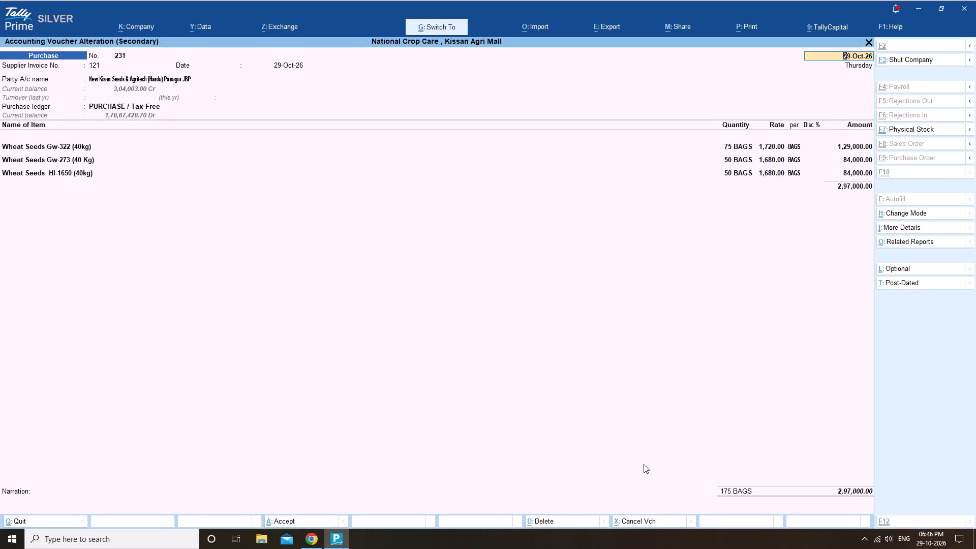
pyautogui.hotkey('ctrl', 'a')
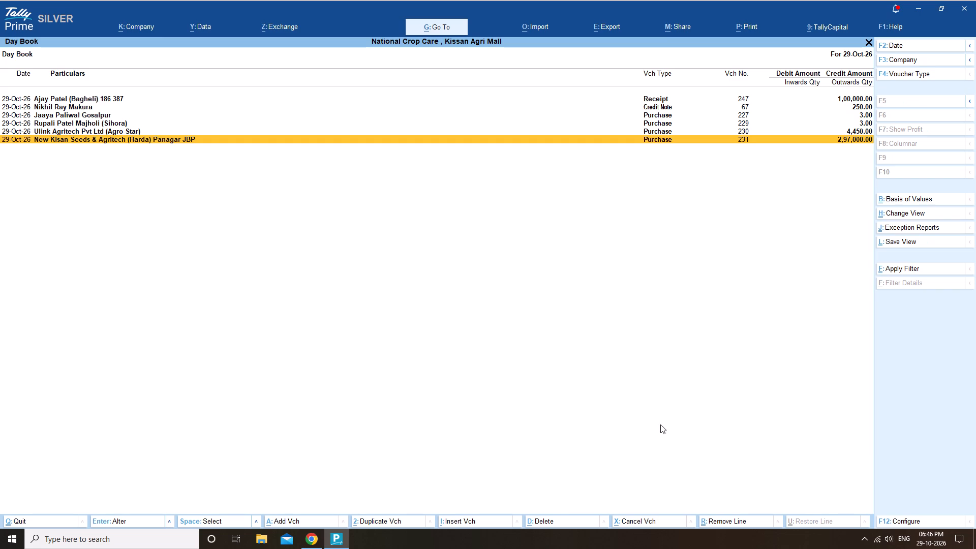
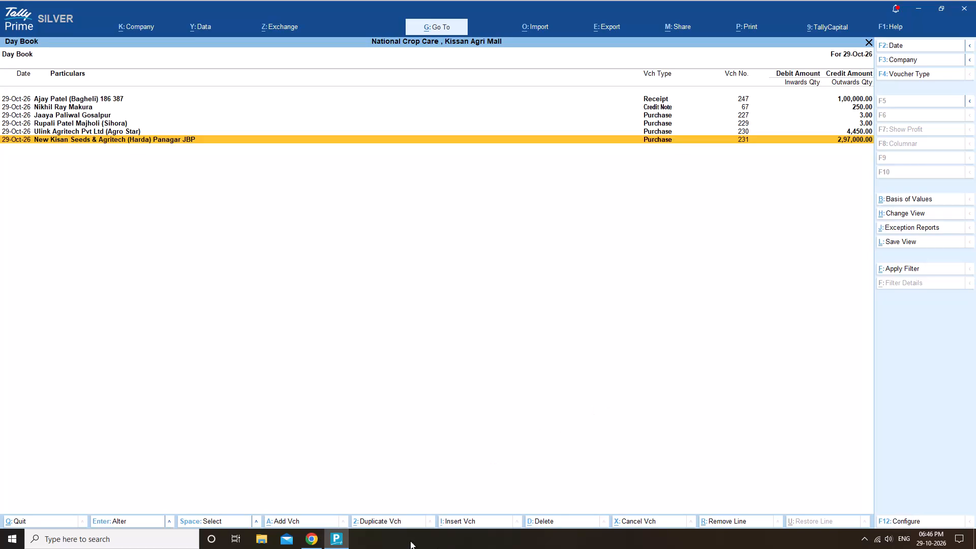
# Switch to myBillBook, search the parties for "chhot", and open the transactions of the matching customer from Pondi.
pyautogui.click(308, 530)
pyautogui.click(59, 155)
pyautogui.click(52, 142)
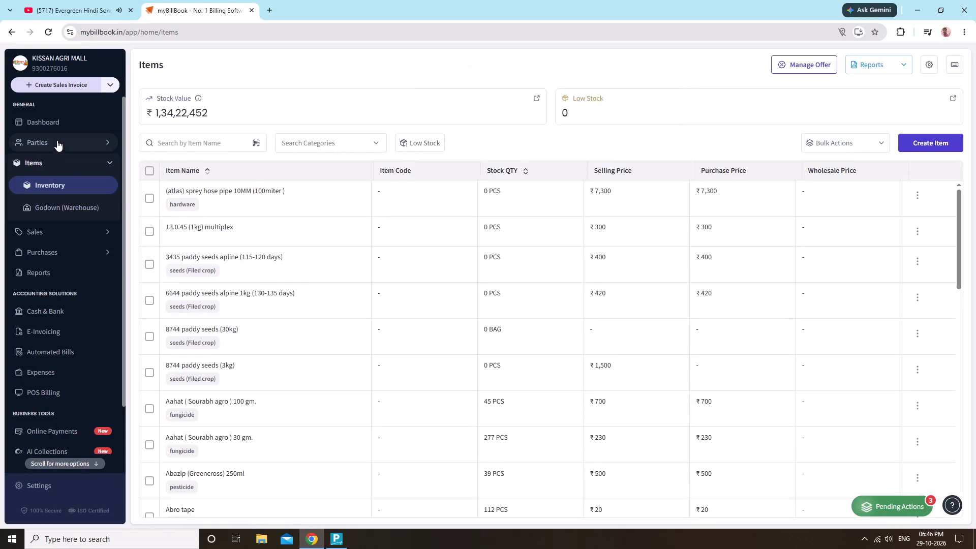
pyautogui.click(192, 141)
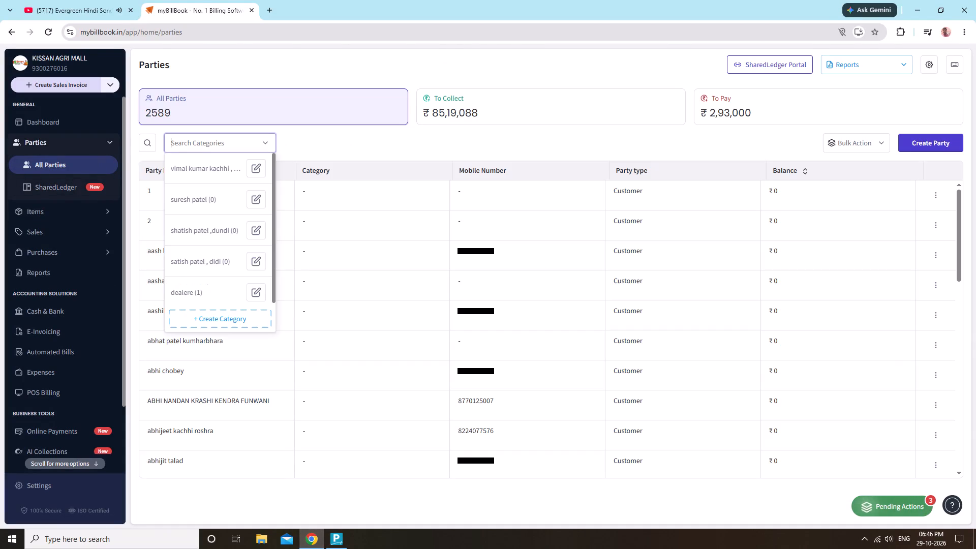
pyautogui.write('chhot')
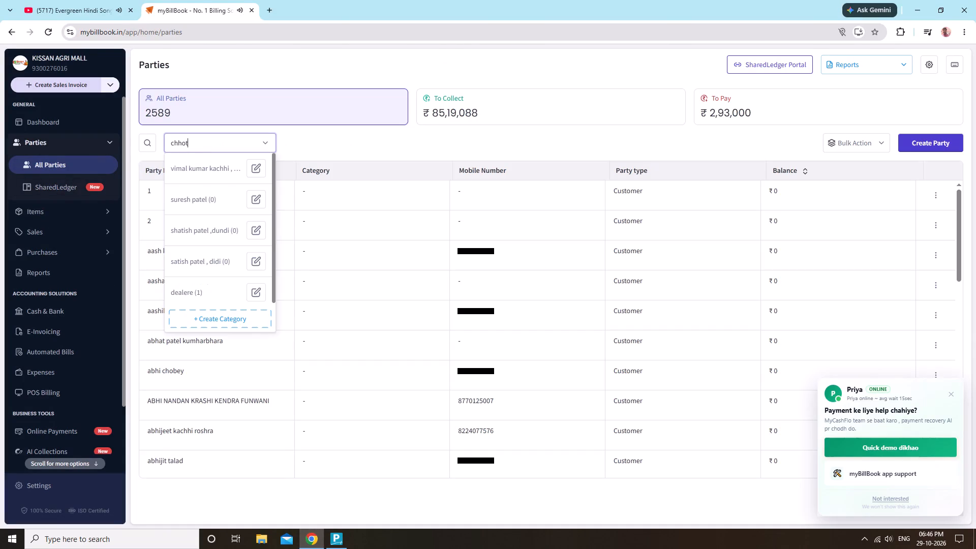
pyautogui.click(359, 161)
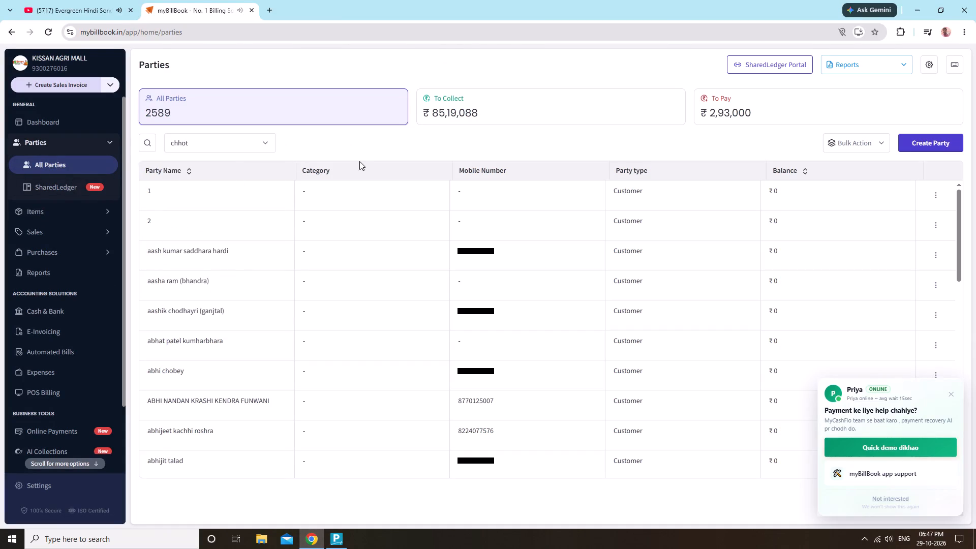
pyautogui.click(152, 146)
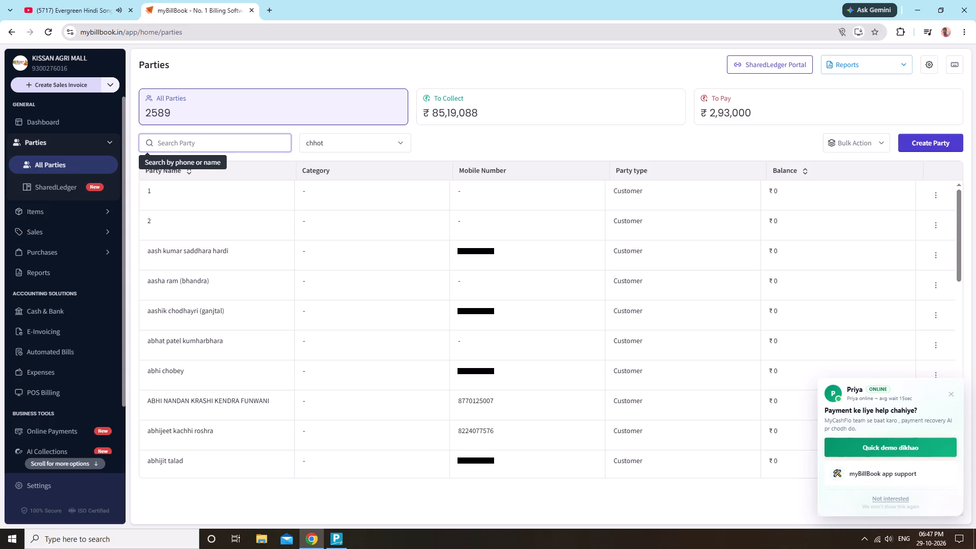
pyautogui.write('ch')
pyautogui.press('h')
pyautogui.write('ot')
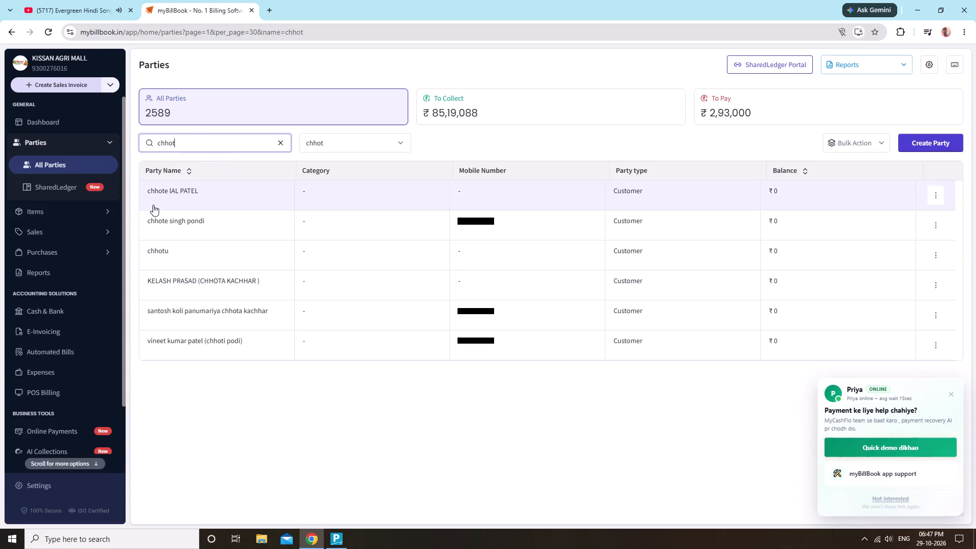
pyautogui.click(191, 227)
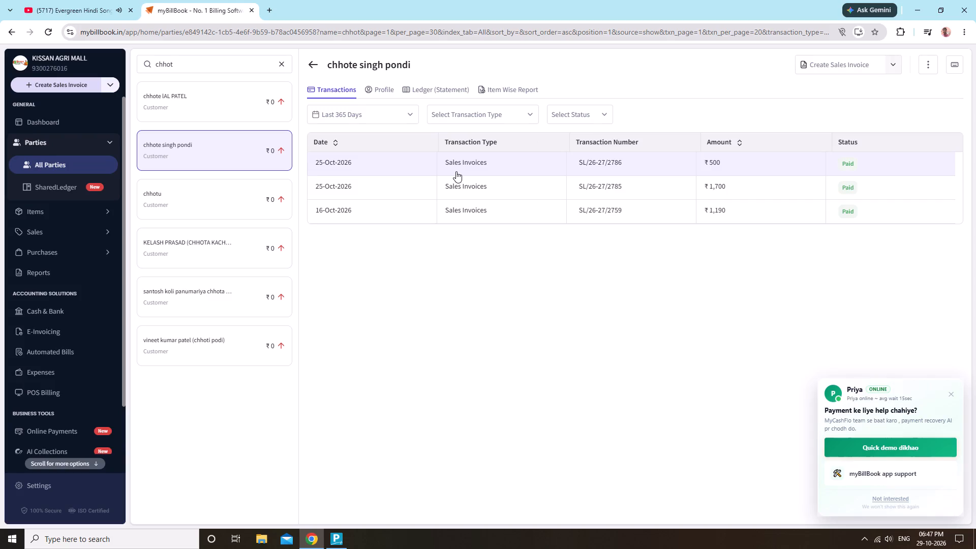
# Open the customer's sales invoice SL/26-27/2785 and examine its billed items, rates and totals, returning to the transactions list.
pyautogui.click(472, 179)
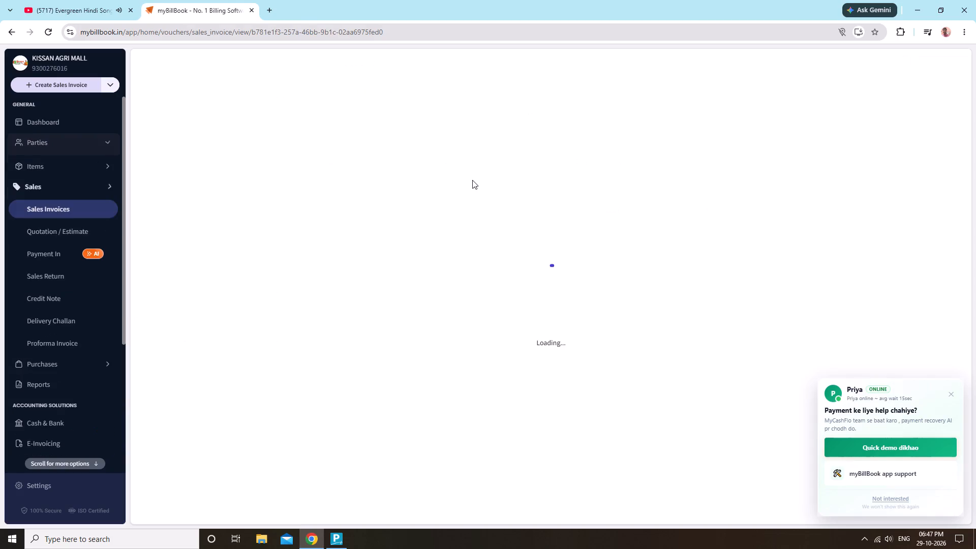
pyautogui.scroll(-2, 448, 278)
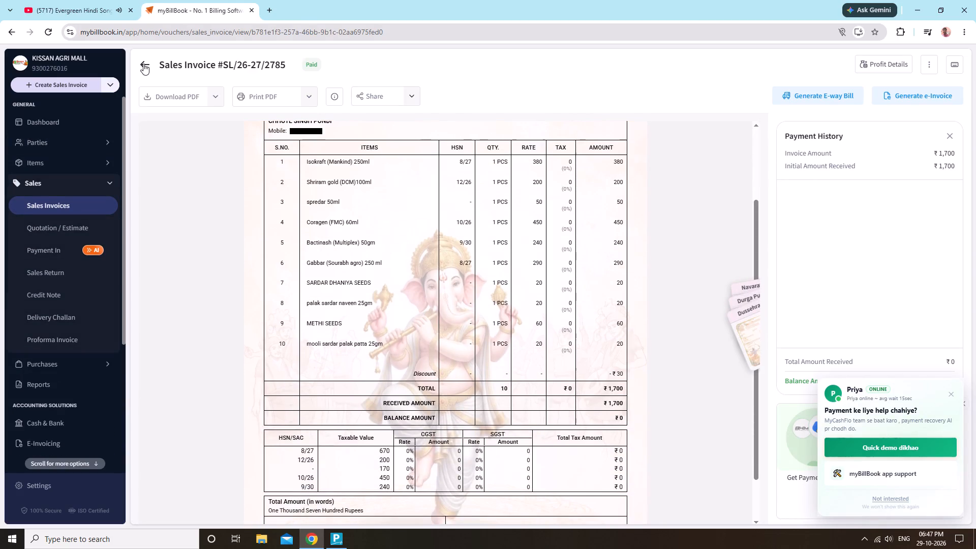
pyautogui.click(143, 64)
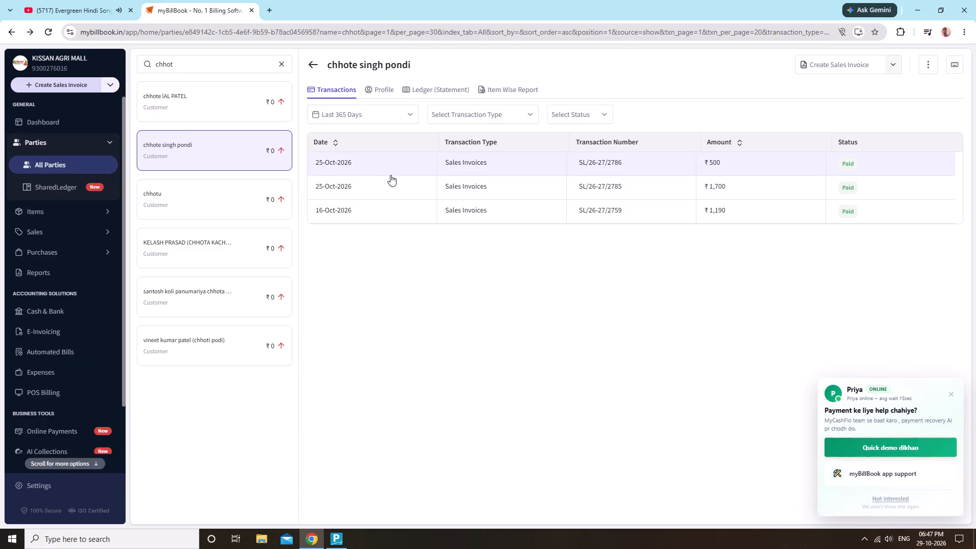
pyautogui.click(392, 181)
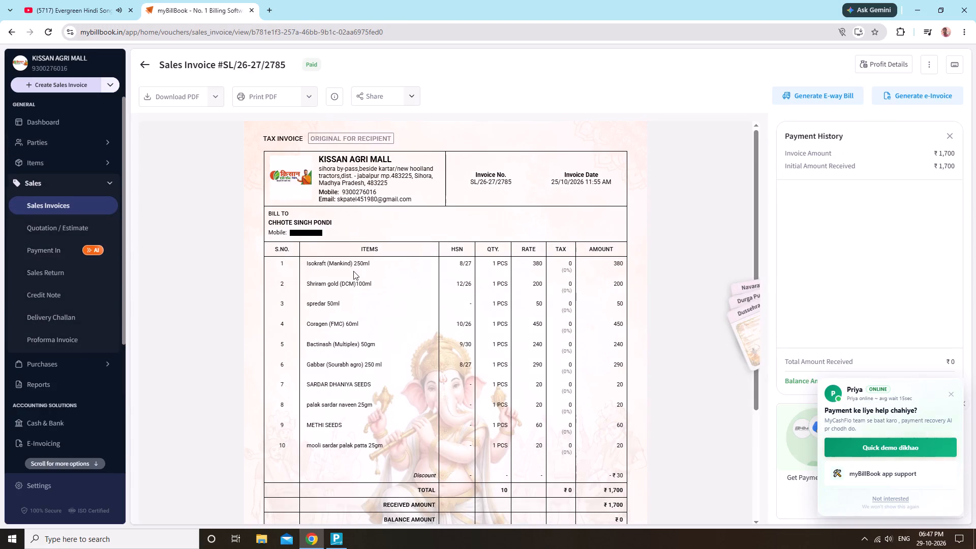
pyautogui.scroll(-1, 349, 296)
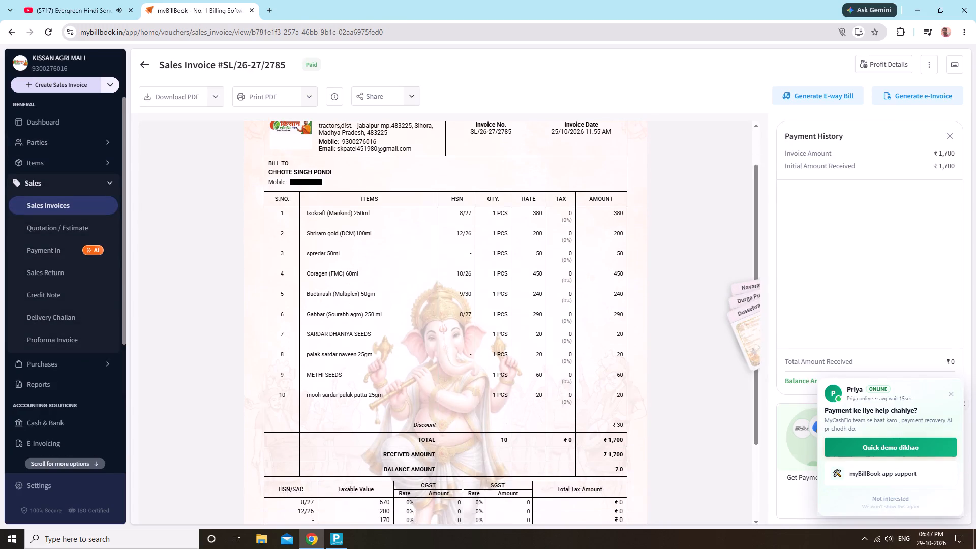
pyautogui.scroll(-1, 349, 296)
pyautogui.scroll(1, 344, 301)
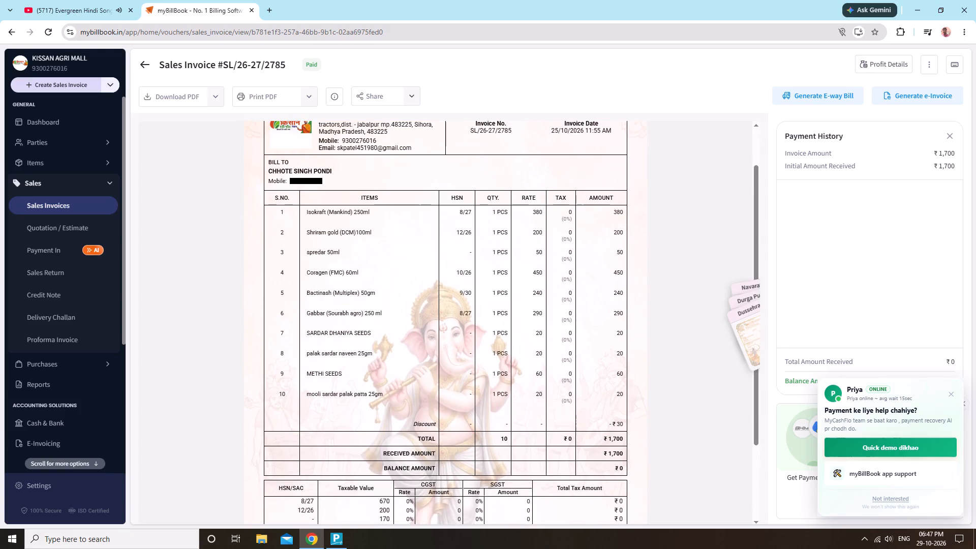
pyautogui.click(142, 61)
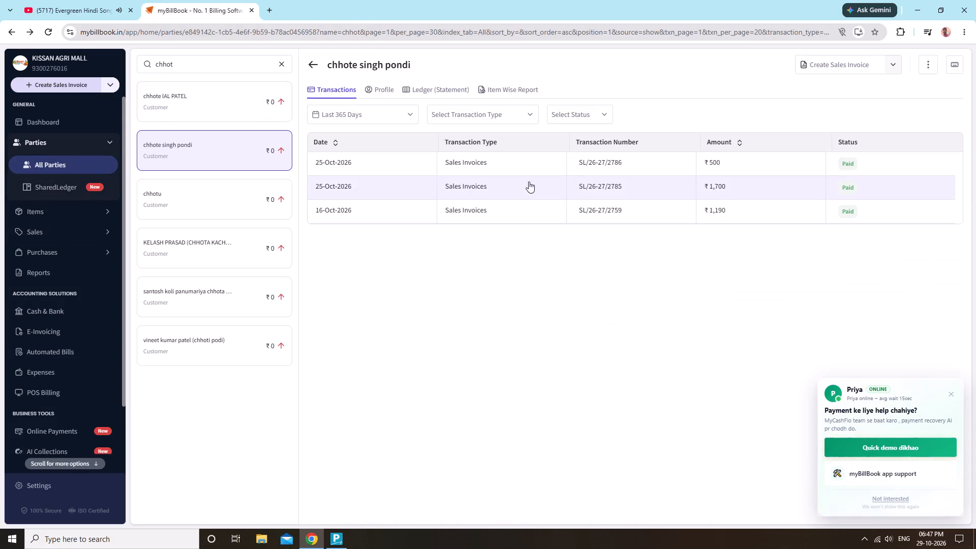
pyautogui.click(526, 169)
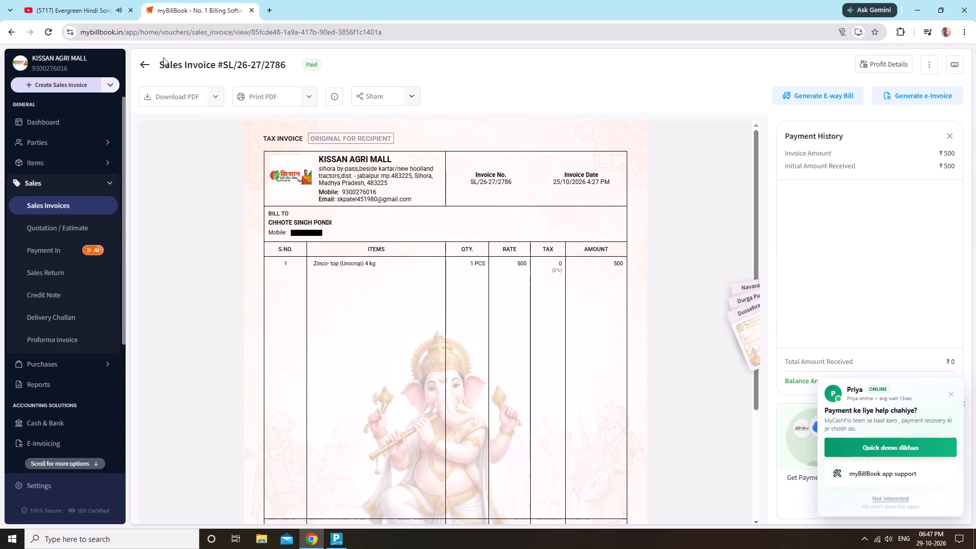
pyautogui.click(146, 66)
# Reopen sales invoice SL/26-27/2785 and review its item list and totals.
pyautogui.click(465, 182)
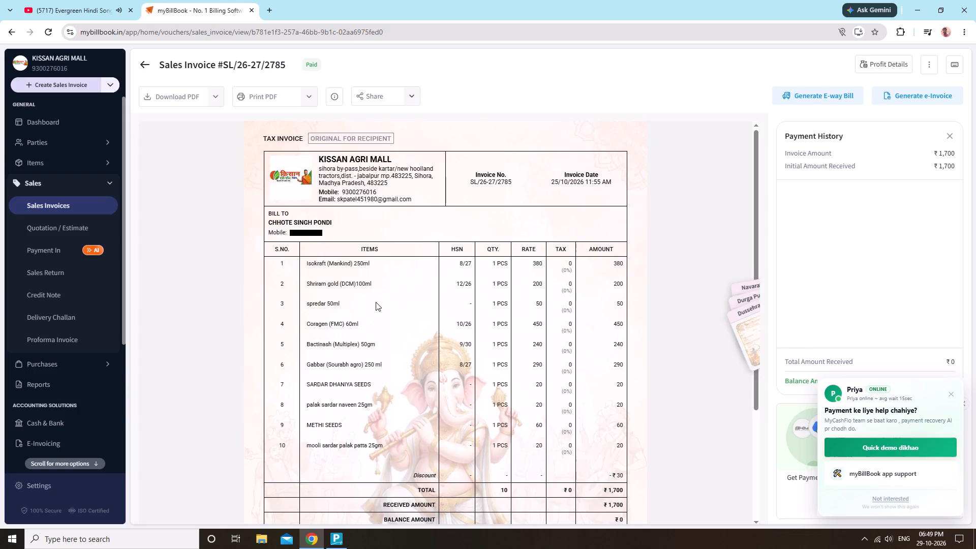
pyautogui.scroll(-2, 381, 304)
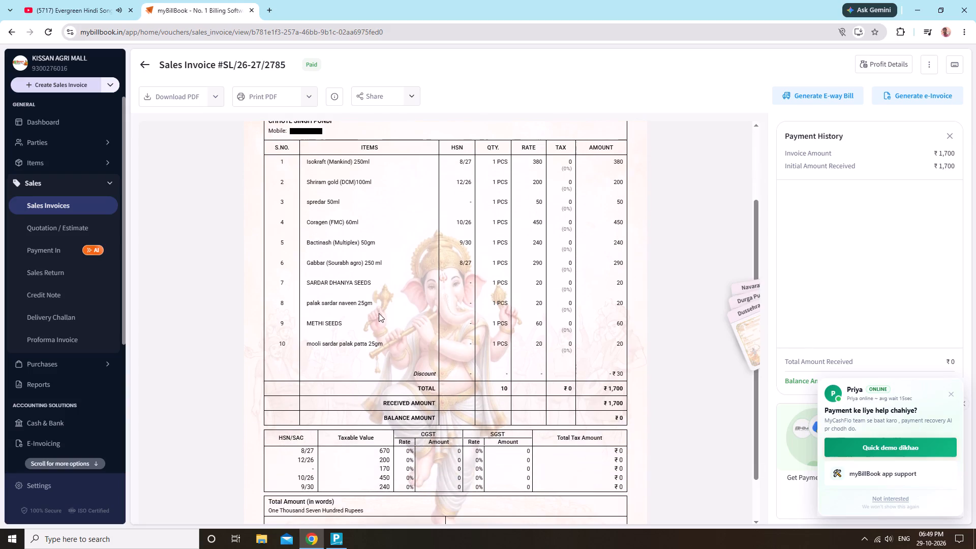
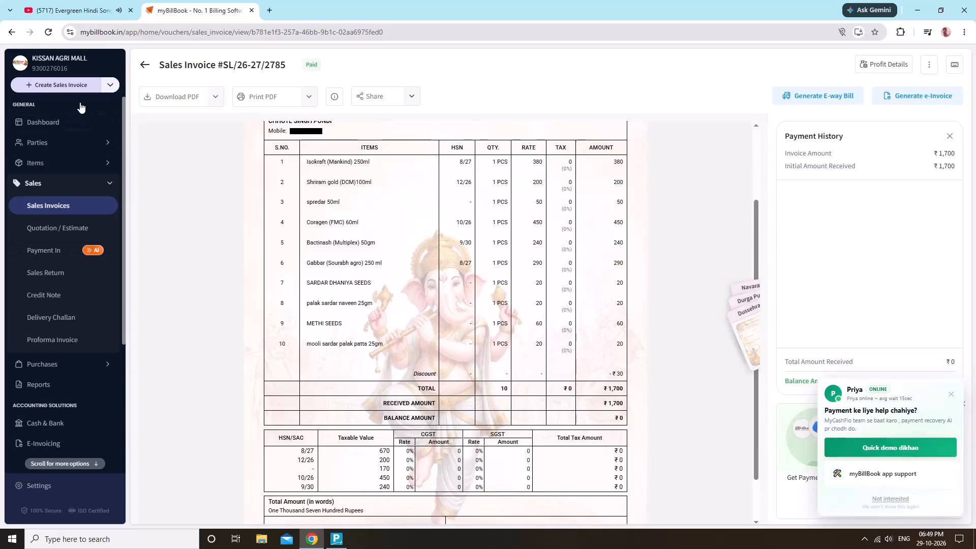
# Start a new sales invoice and bill it to the customer from Pondi, searching the parties for "chhot".
pyautogui.click(72, 86)
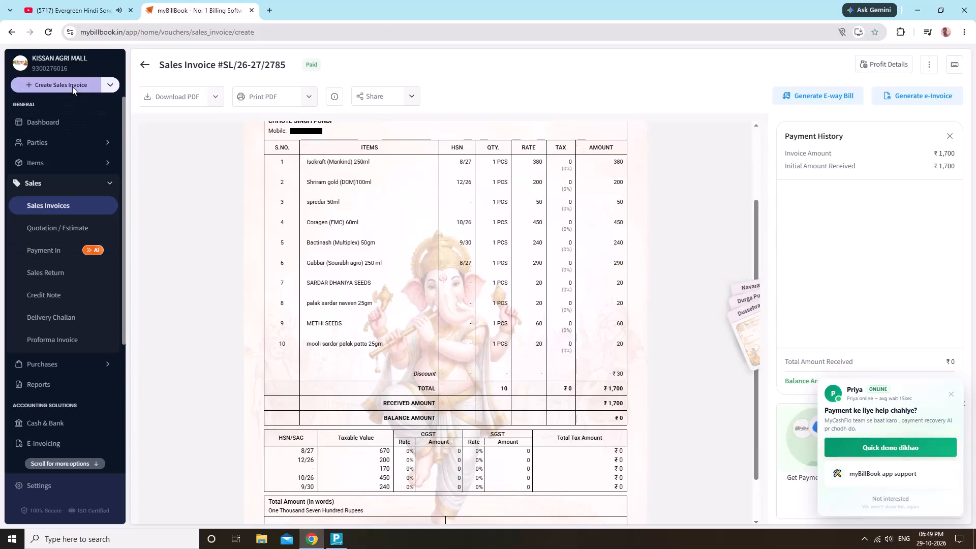
pyautogui.click(246, 174)
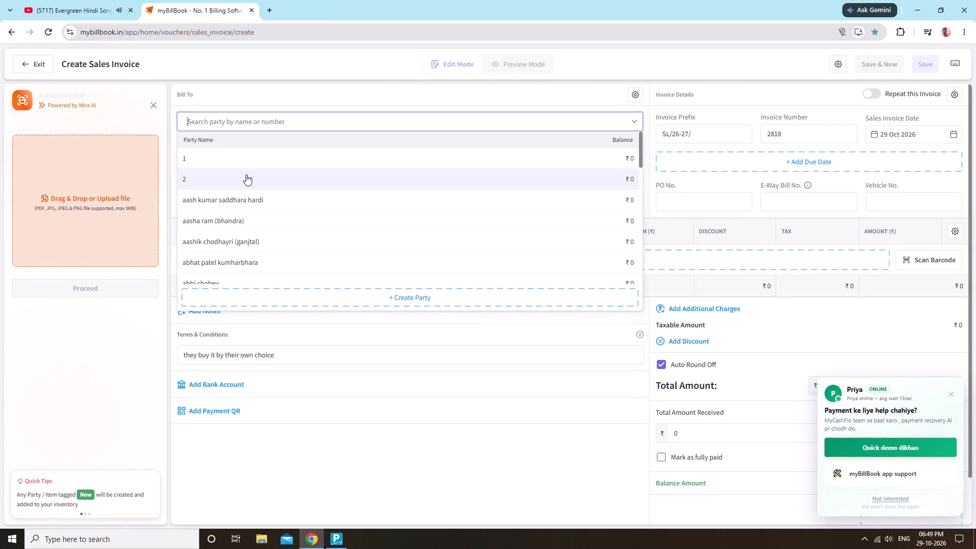
pyautogui.write('chho')
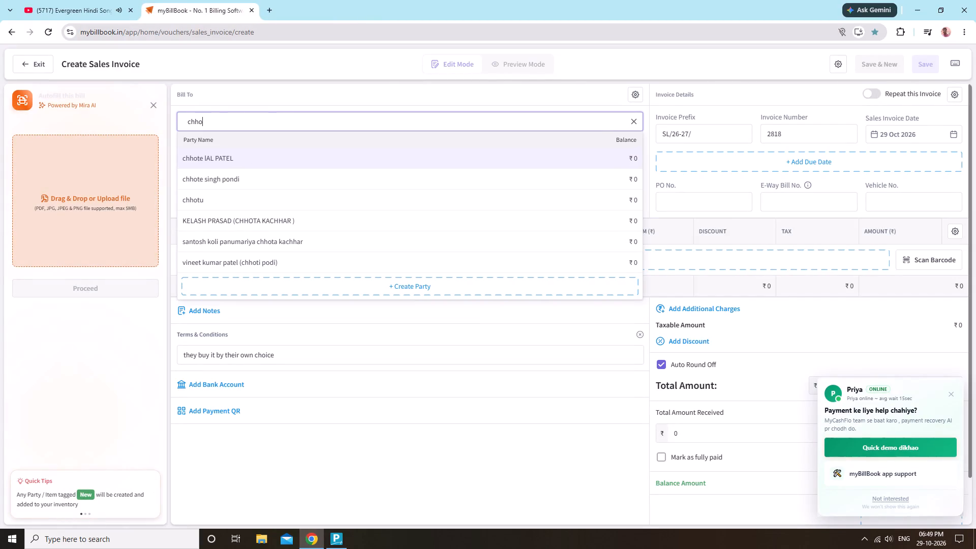
pyautogui.press('t')
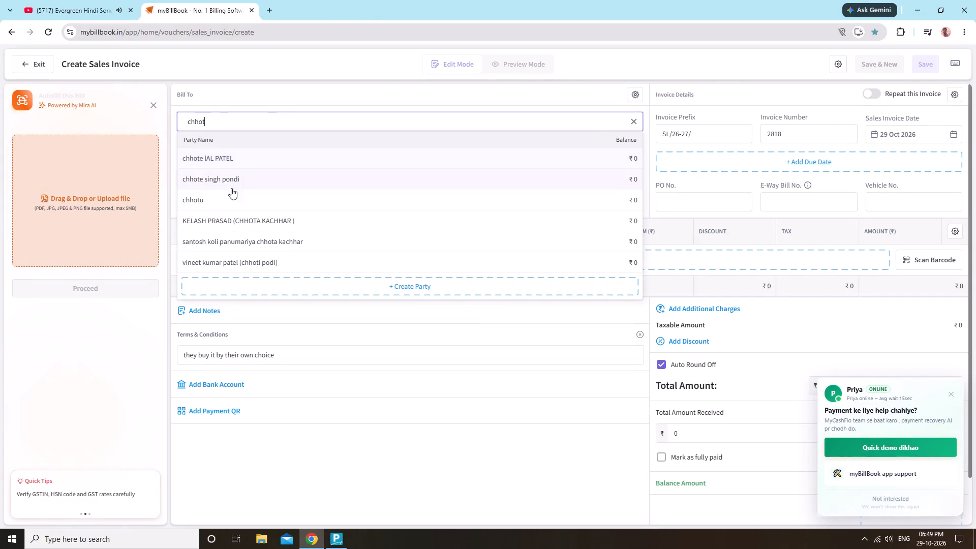
pyautogui.click(299, 175)
pyautogui.click(350, 259)
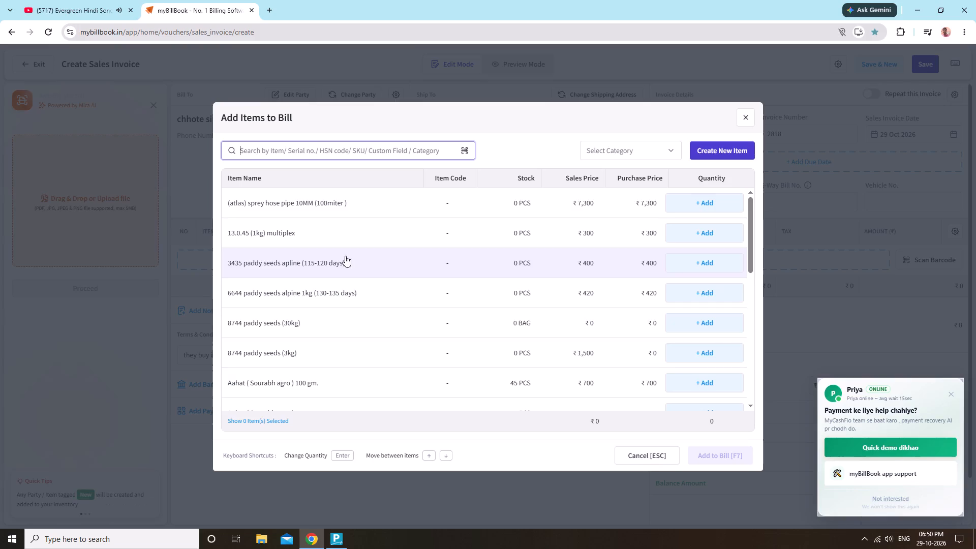
pyautogui.click(640, 463)
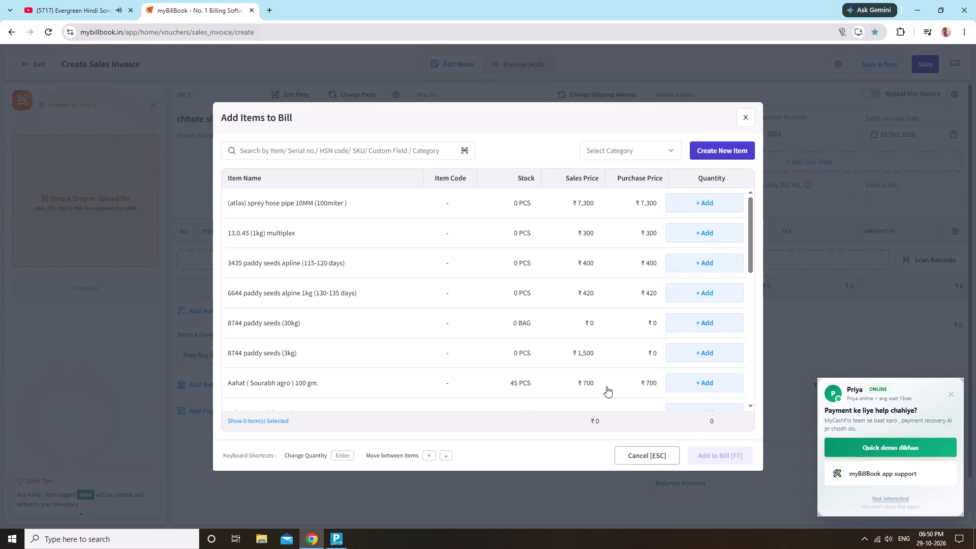
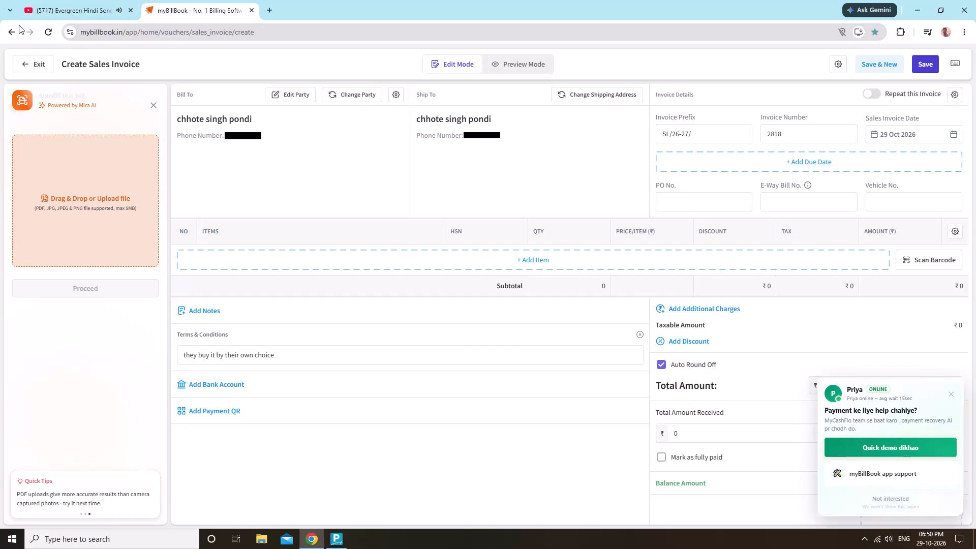
pyautogui.click(11, 30)
pyautogui.click(438, 302)
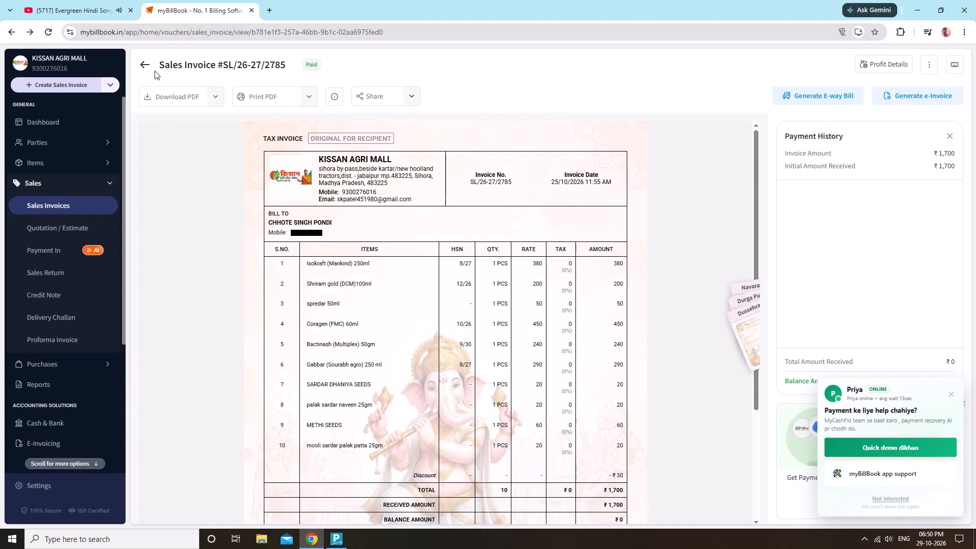
pyautogui.click(141, 64)
pyautogui.click(406, 204)
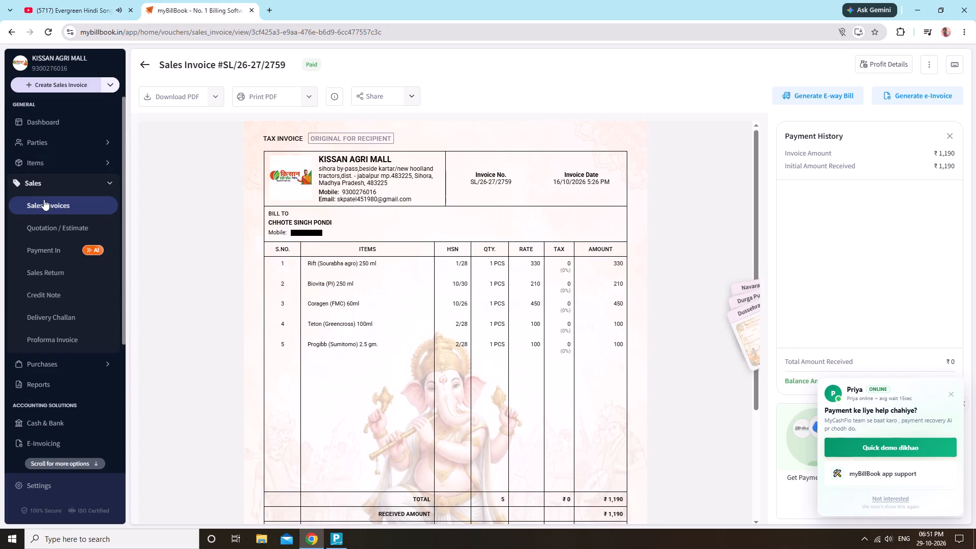
# Start a new sales invoice and add one Azoshield (Agrifort) 250 ml, searching the items for "azos".
pyautogui.click(46, 181)
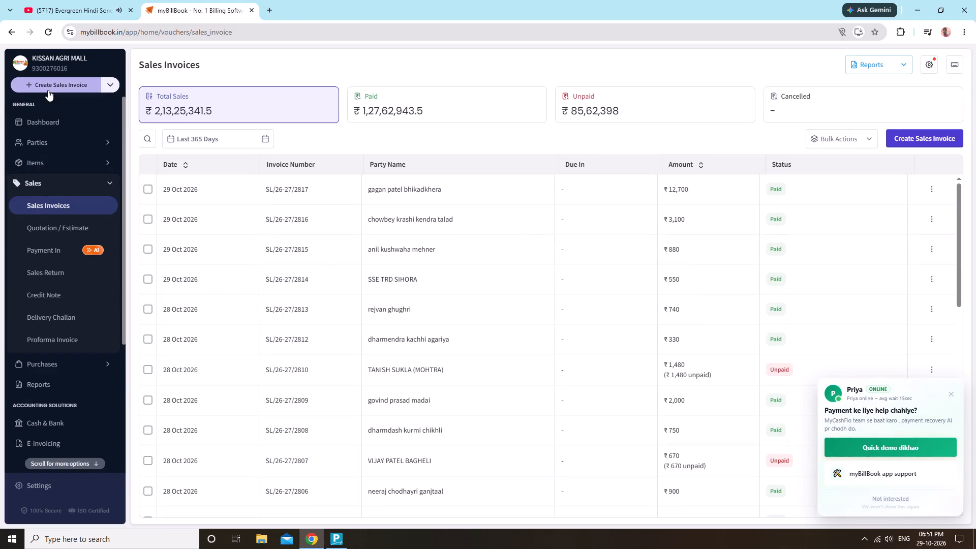
pyautogui.click(48, 90)
pyautogui.click(74, 88)
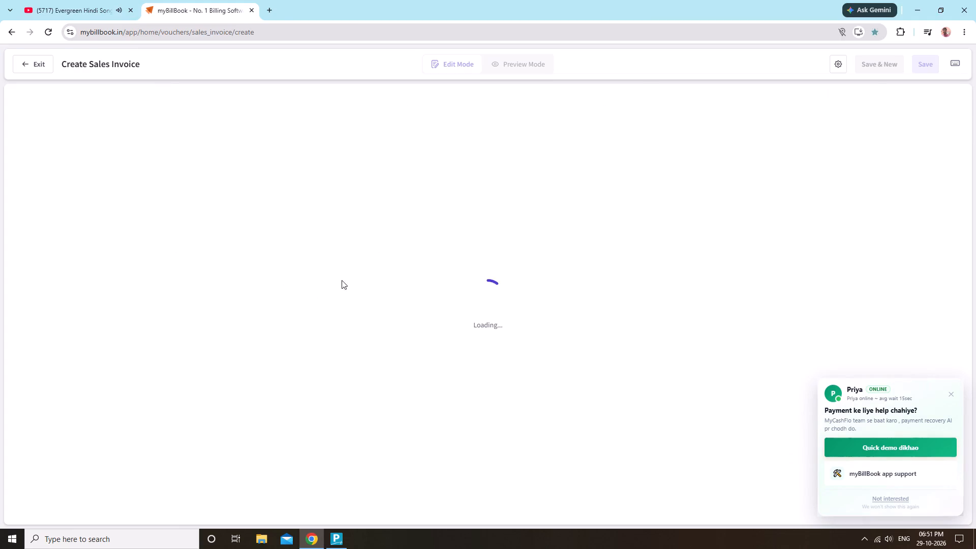
pyautogui.click(345, 261)
pyautogui.write('az')
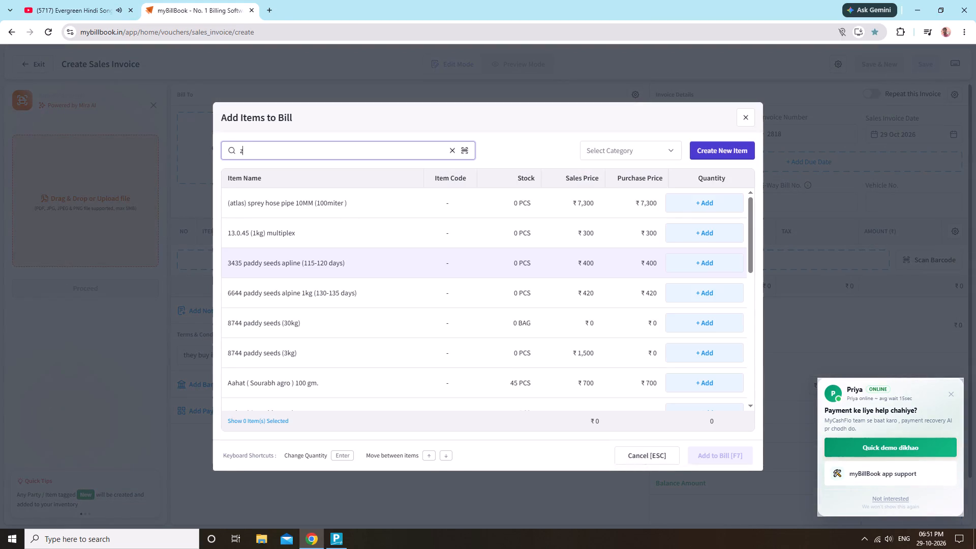
pyautogui.press('BackSpace')
pyautogui.write('azo')
pyautogui.press('s')
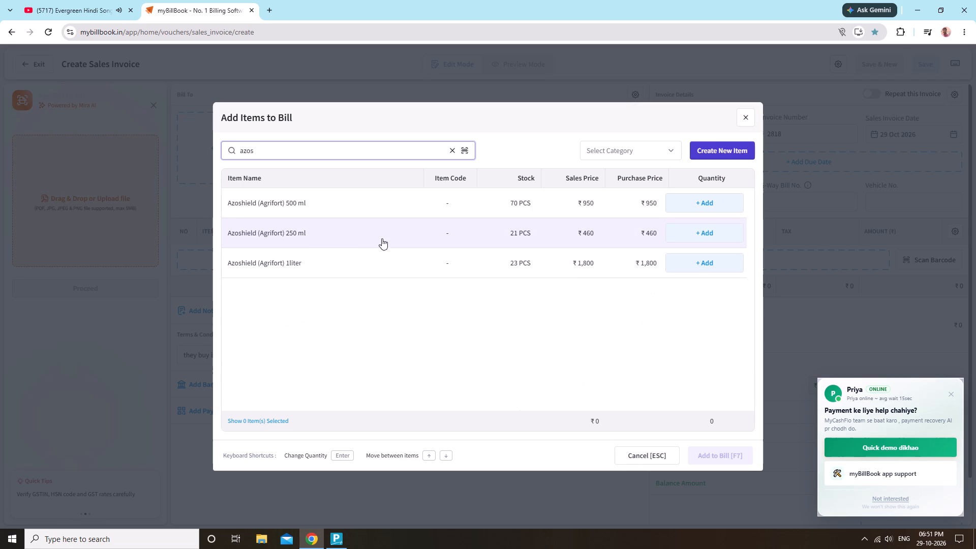
pyautogui.click(722, 239)
pyautogui.click(737, 460)
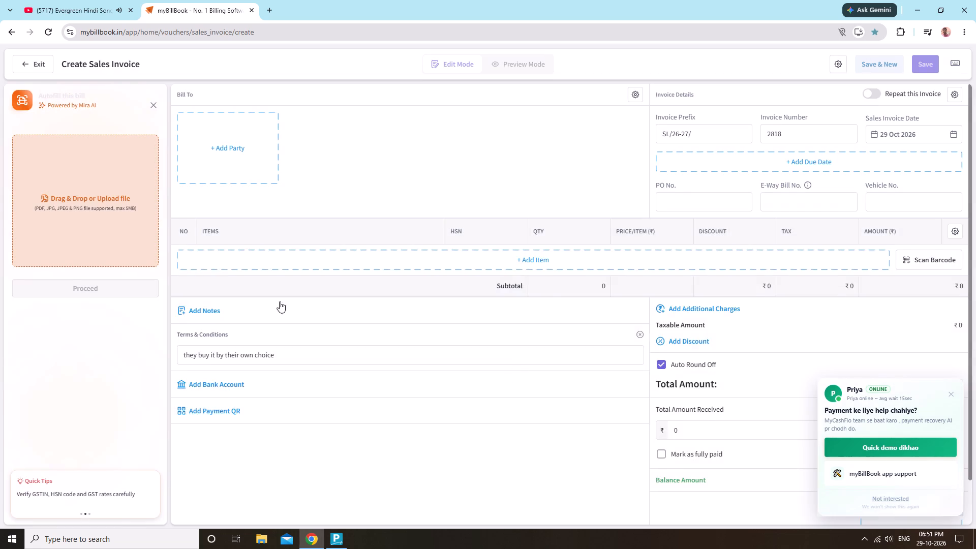
# Bill the invoice to the customer from Pondi, searching the parties for "chho".
pyautogui.click(228, 180)
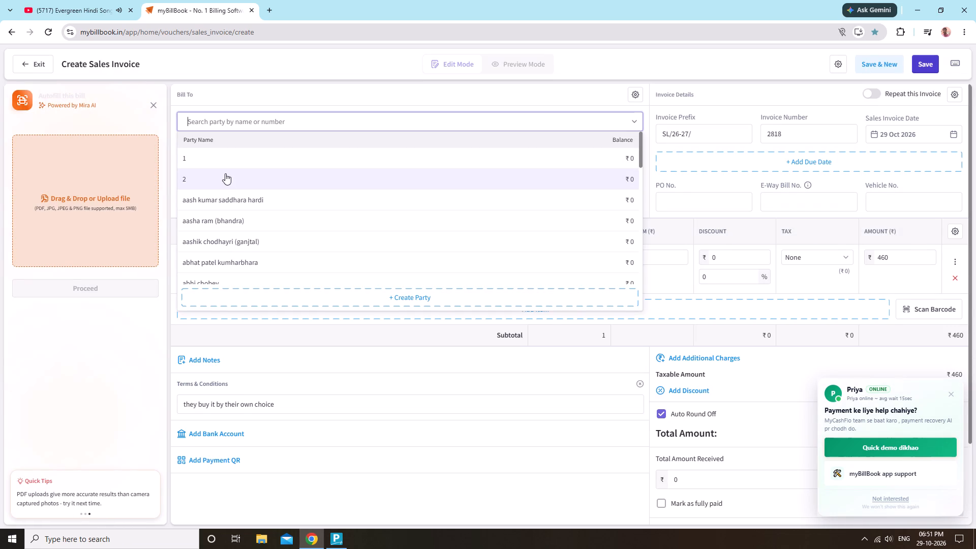
pyautogui.write('chho')
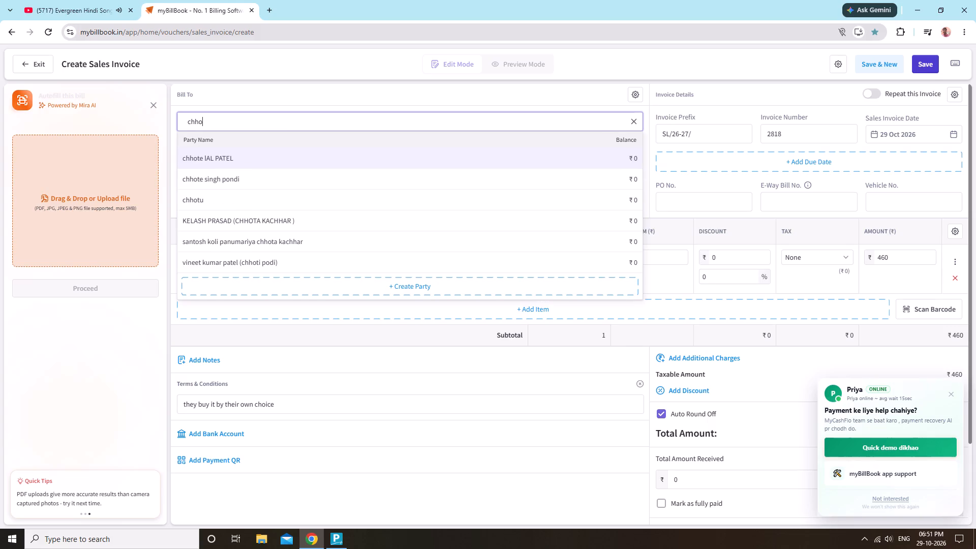
pyautogui.click(201, 179)
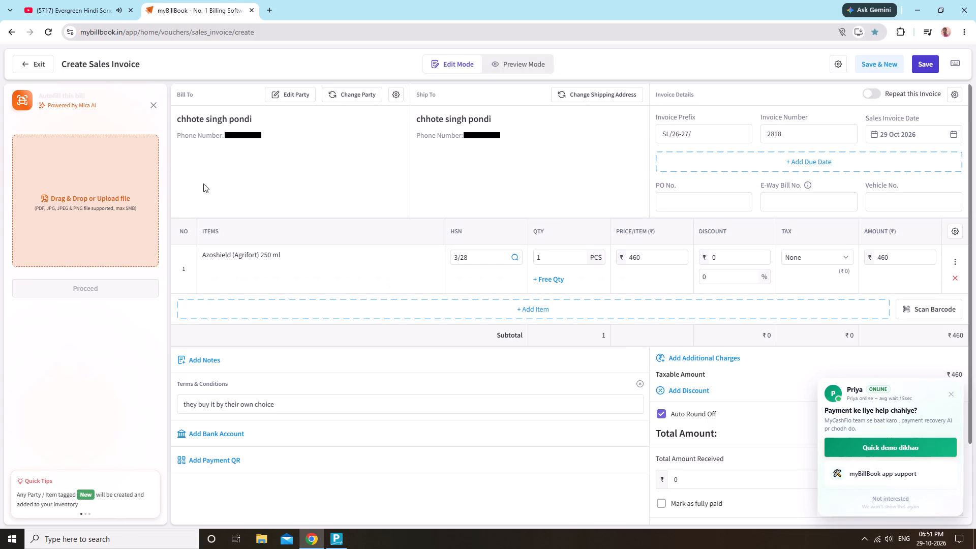
# Add 3 PCS of Krosin-ag (krashi -R.) 6 gm to the invoice, searching the items for "kro".
pyautogui.click(308, 317)
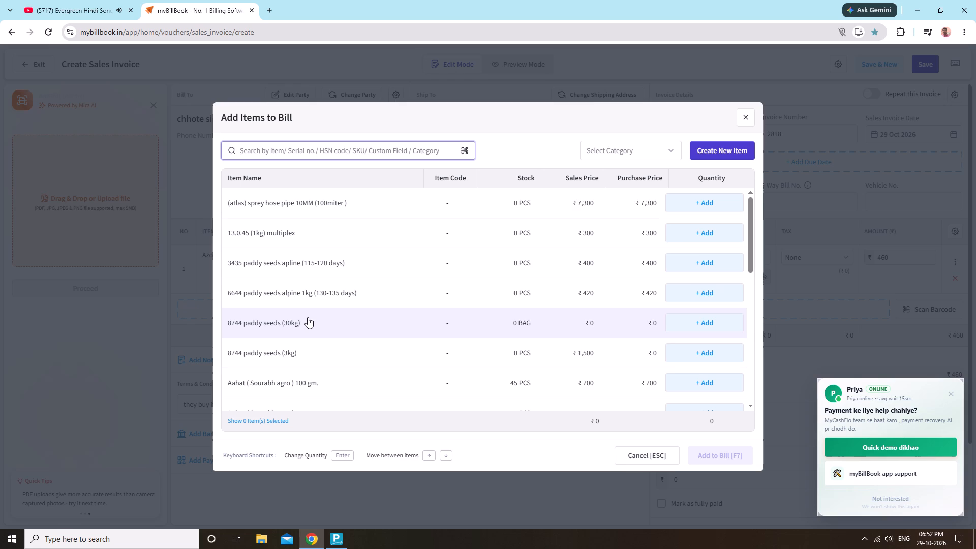
pyautogui.write('kros')
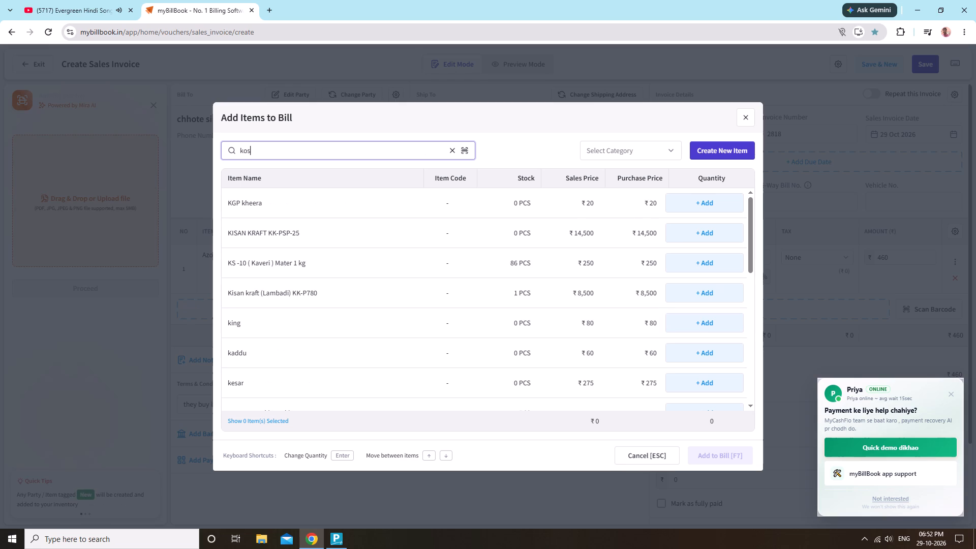
pyautogui.press('BackSpace')
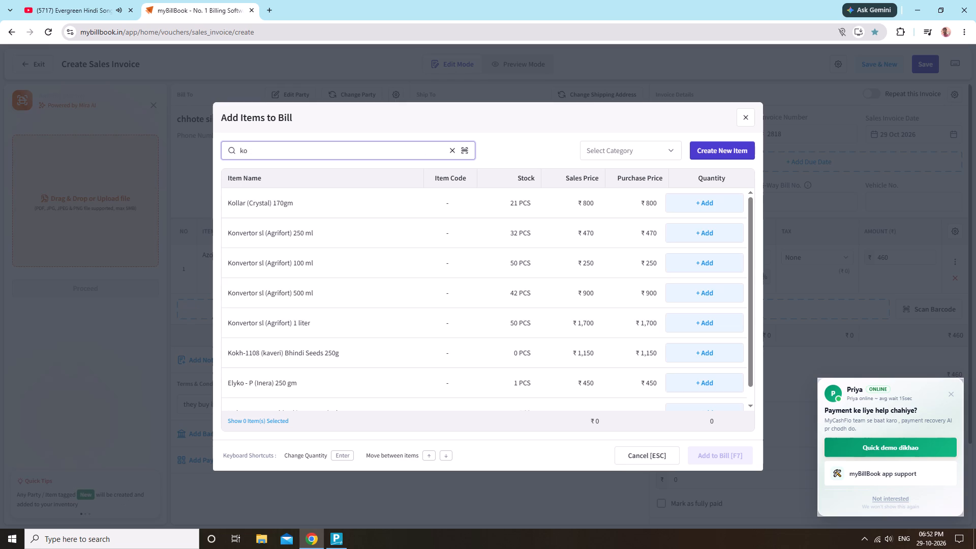
pyautogui.press('BackSpace')
pyautogui.write('eo')
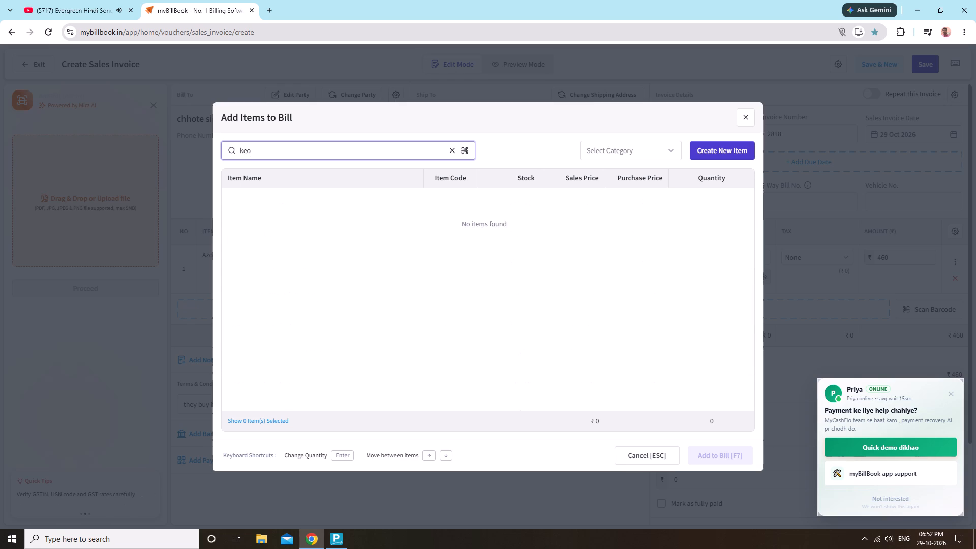
pyautogui.press('BackSpace')
pyautogui.press('BackSpace')
pyautogui.write('ro')
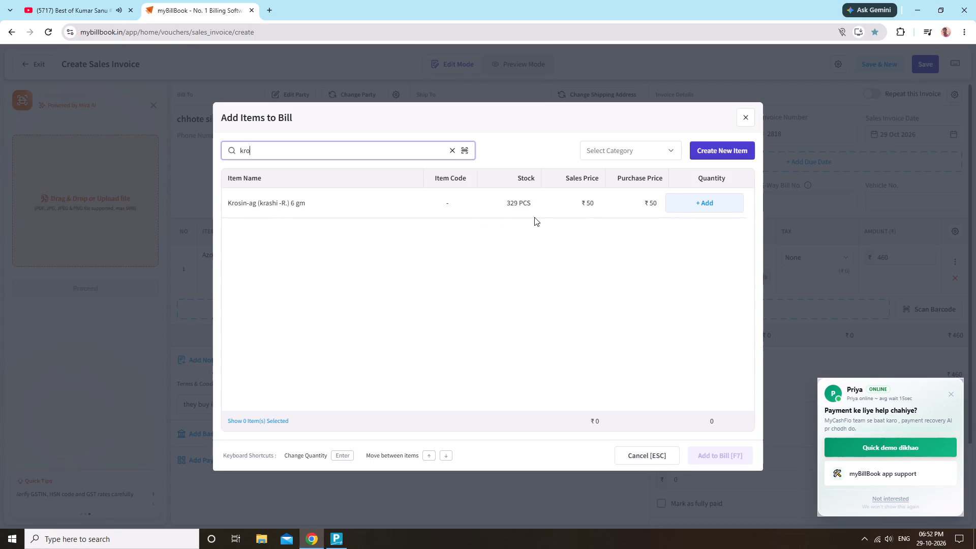
pyautogui.click(667, 201)
pyautogui.press('3')
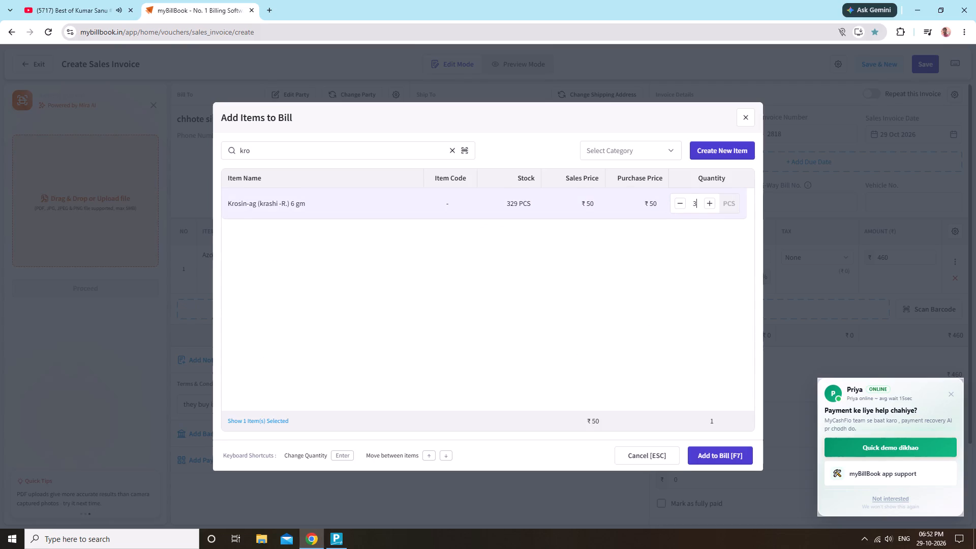
pyautogui.click(700, 457)
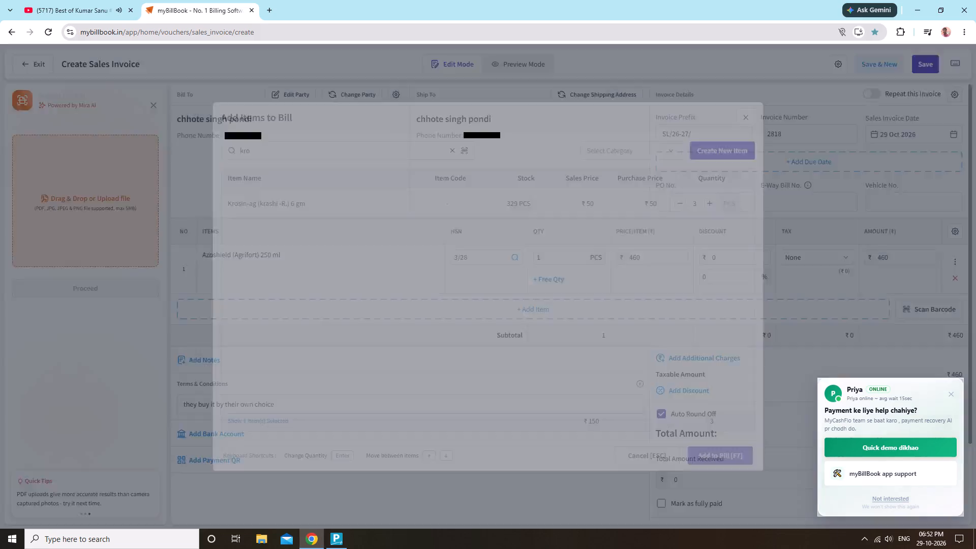
# Dismiss the payment help chat pop-up covering the invoice totals.
pyautogui.click(948, 393)
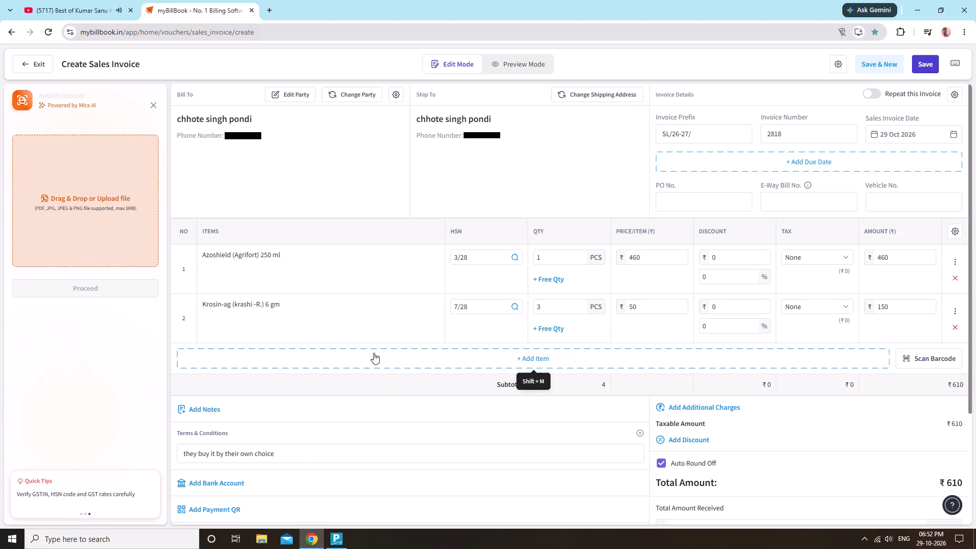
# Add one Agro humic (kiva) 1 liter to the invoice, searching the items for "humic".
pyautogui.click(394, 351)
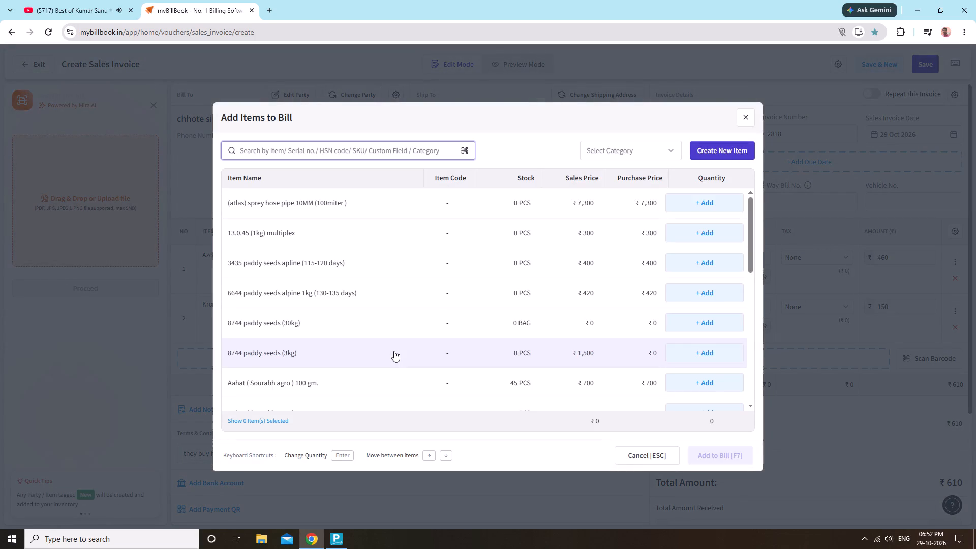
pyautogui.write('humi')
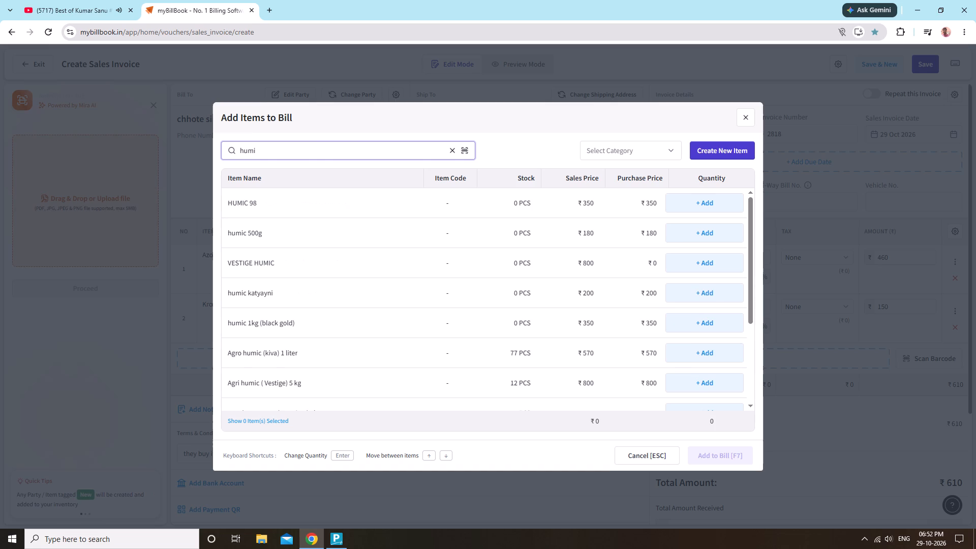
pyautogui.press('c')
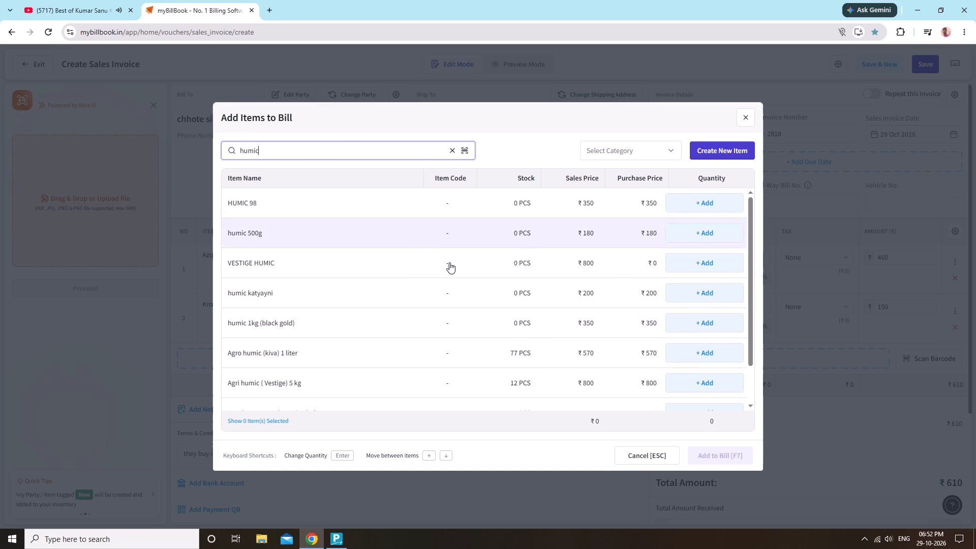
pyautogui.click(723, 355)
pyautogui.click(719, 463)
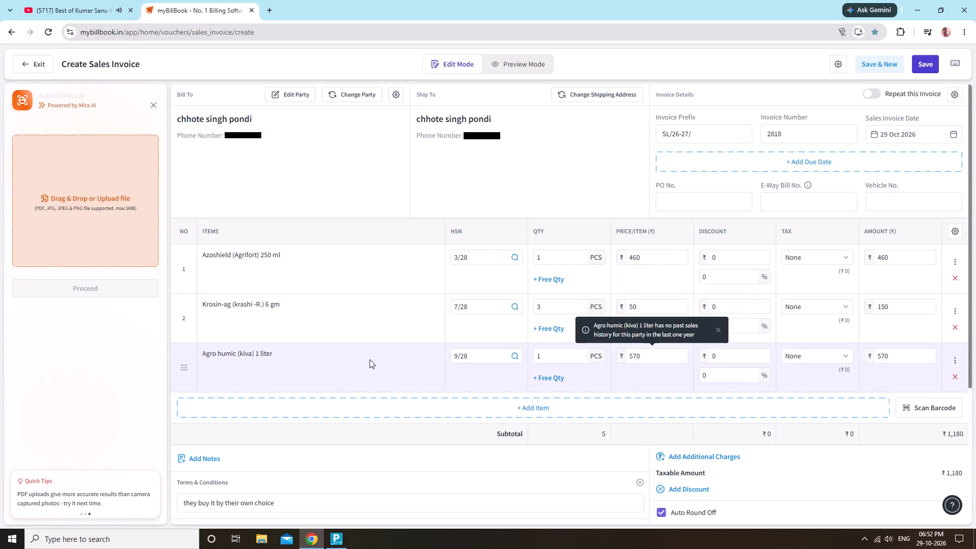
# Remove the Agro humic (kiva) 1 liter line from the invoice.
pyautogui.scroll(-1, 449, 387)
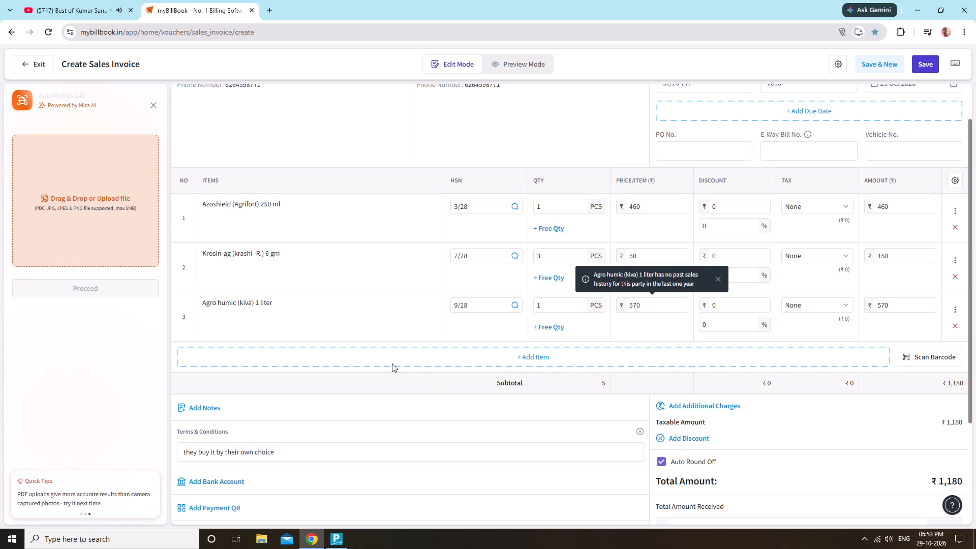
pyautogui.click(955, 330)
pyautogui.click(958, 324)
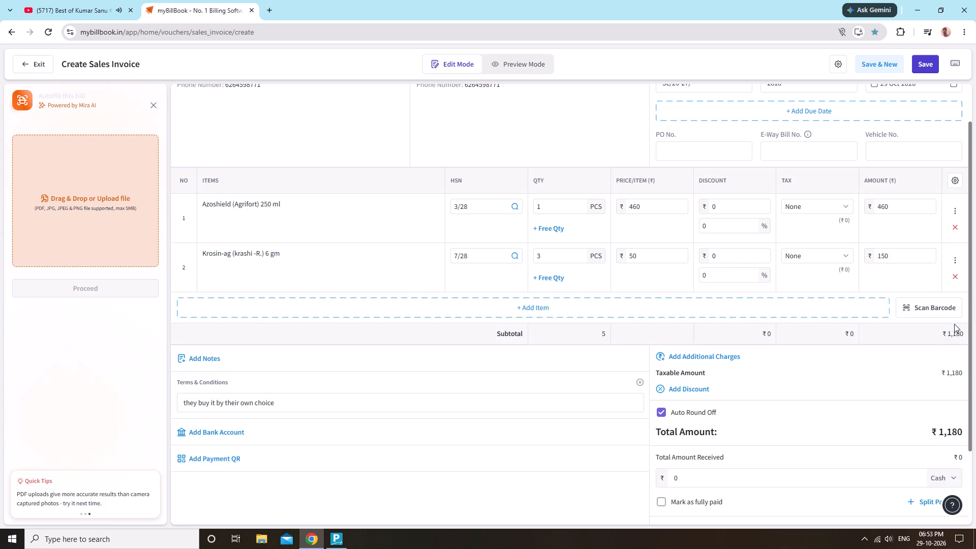
# Add one Kranti (Multiplex) 500 ml to the invoice, searching the items for "kran".
pyautogui.click(703, 312)
pyautogui.write('kra')
pyautogui.press('n')
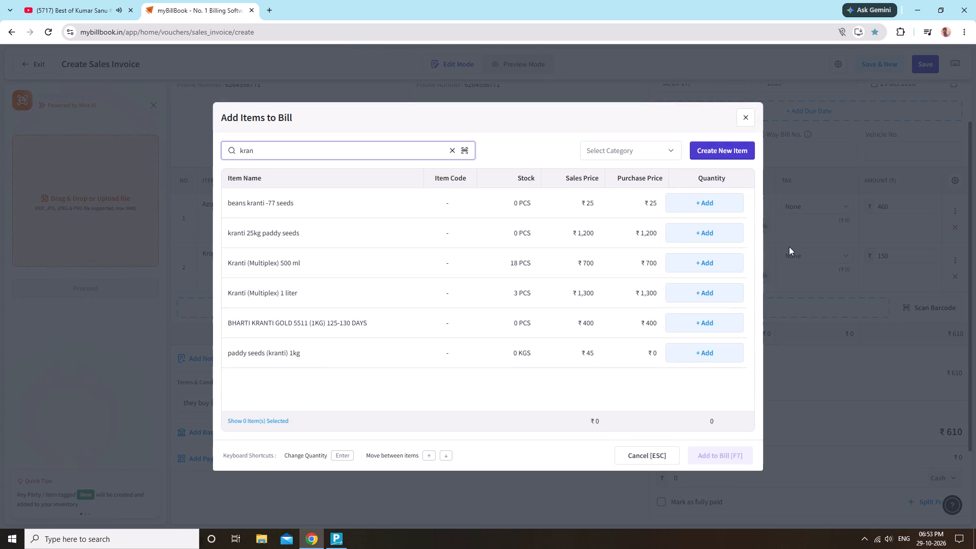
pyautogui.click(700, 268)
pyautogui.click(700, 454)
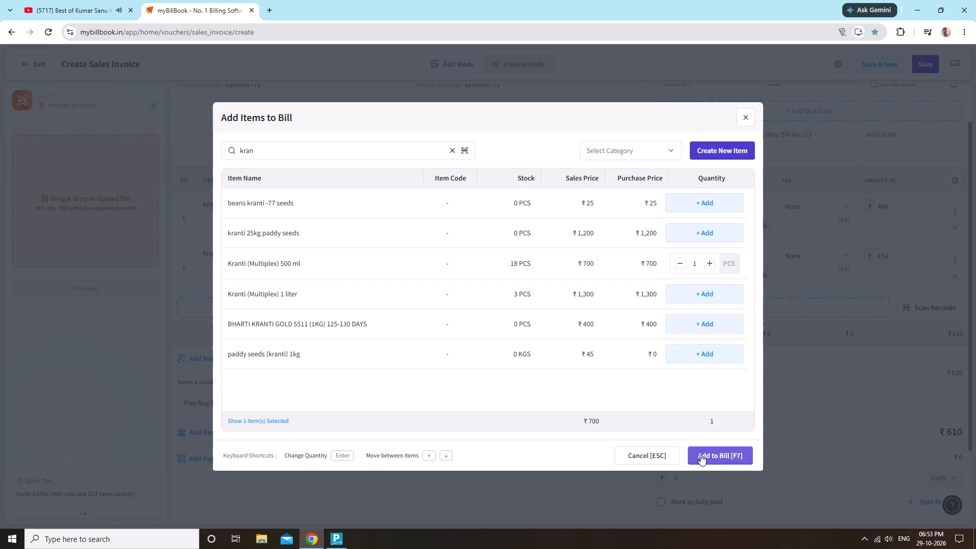
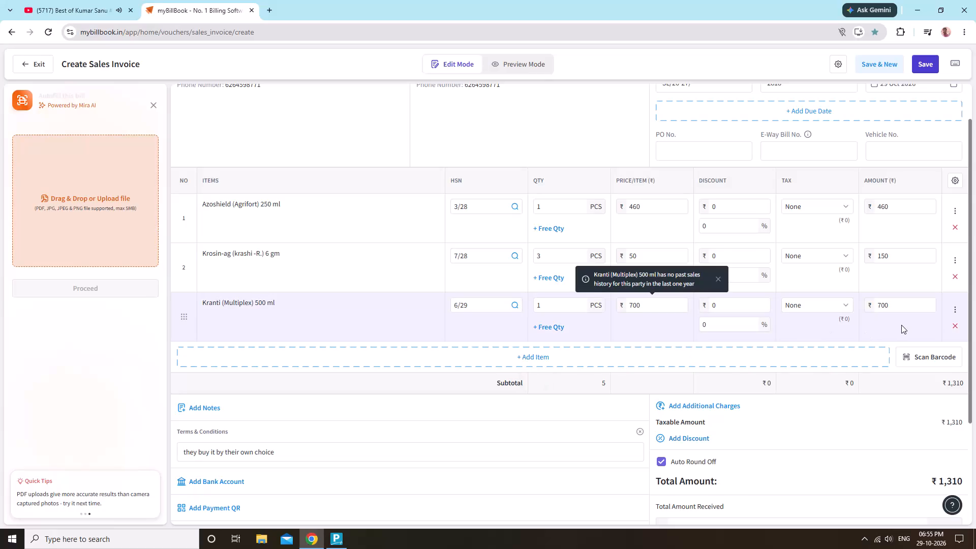
# Remove the Kranti (Multiplex) 500 ml line from the invoice.
pyautogui.click(959, 326)
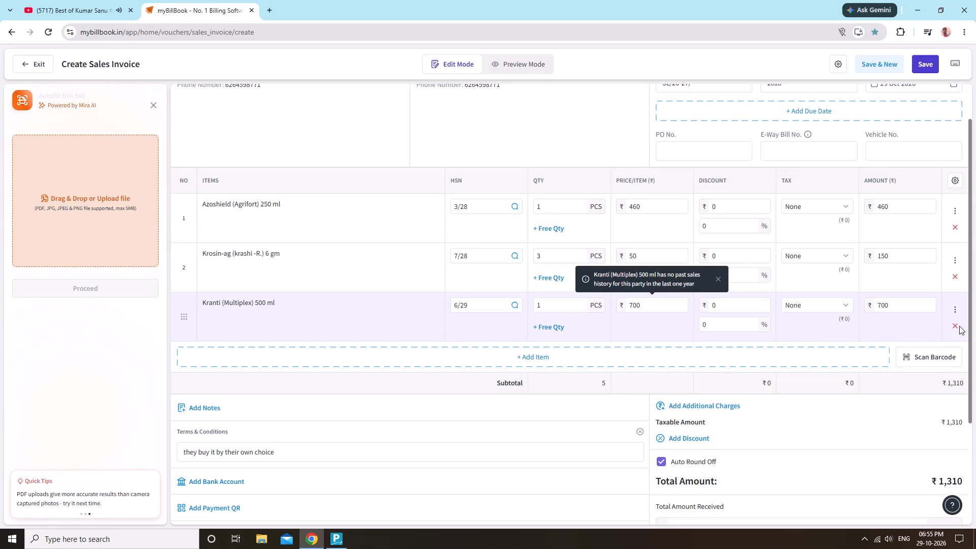
pyautogui.moveTo(949, 325); pyautogui.dragTo(955, 322)
pyautogui.click(955, 322)
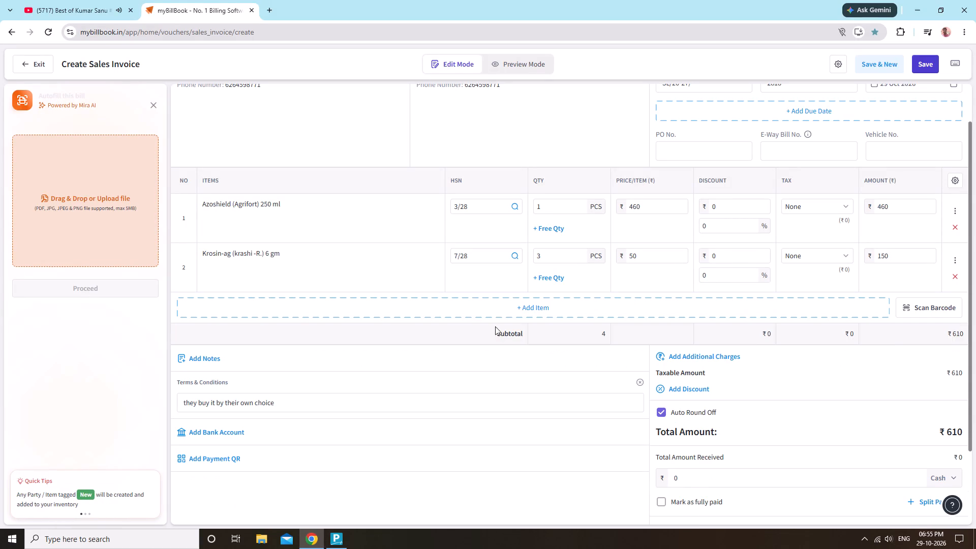
# Add one Zenith powers (Hepatica crop care) 250 ml to the invoice, searching the items for "zen".
pyautogui.click(494, 320)
pyautogui.click(494, 314)
pyautogui.write('zen')
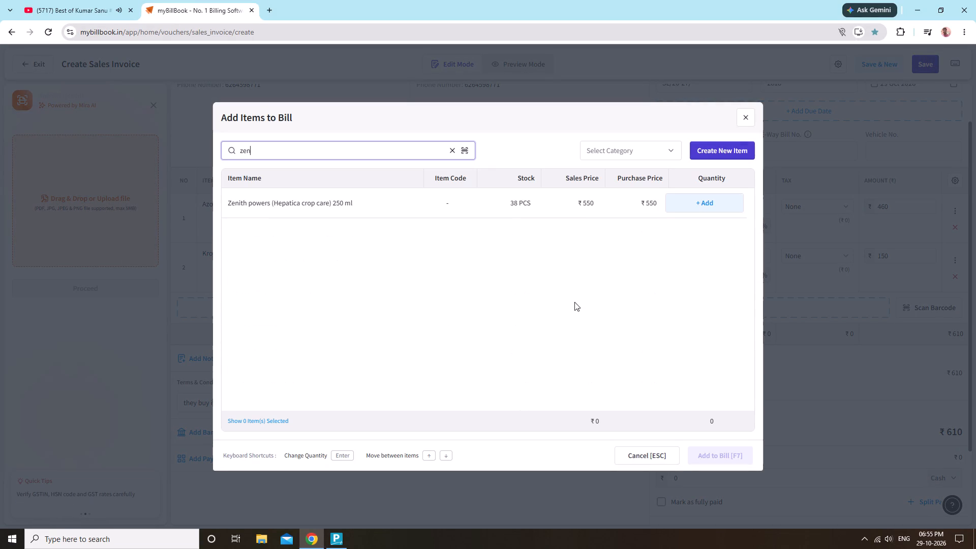
pyautogui.click(715, 198)
pyautogui.click(735, 460)
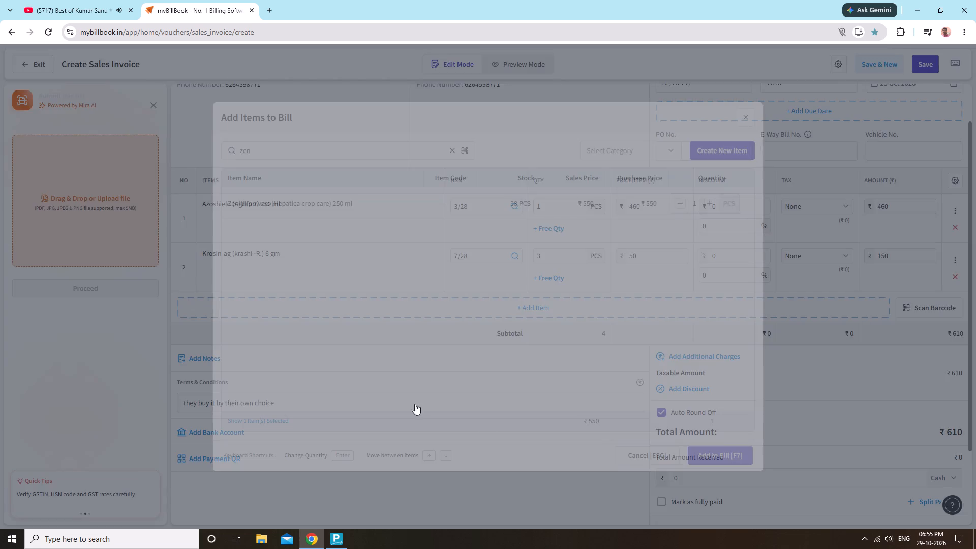
pyautogui.click(332, 173)
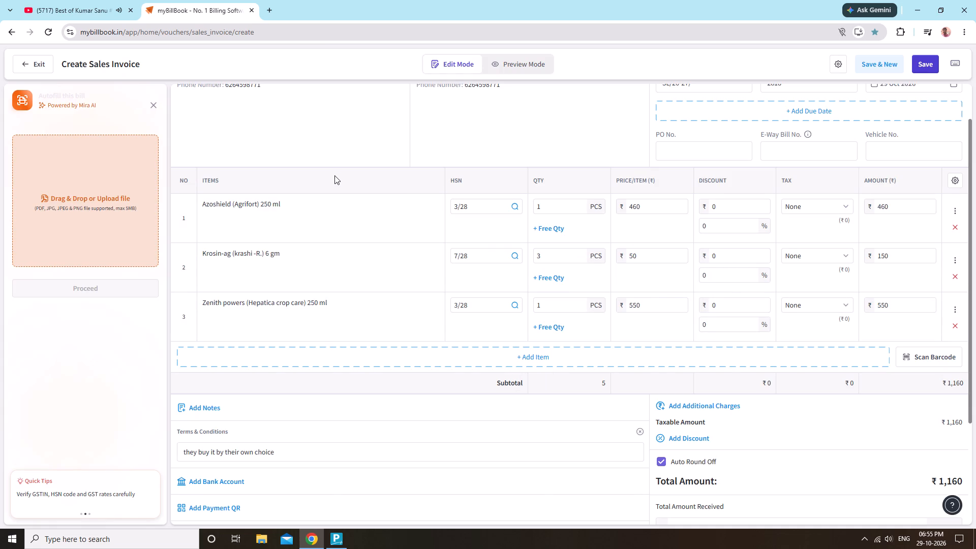
# Add one spreder 100ml to the invoice, searching the items for "spre".
pyautogui.click(337, 349)
pyautogui.write('spre')
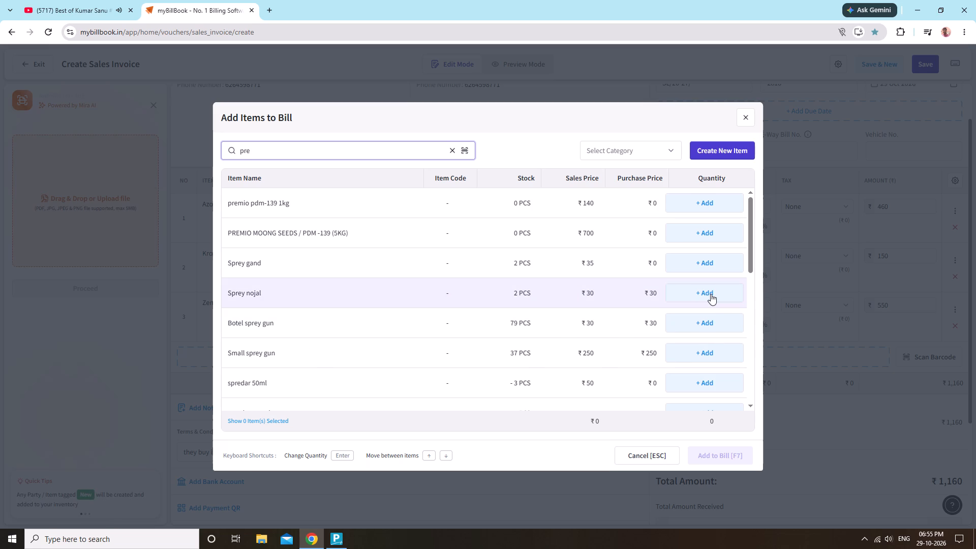
pyautogui.press('BackSpace')
pyautogui.press('BackSpace')
pyautogui.press('BackSpace')
pyautogui.press('BackSpace')
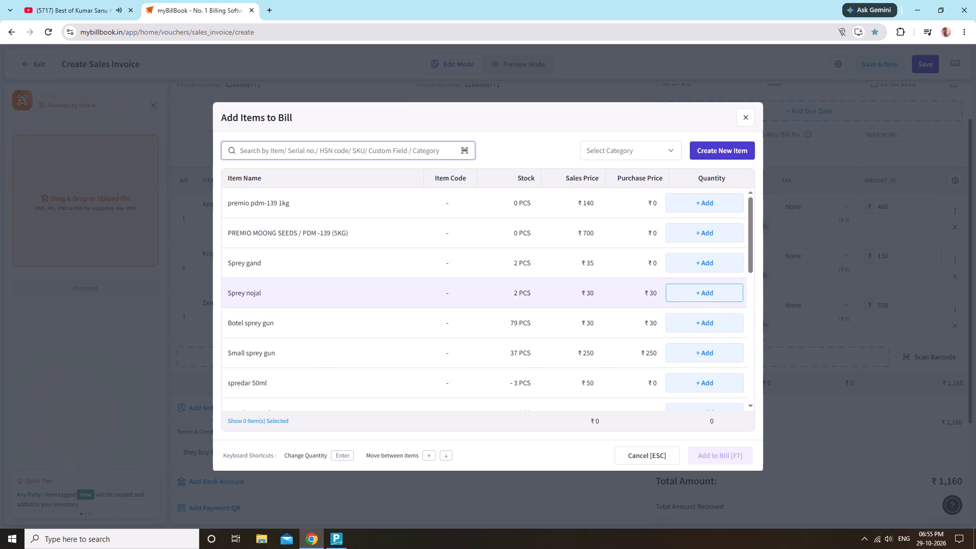
pyautogui.write('spre')
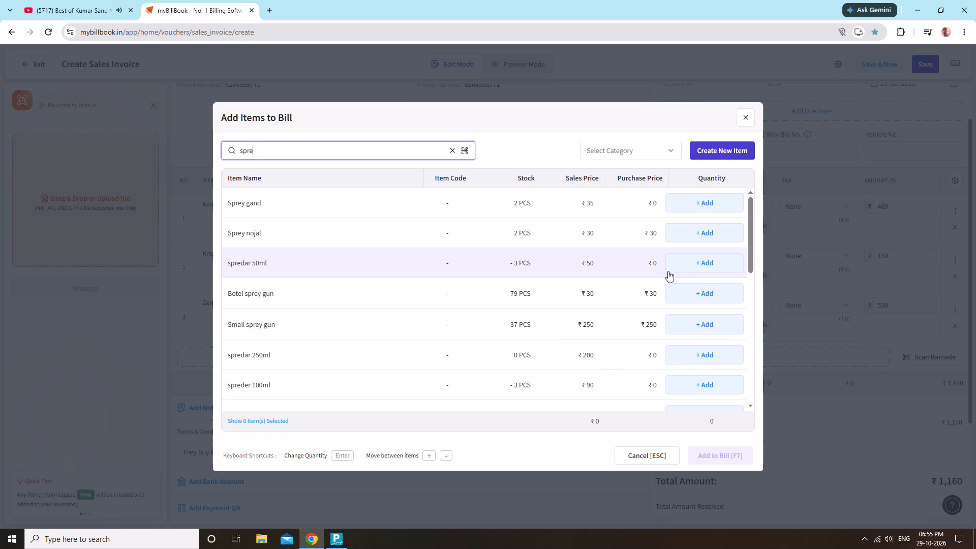
pyautogui.click(717, 377)
pyautogui.click(726, 454)
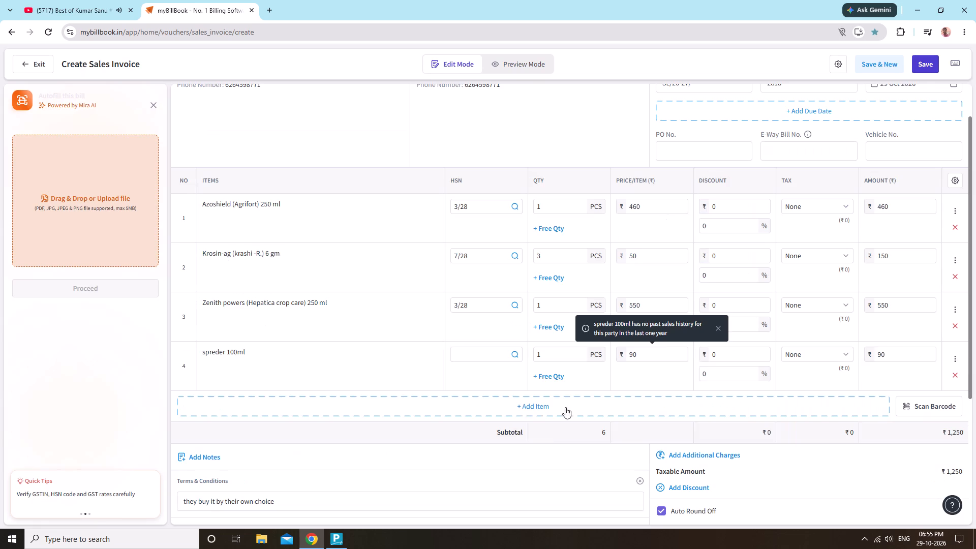
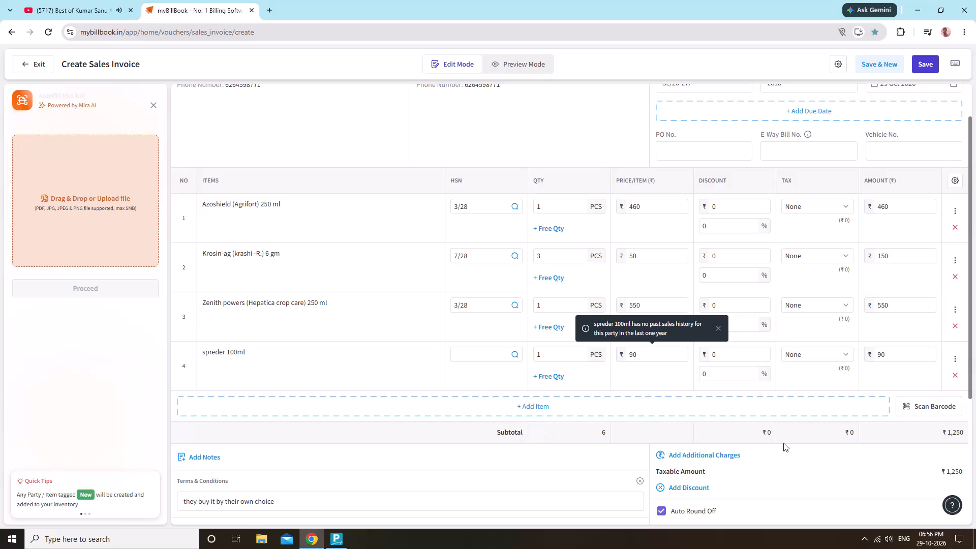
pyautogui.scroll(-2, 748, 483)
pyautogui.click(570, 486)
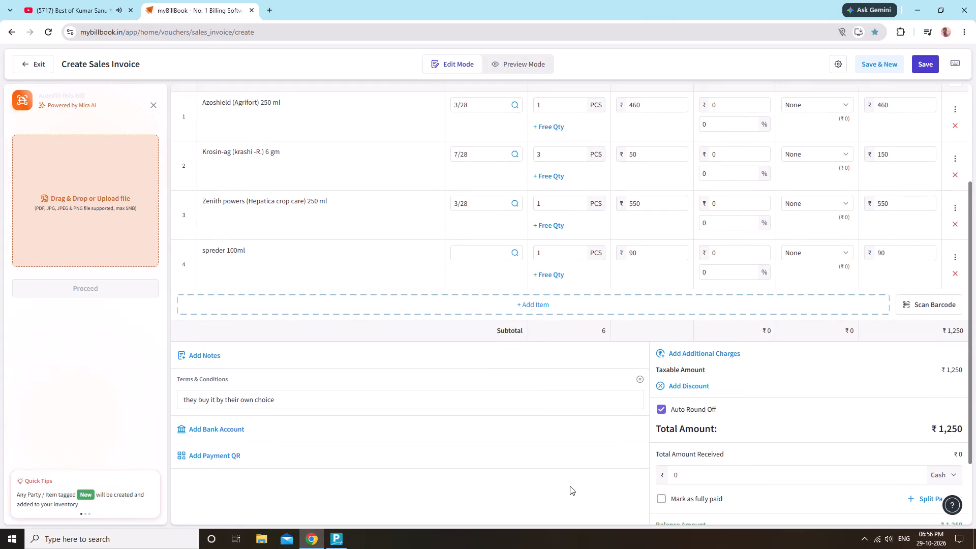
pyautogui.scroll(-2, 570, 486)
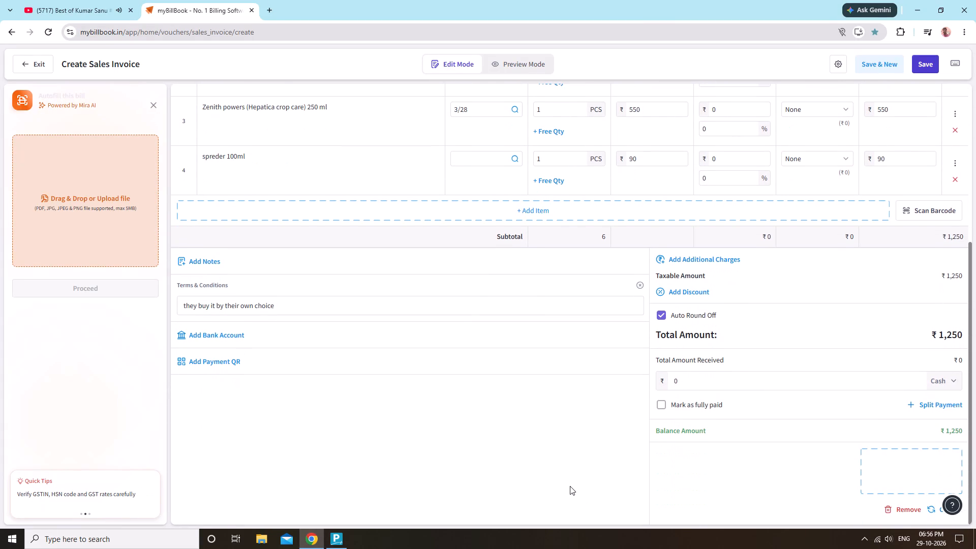
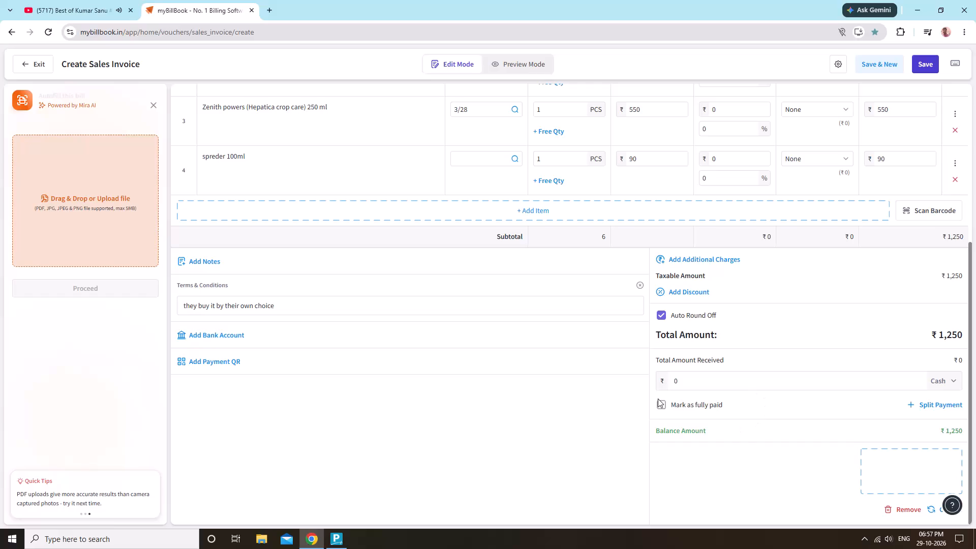
# Mark the sales invoice as fully paid in cash.
pyautogui.click(658, 399)
pyautogui.click(661, 405)
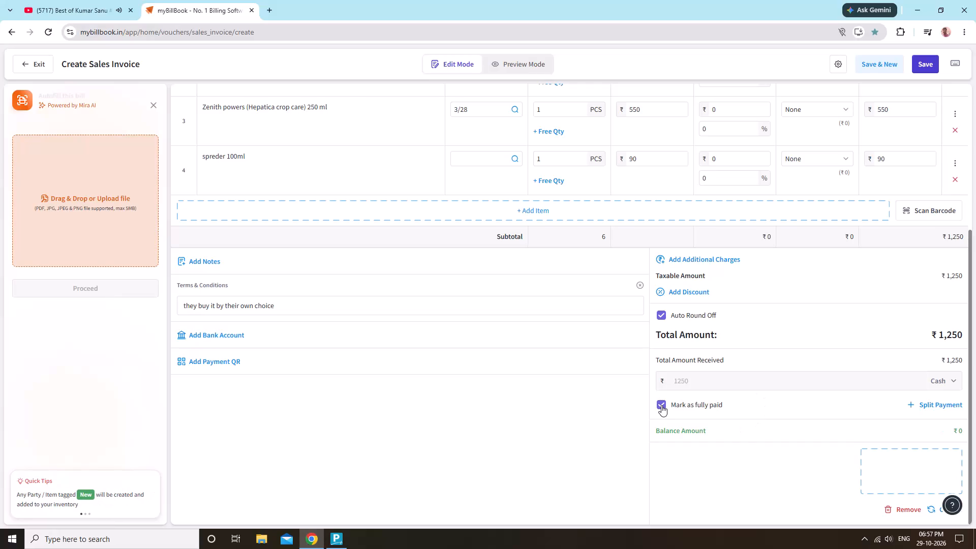
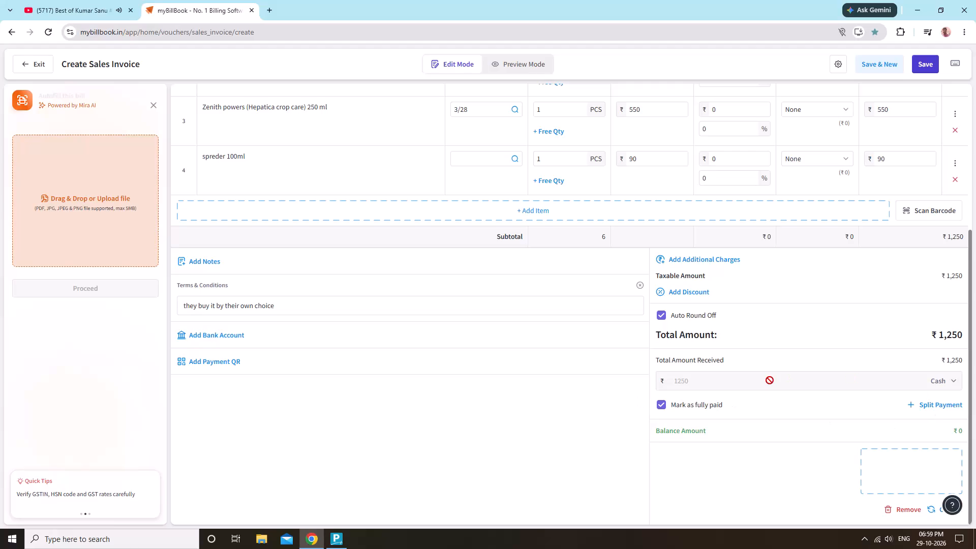
# Review the items and payment details of the Pondi customer's sales invoice and save it.
pyautogui.scroll(3, 770, 380)
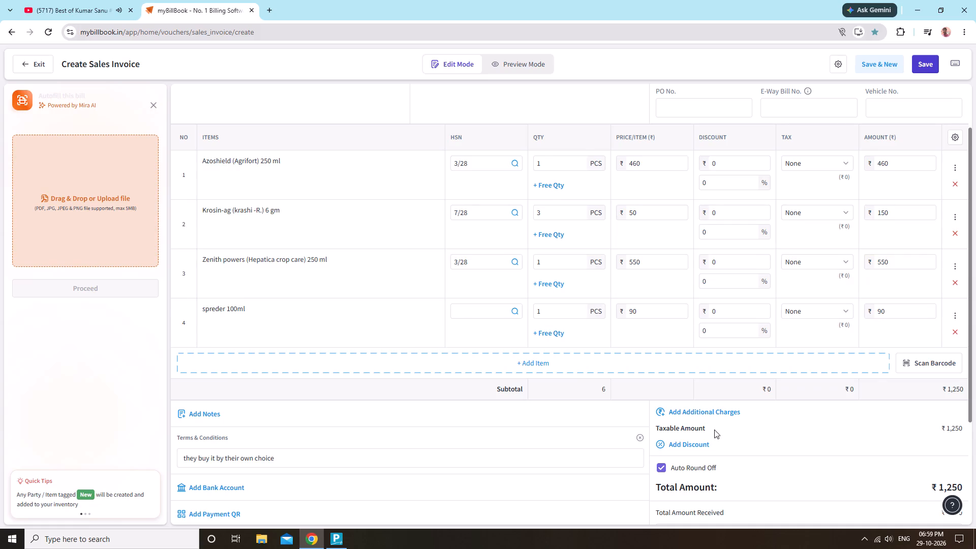
pyautogui.scroll(-2, 758, 438)
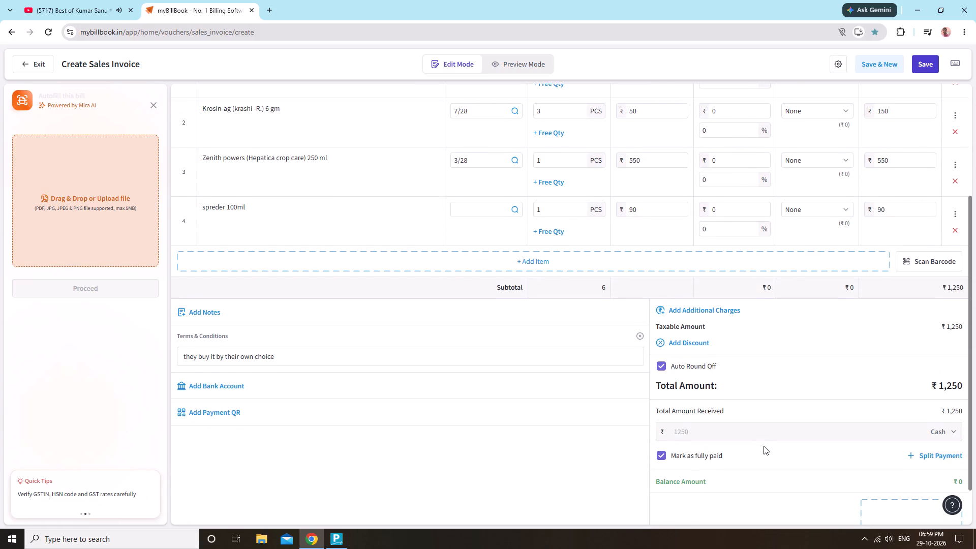
pyautogui.scroll(4, 691, 413)
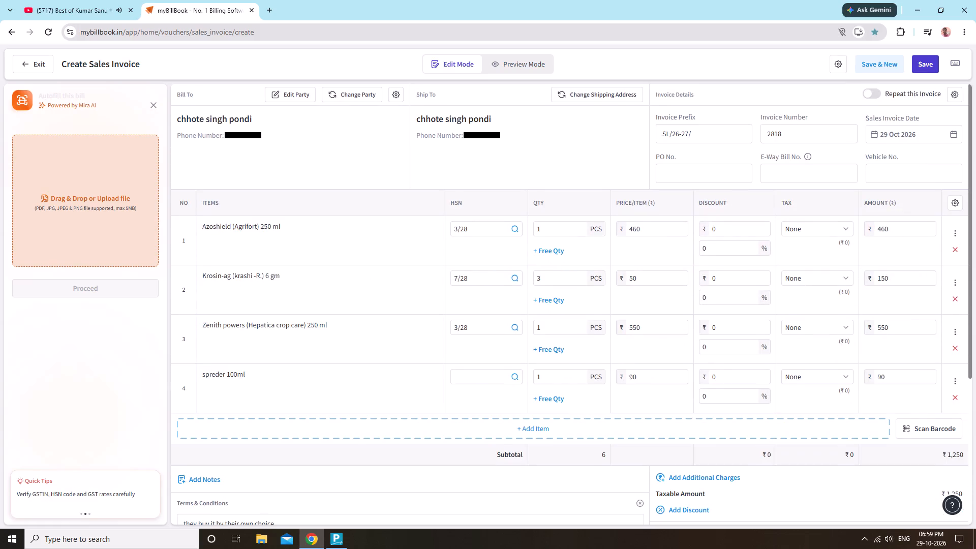
pyautogui.scroll(-3, 722, 450)
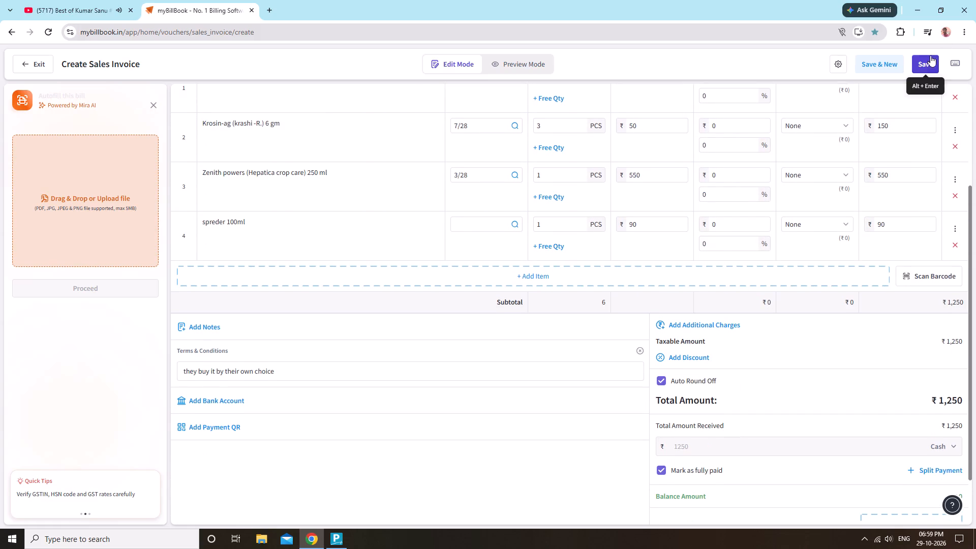
pyautogui.click(930, 60)
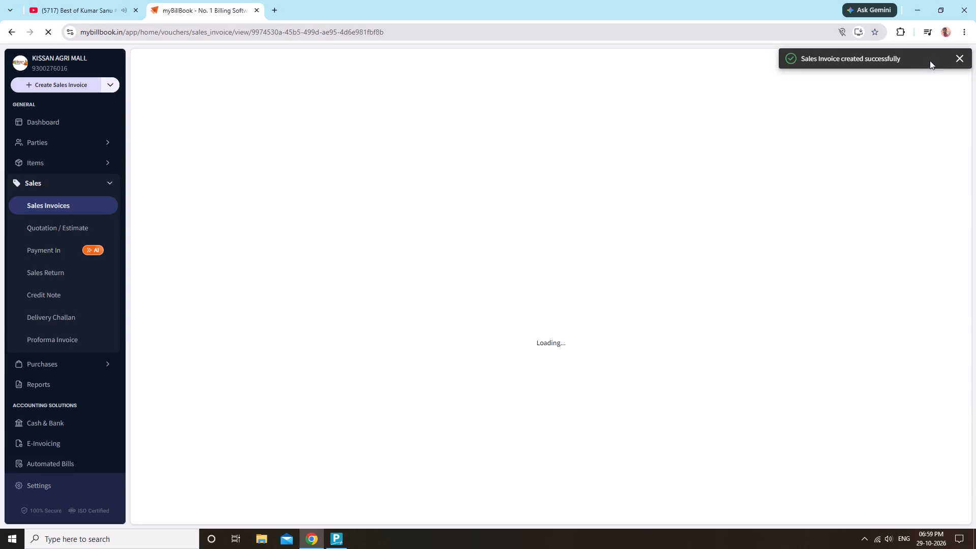
# Print one black-and-white portrait copy of all pages of the saved sales invoice on the HP Smart Tank 530 printer.
pyautogui.click(249, 99)
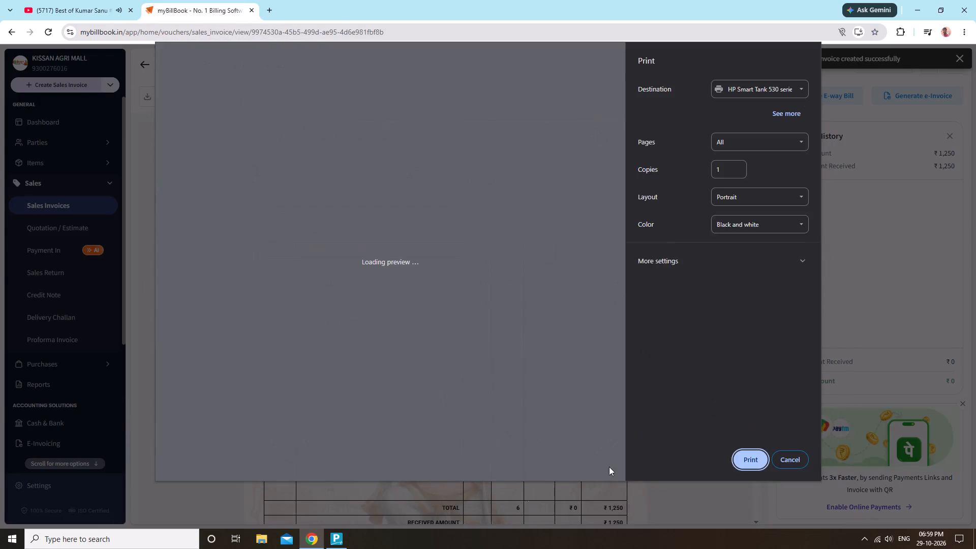
pyautogui.click(738, 465)
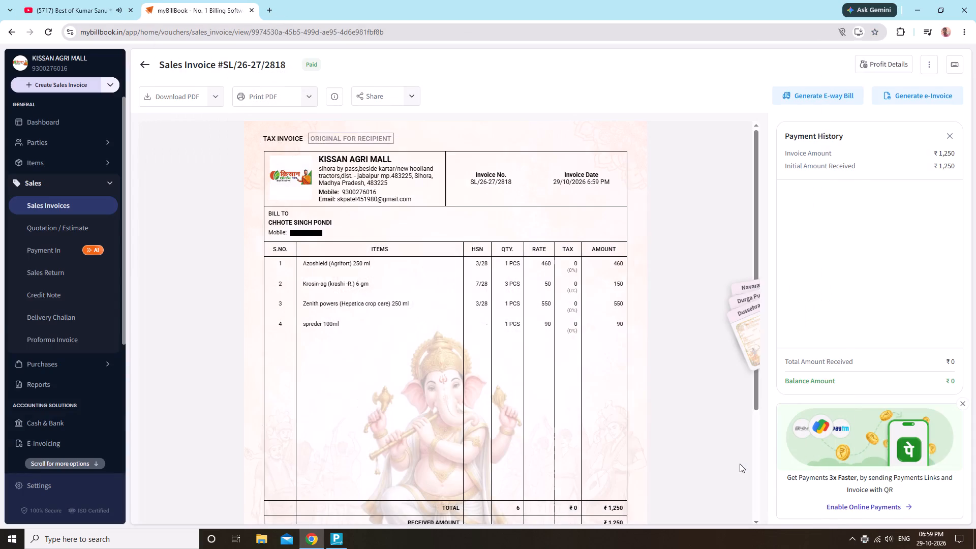
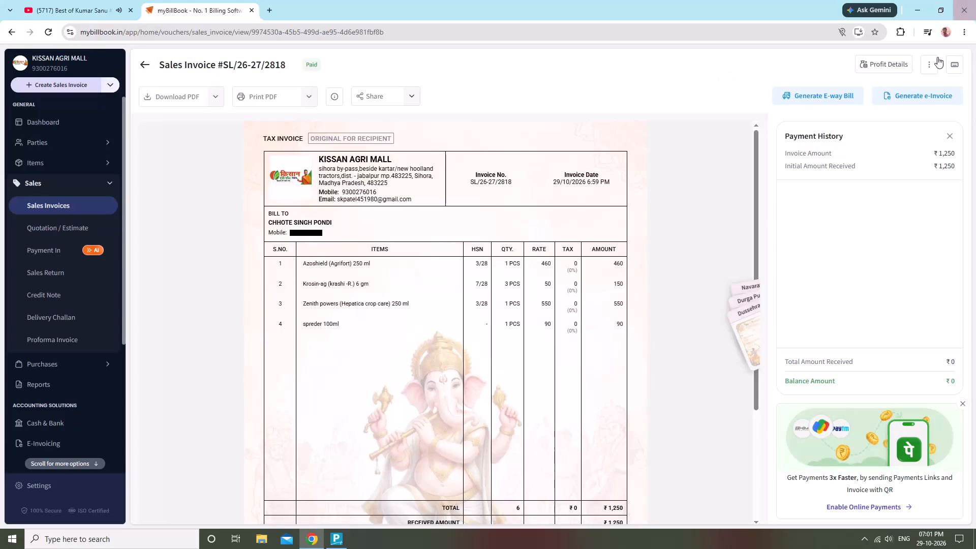
# Reopen the Pondi customer's saved sales invoice for editing and remove the Azoshield (Agrifort) 250 ml line.
pyautogui.click(925, 64)
pyautogui.click(935, 91)
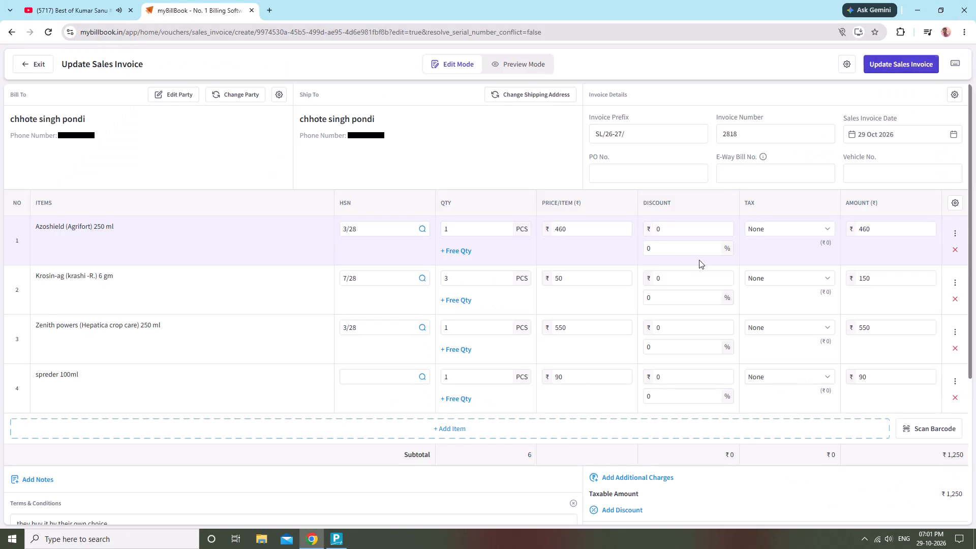
pyautogui.scroll(-2, 699, 260)
pyautogui.click(954, 149)
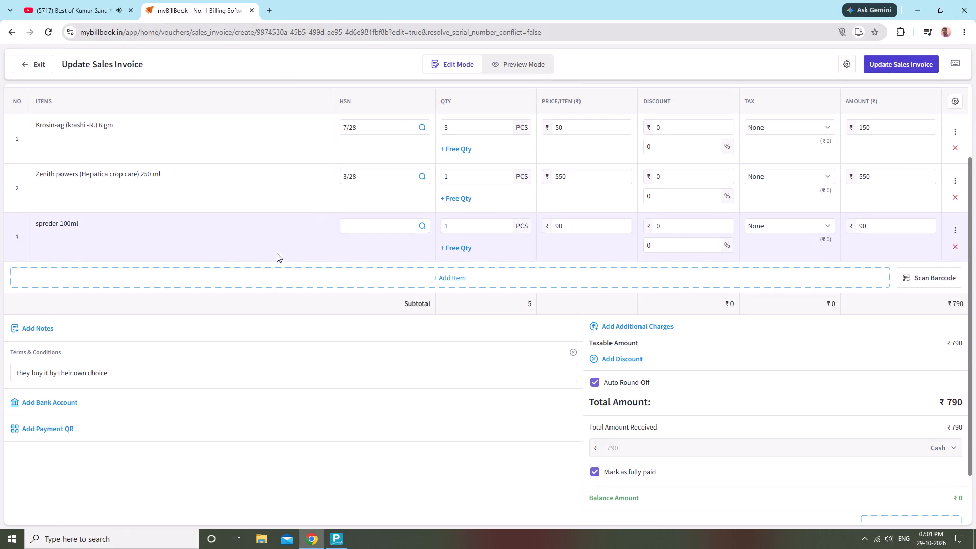
# Find Azodezo (Mankind) 250 ml in the item list and add 1 PCS of it to the bill.
pyautogui.click(287, 276)
pyautogui.write('azo')
pyautogui.press('s')
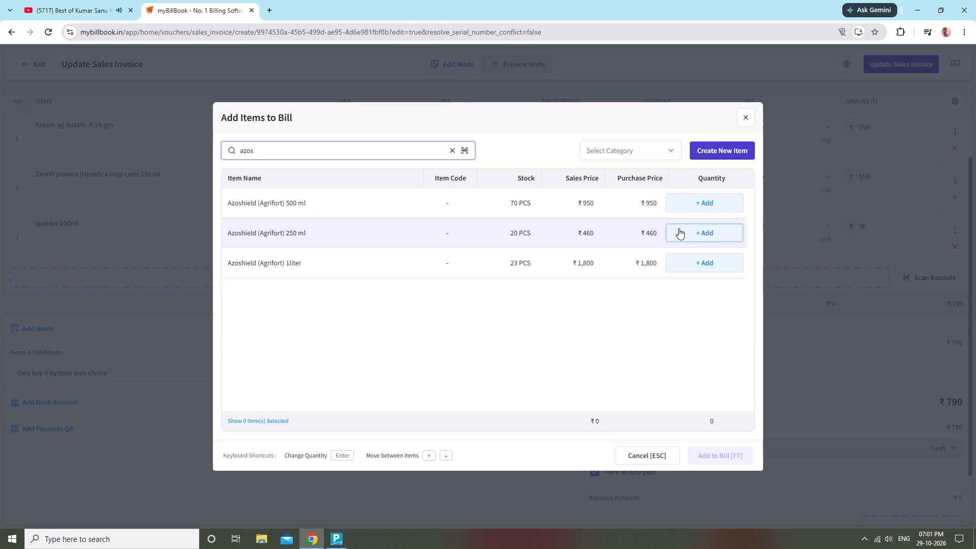
pyautogui.press('BackSpace')
pyautogui.press('BackSpace')
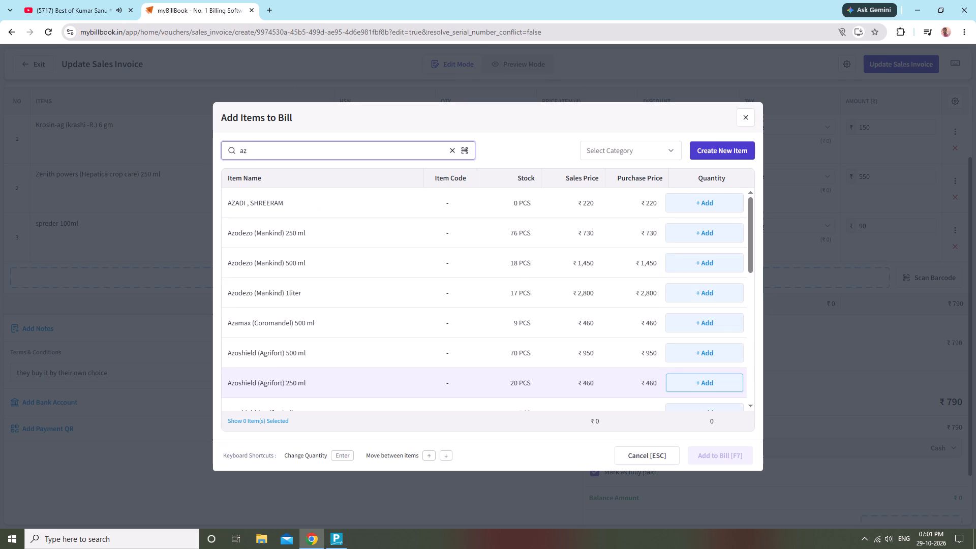
pyautogui.write('od')
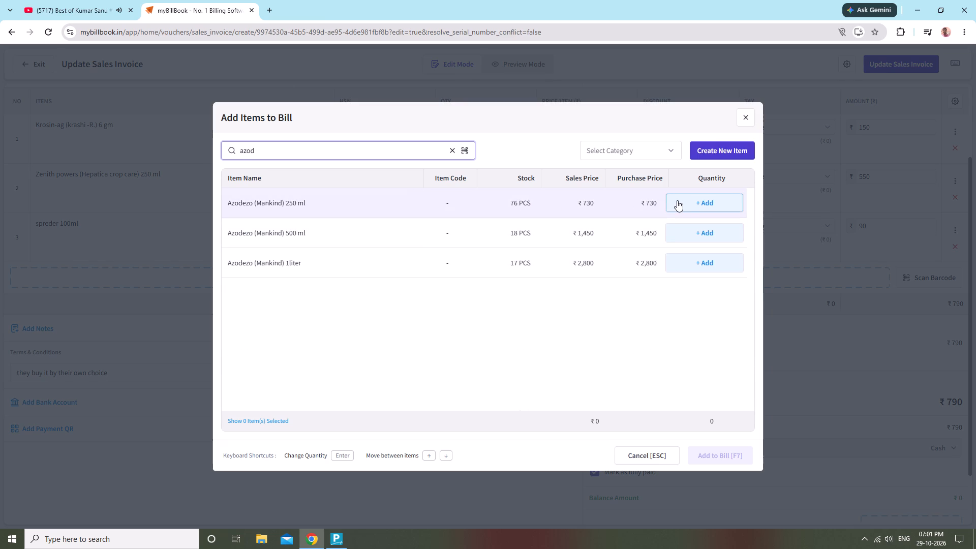
pyautogui.click(687, 210)
pyautogui.click(721, 465)
pyautogui.click(739, 453)
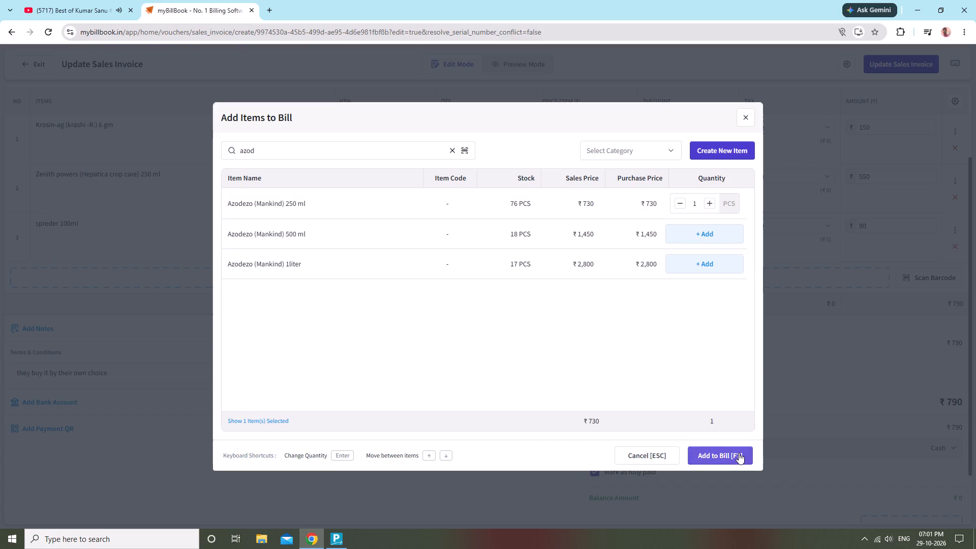
# Check the lower part of the edited invoice and save the updated sales invoice.
pyautogui.scroll(-4, 721, 437)
pyautogui.scroll(-4, 647, 438)
pyautogui.click(912, 64)
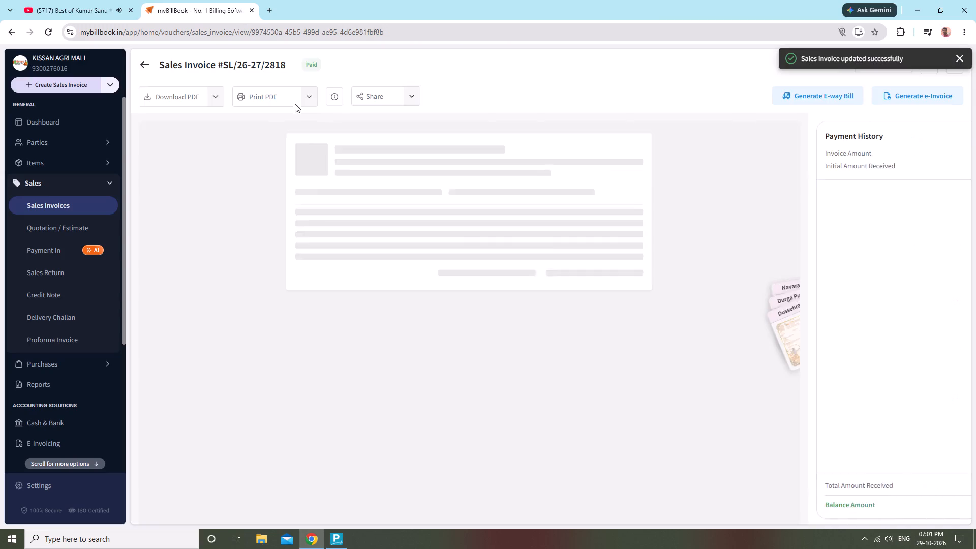
# Print one black-and-white copy of all pages of the updated sales invoice on the HP Smart Tank 530 printer.
pyautogui.click(288, 98)
pyautogui.click(760, 458)
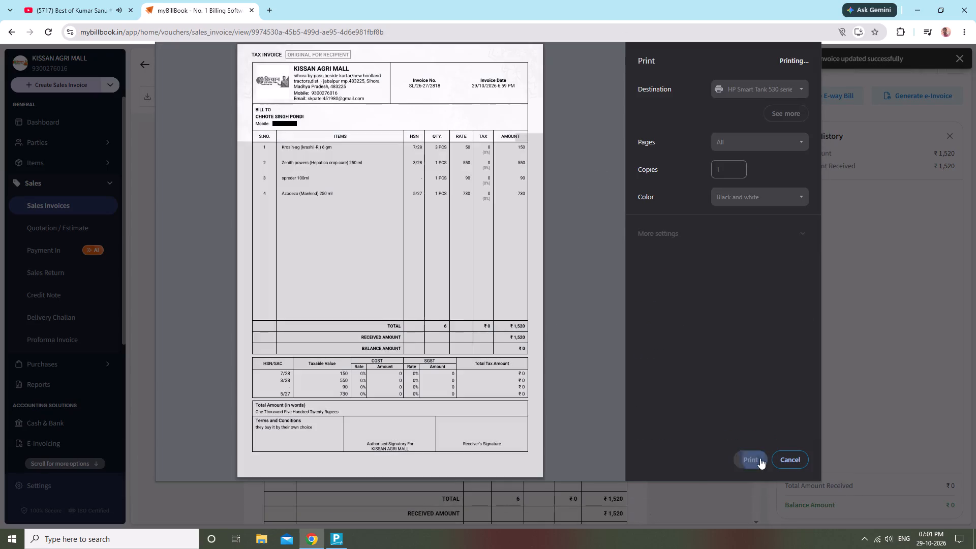
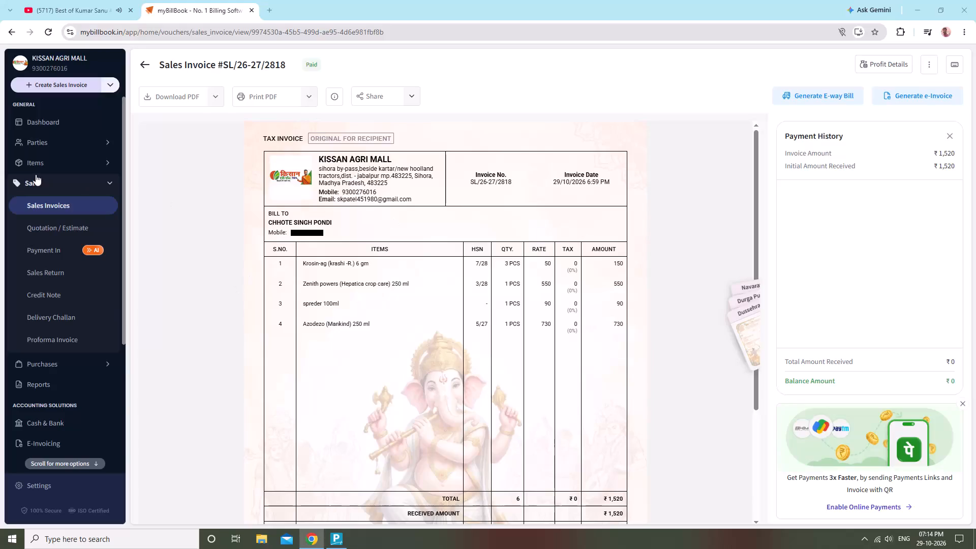
# Search the item inventory for 3000, check the matching item's stock and price, and clear the search.
pyautogui.click(38, 168)
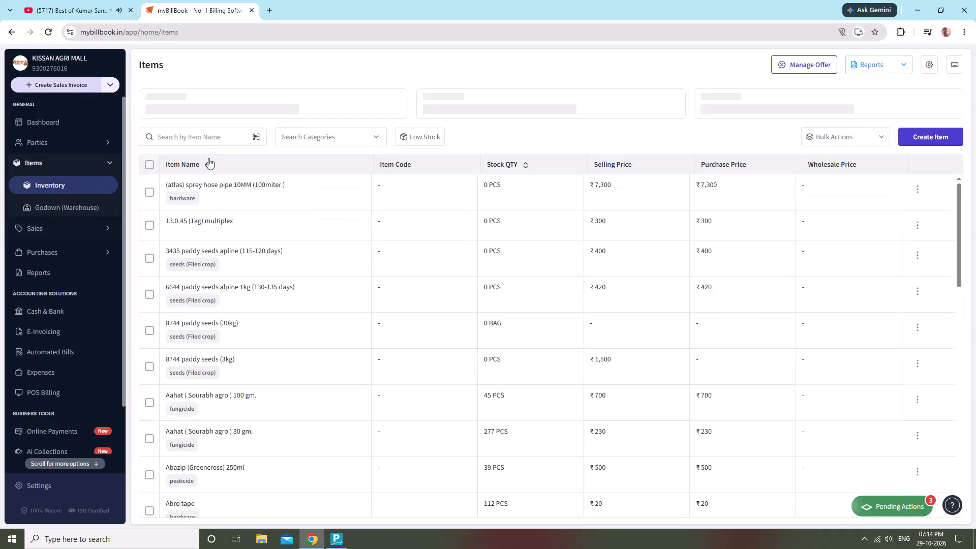
pyautogui.click(202, 139)
pyautogui.write('300')
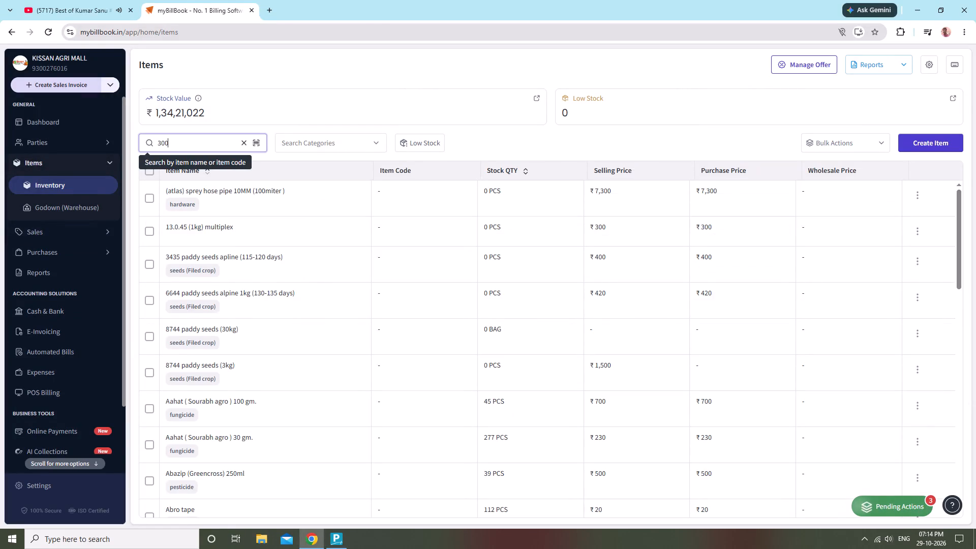
pyautogui.press('0')
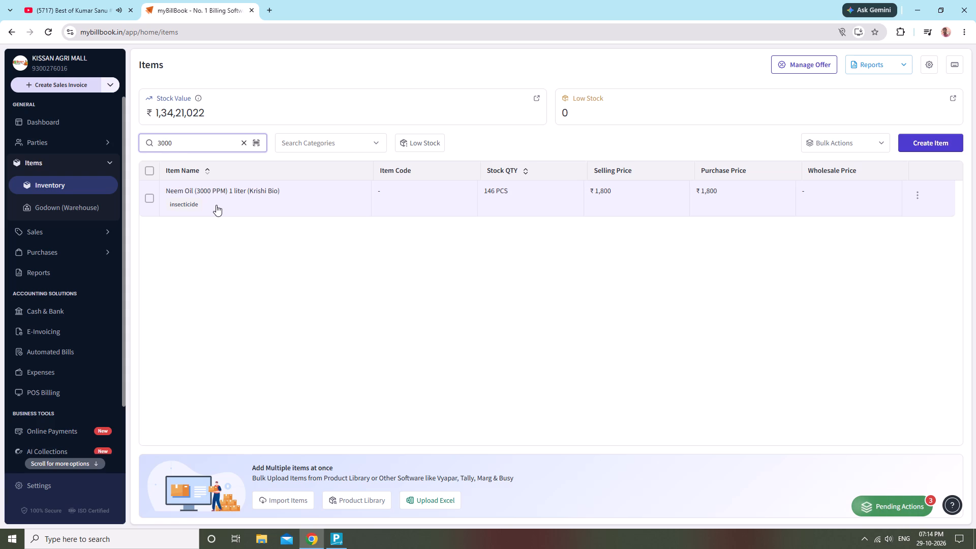
pyautogui.click(242, 142)
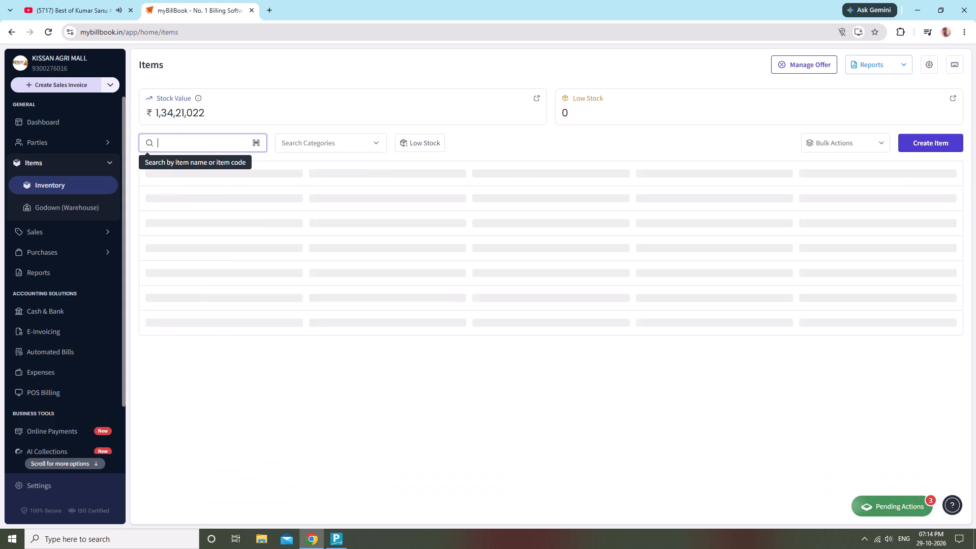